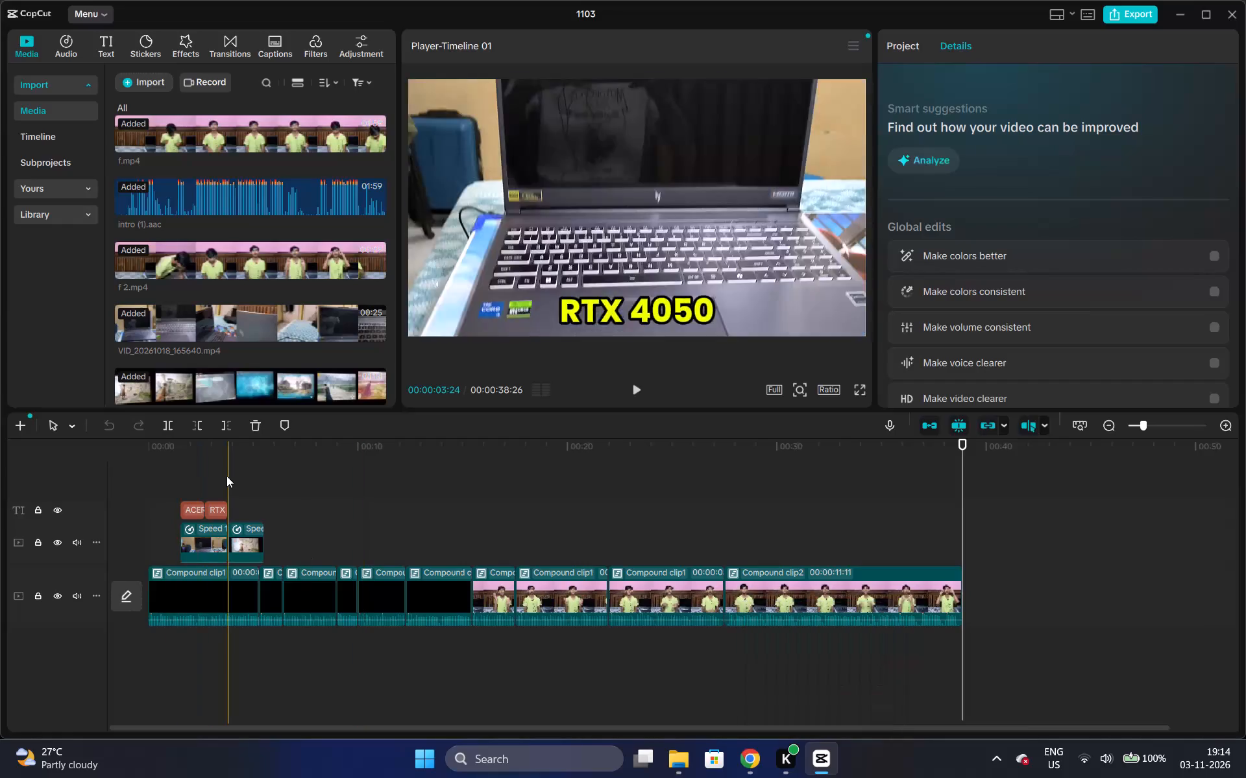
Play the timeline on to 00:00:07:16 and import the 20-Game Genre Showcase Montage image from the Desktop.
{"action": "left_click", "coordinate": [267, 460]}
{"action": "key", "text": "space"}
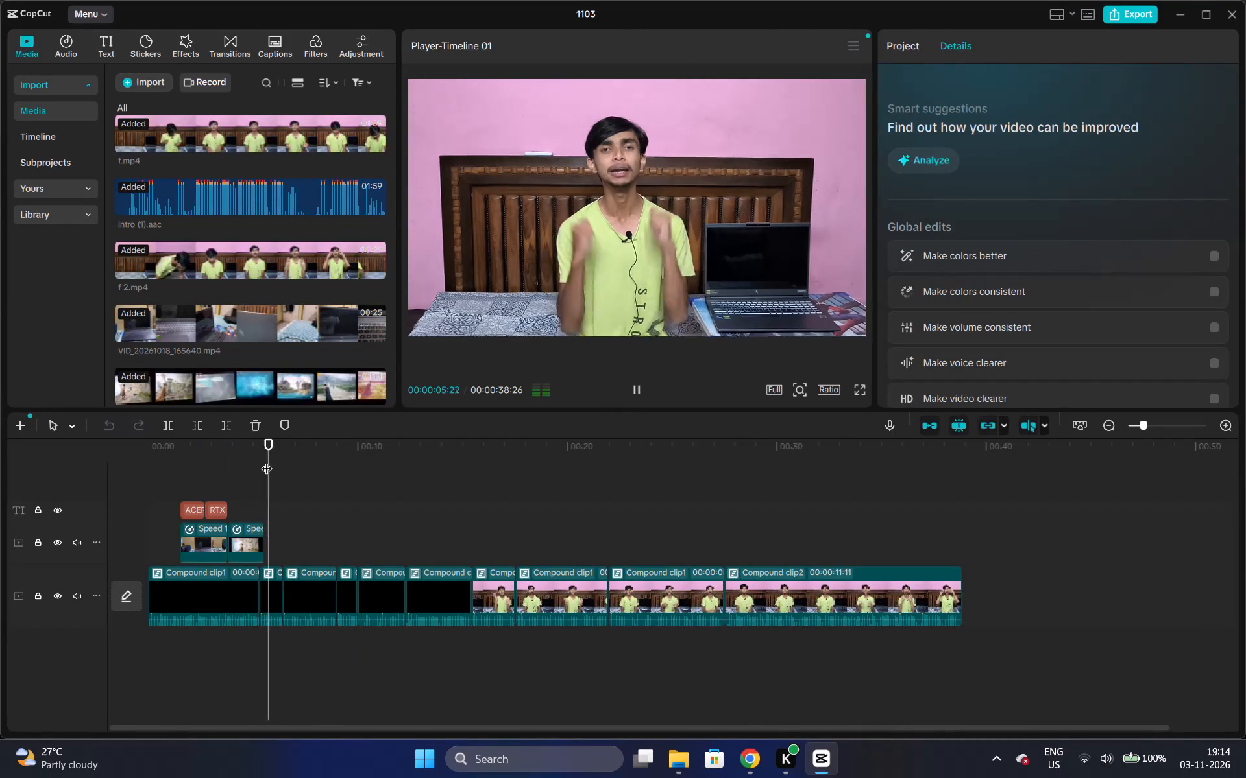
{"action": "key", "text": "space"}
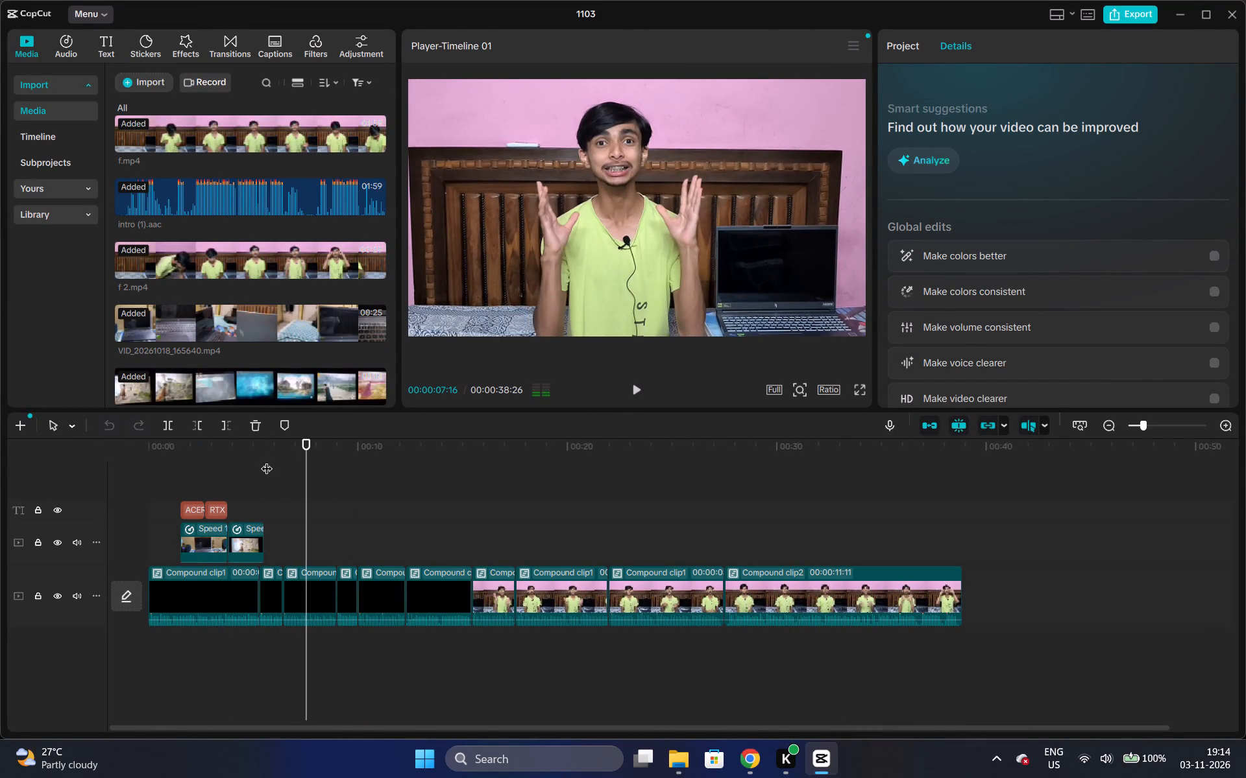
{"action": "left_click", "coordinate": [144, 88]}
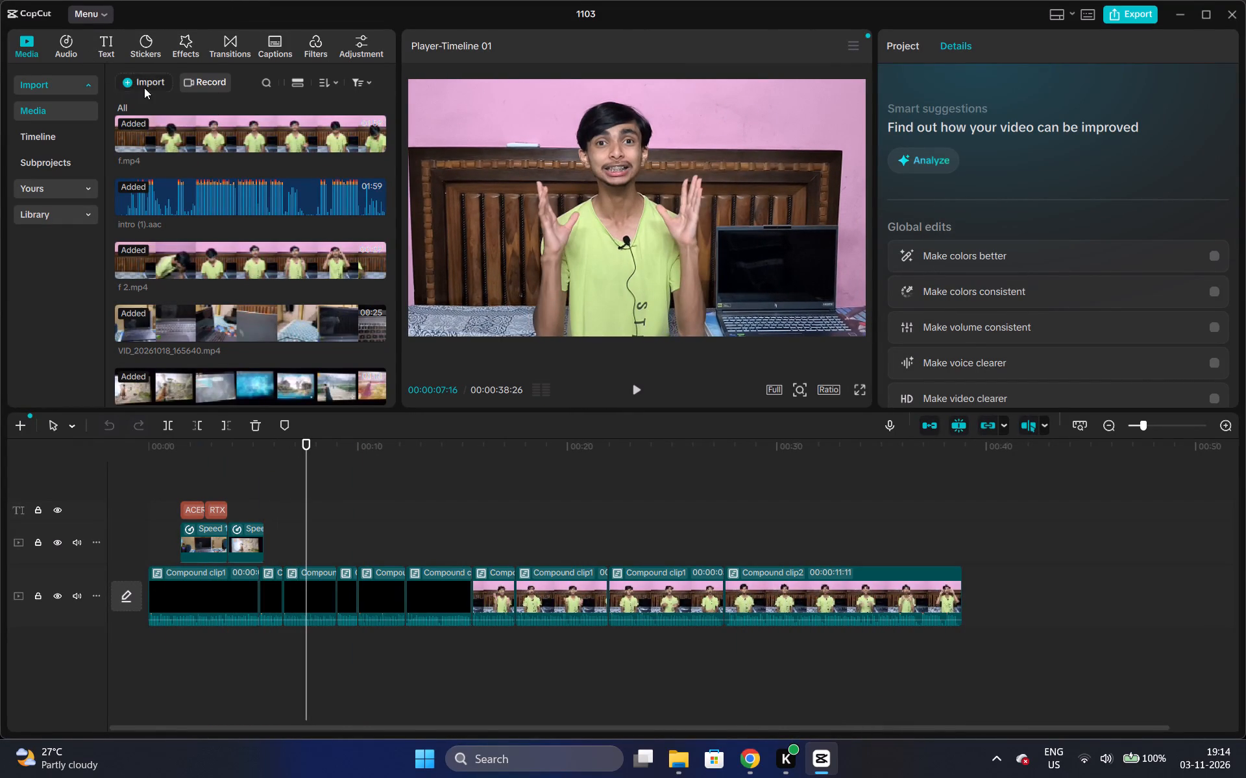
{"action": "left_click", "coordinate": [175, 121]}
{"action": "left_click", "coordinate": [90, 139]}
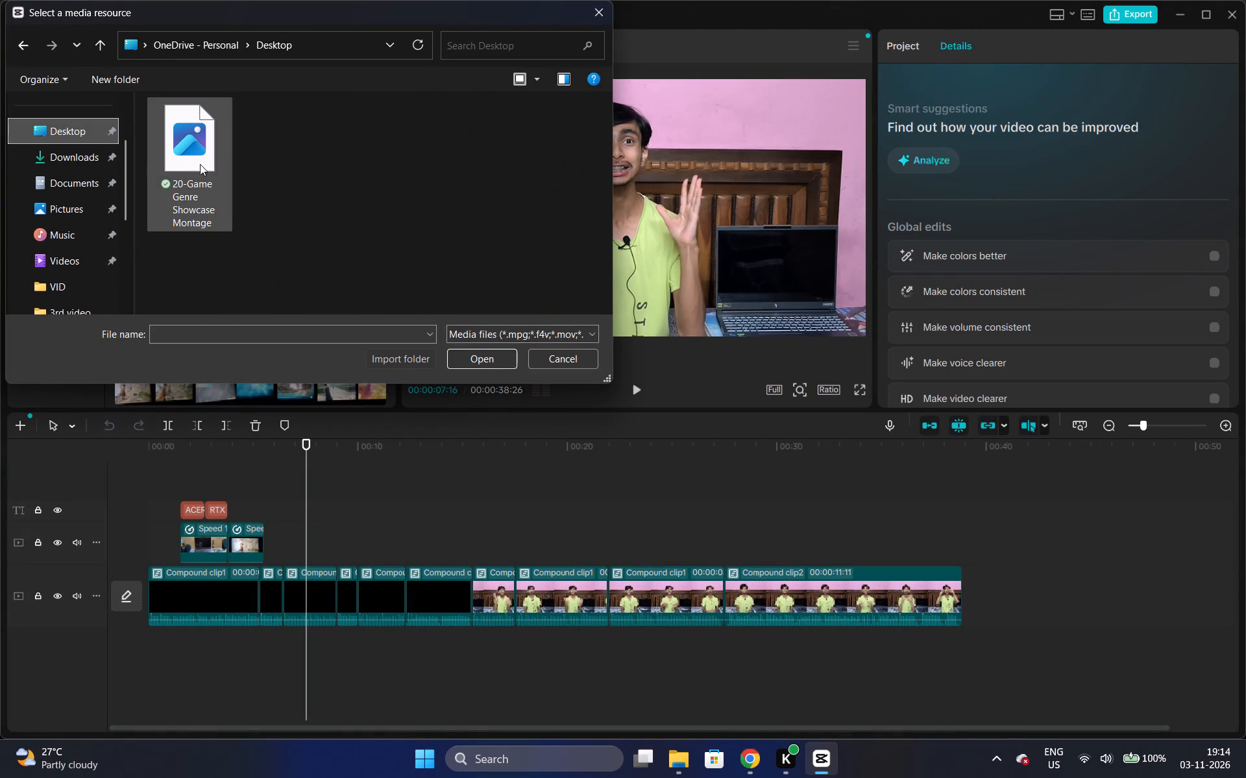
{"action": "left_click", "coordinate": [155, 170]}
{"action": "left_click", "coordinate": [474, 357]}
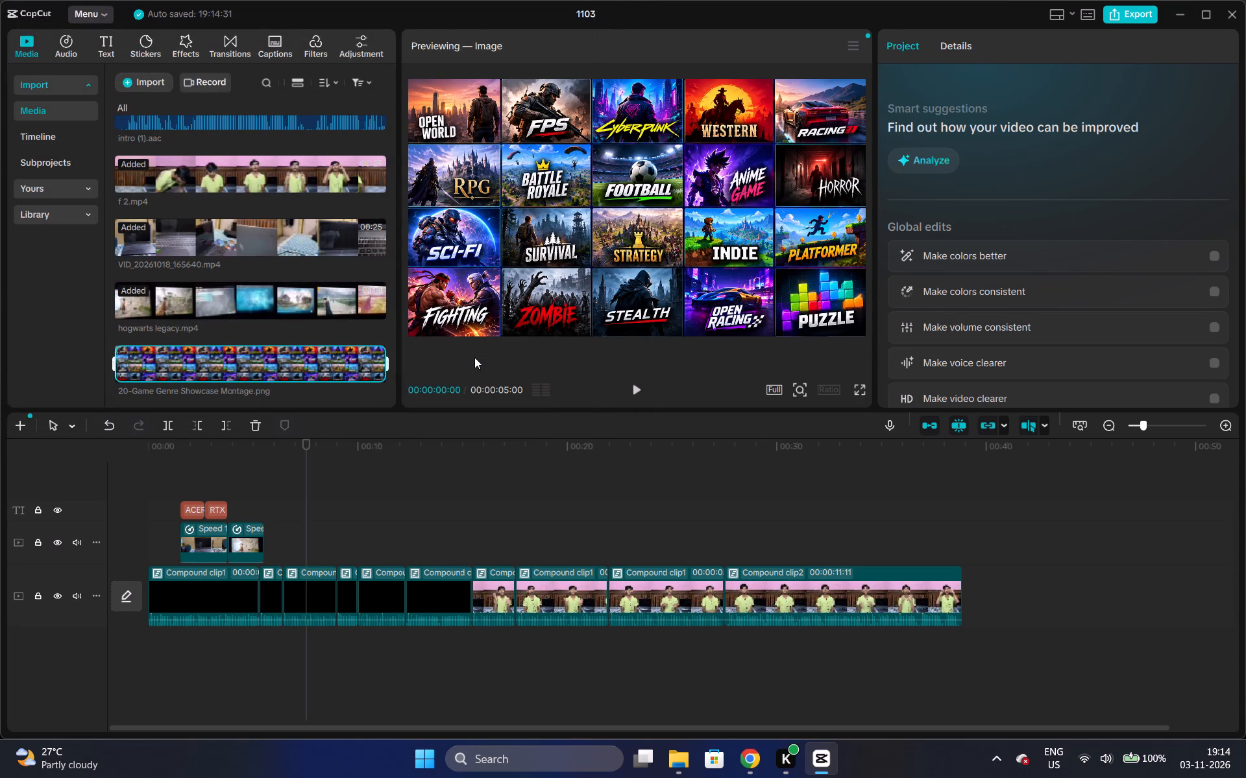
Place the game genre montage image above the main video at 00:00:07:16 and play back that section.
{"action": "left_click_drag", "start_coordinate": [223, 367], "coordinate": [276, 462]}
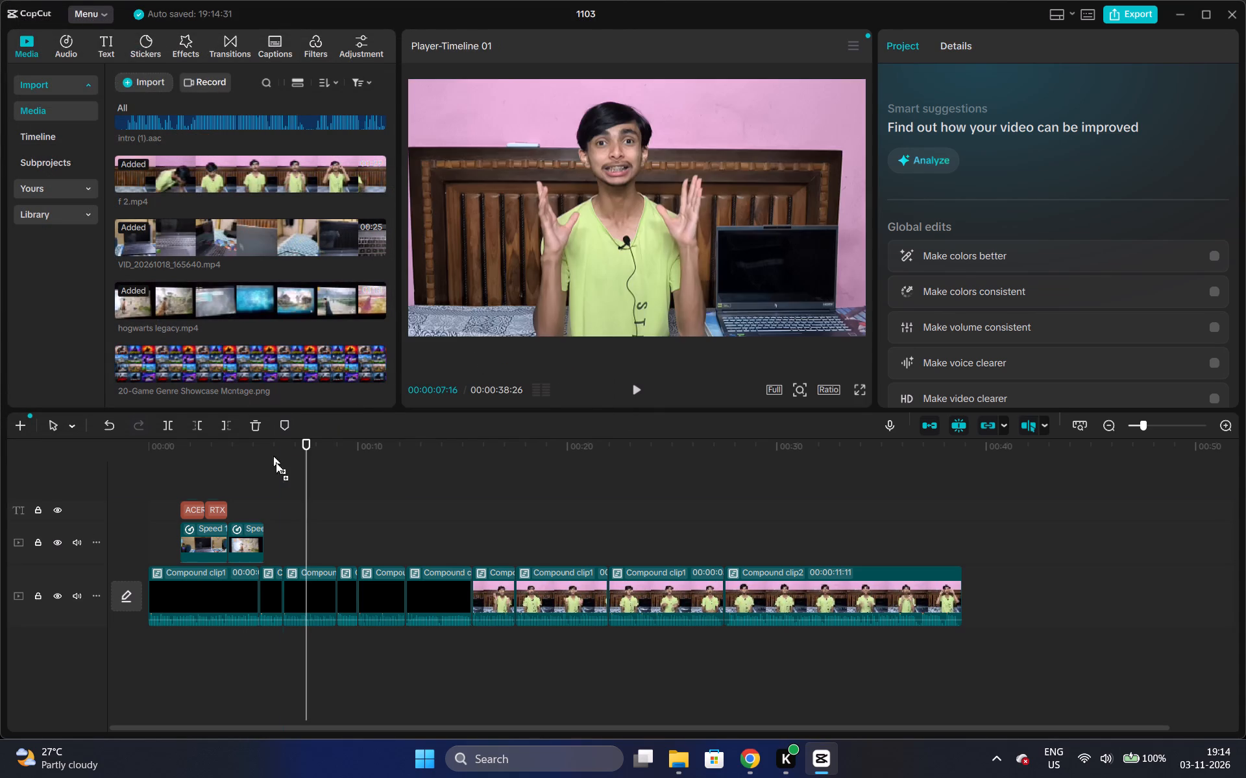
{"action": "left_click_drag", "start_coordinate": [276, 462], "coordinate": [306, 541]}
{"action": "left_click", "coordinate": [293, 480]}
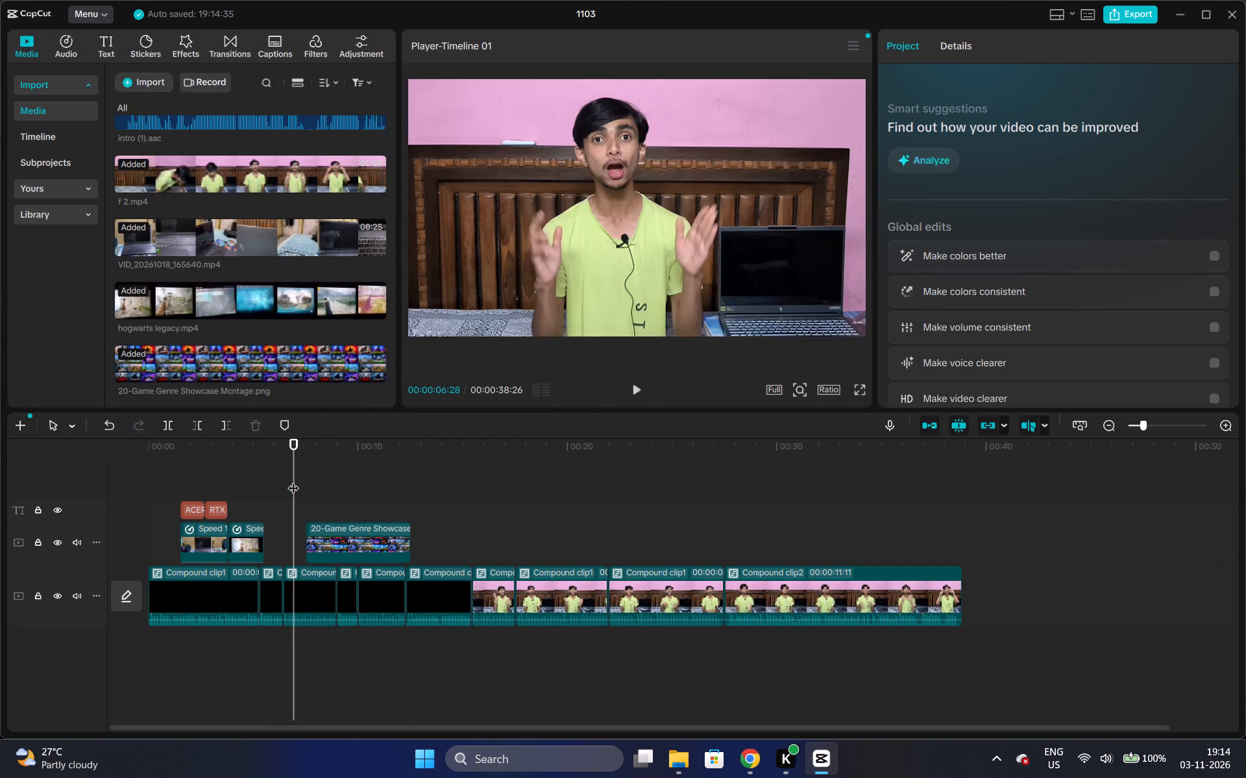
{"action": "key", "text": "space"}
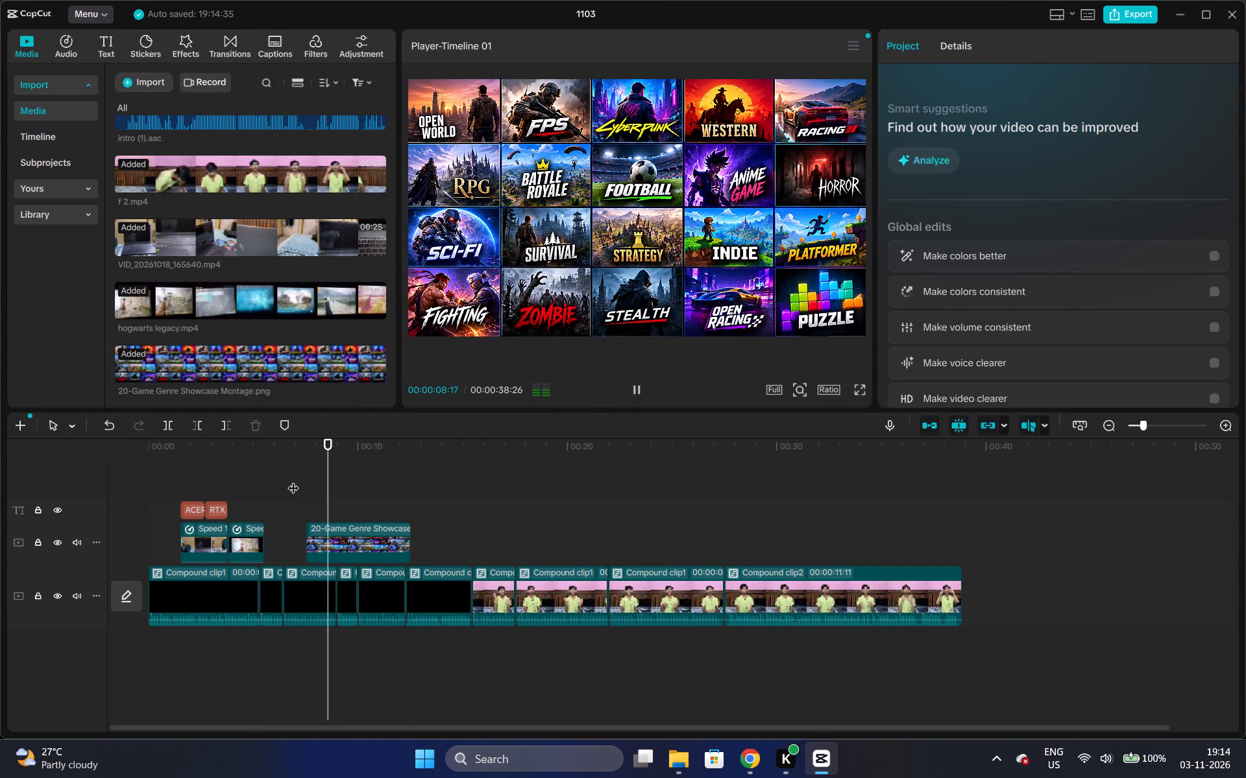
{"action": "key", "text": "space"}
Crop the montage image clip so only the OPEN WORLD card remains.
{"action": "right_click", "coordinate": [739, 190]}
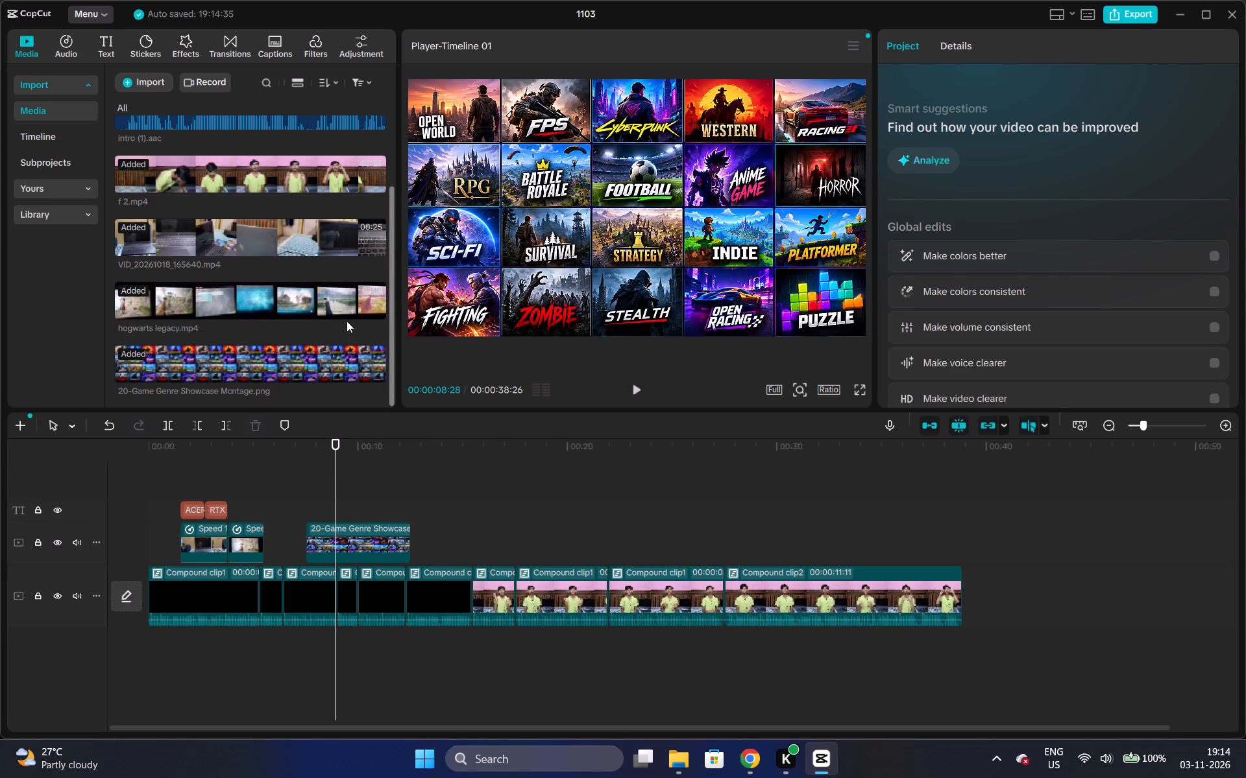
{"action": "left_click", "coordinate": [387, 530]}
{"action": "right_click", "coordinate": [387, 530]}
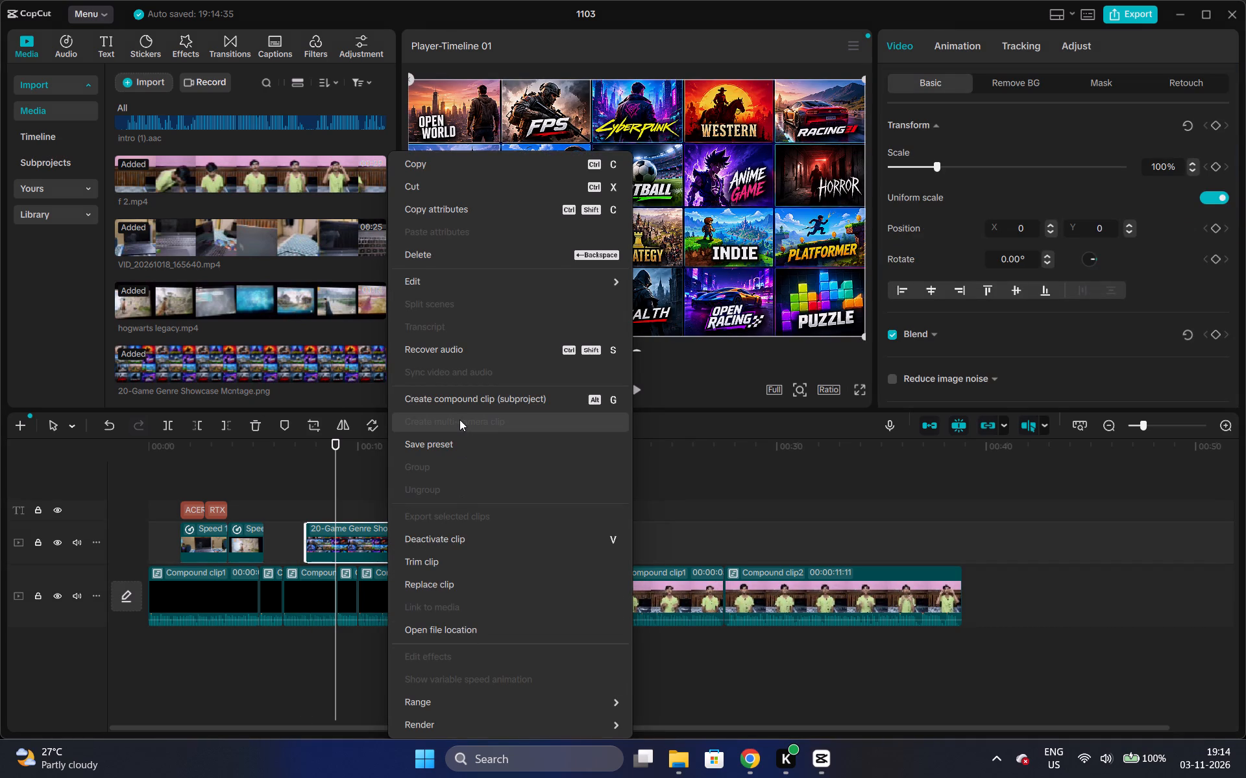
{"action": "left_click", "coordinate": [454, 281]}
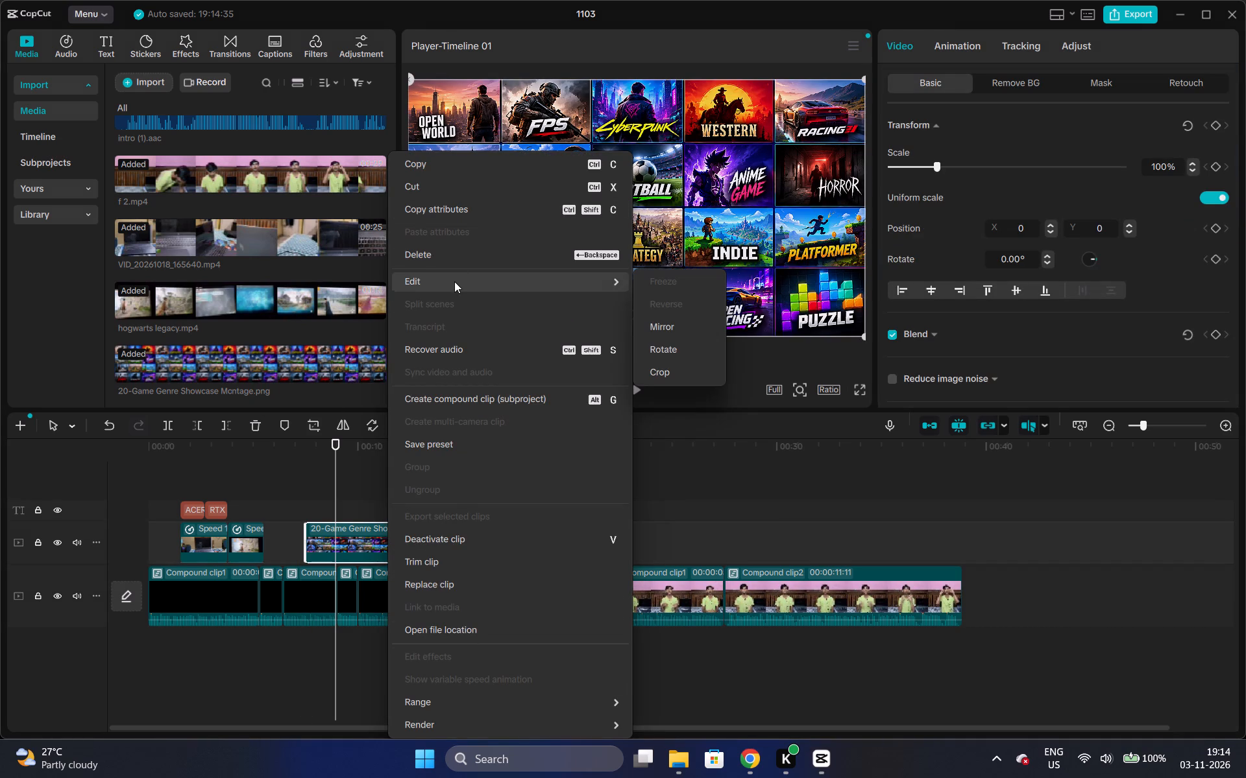
{"action": "left_click", "coordinate": [650, 371]}
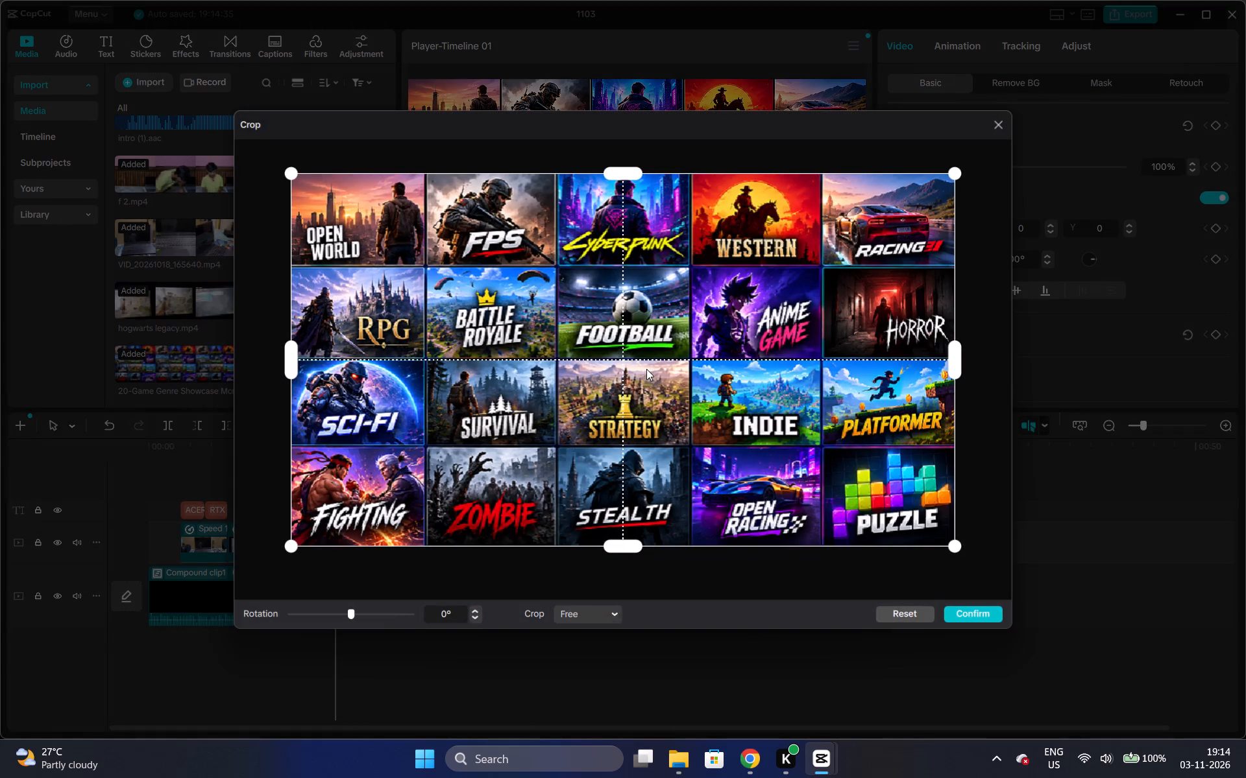
{"action": "left_click", "coordinate": [626, 177]}
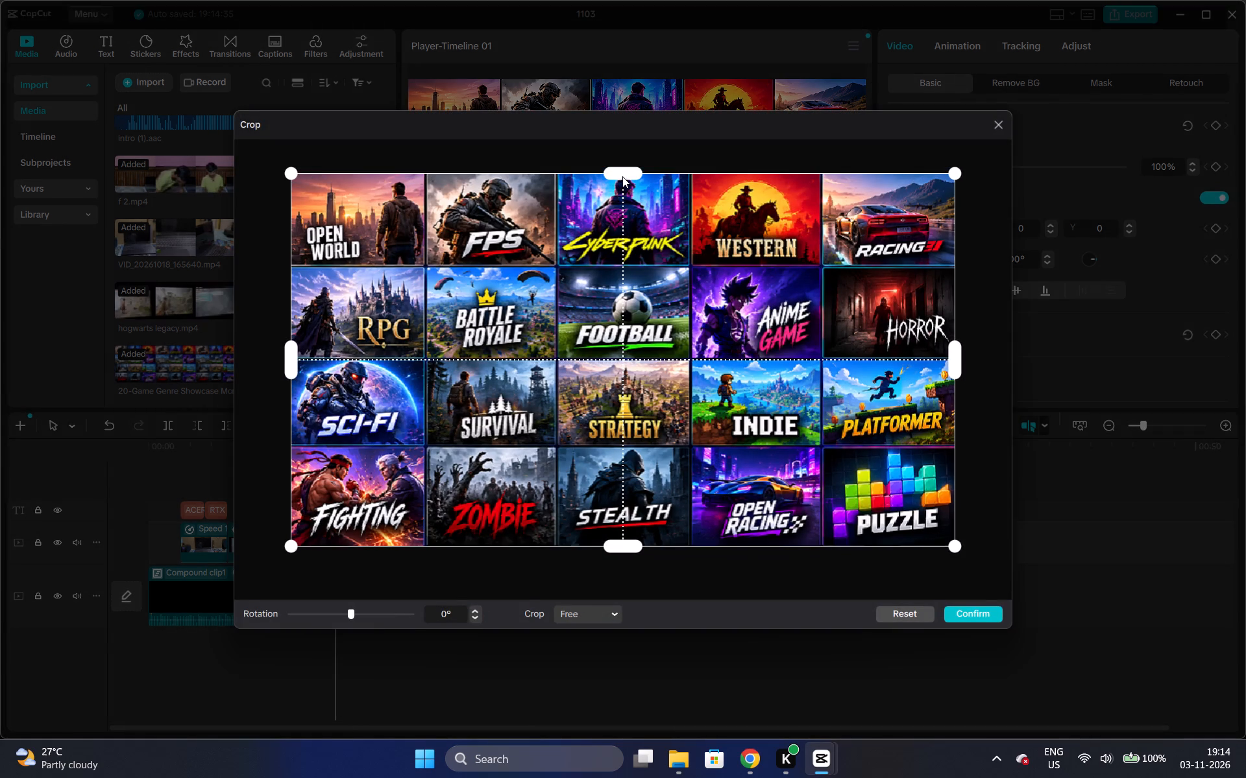
{"action": "left_click_drag", "start_coordinate": [617, 545], "coordinate": [598, 263]}
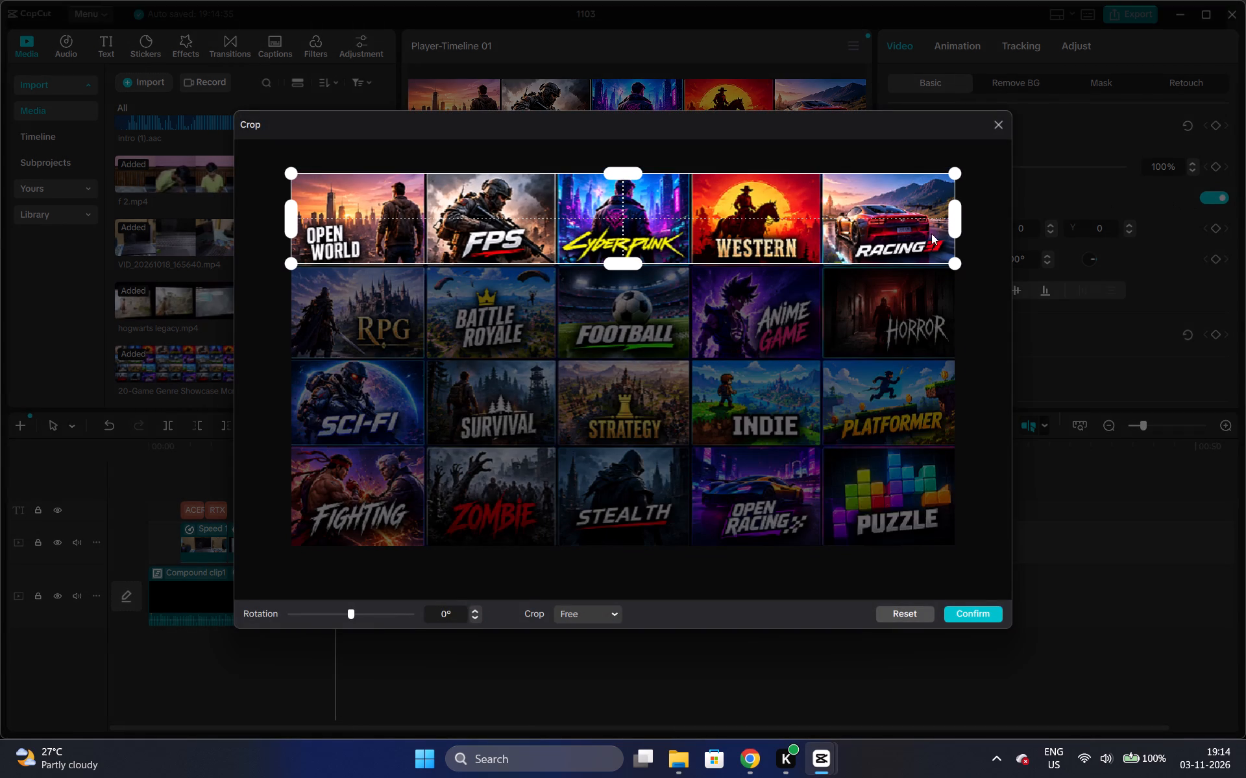
{"action": "left_click_drag", "start_coordinate": [956, 222], "coordinate": [418, 248]}
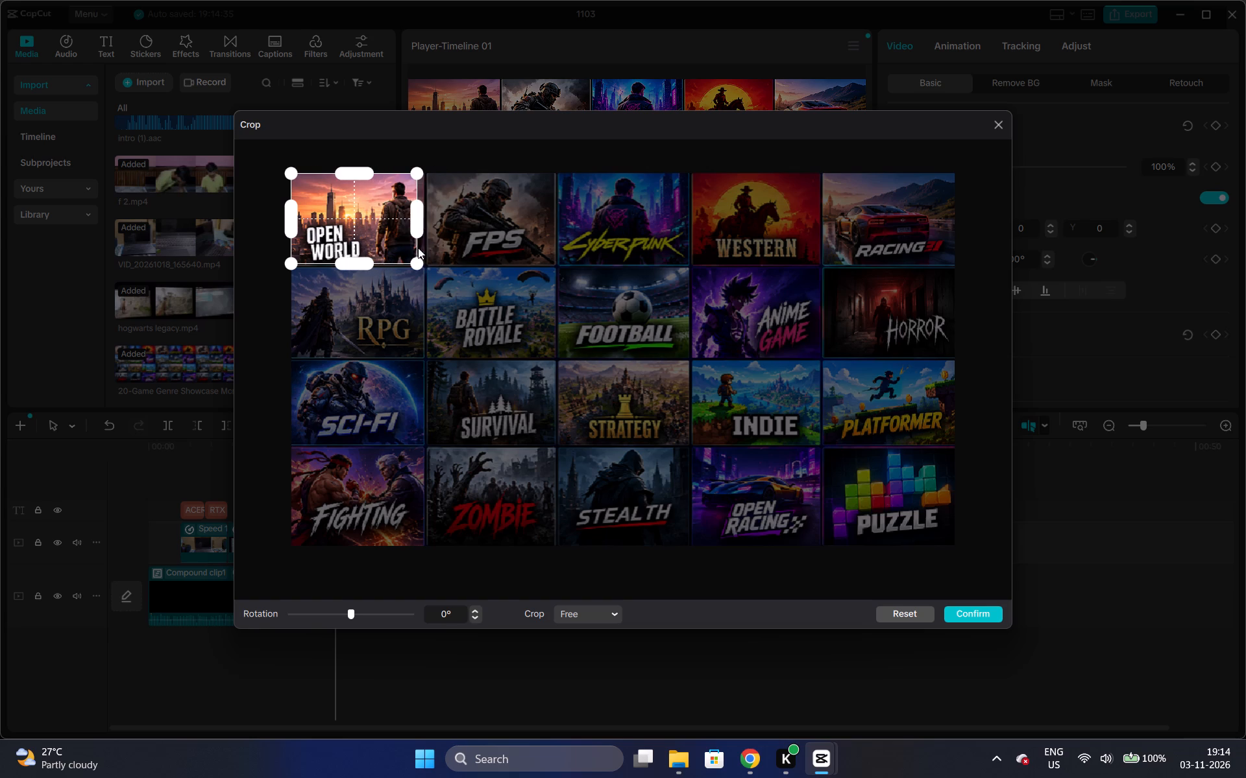
{"action": "left_click_drag", "start_coordinate": [418, 248], "coordinate": [424, 258]}
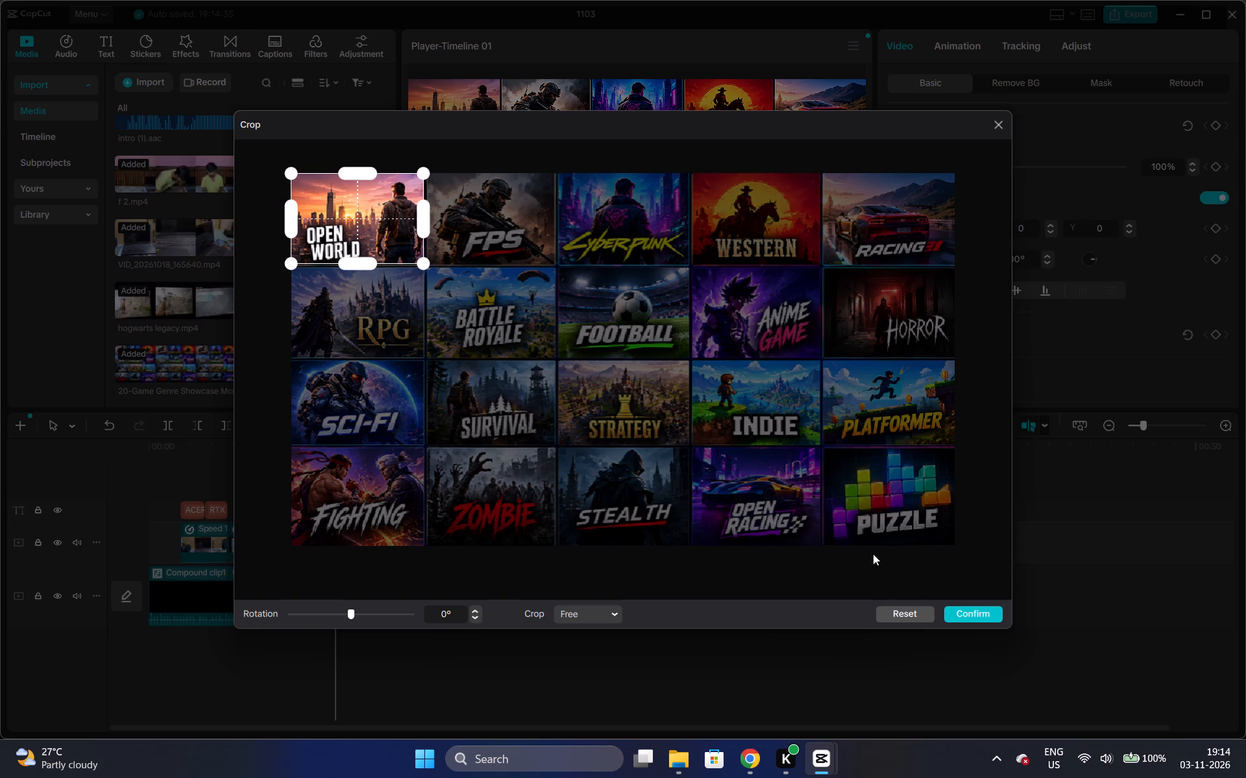
{"action": "left_click", "coordinate": [972, 611]}
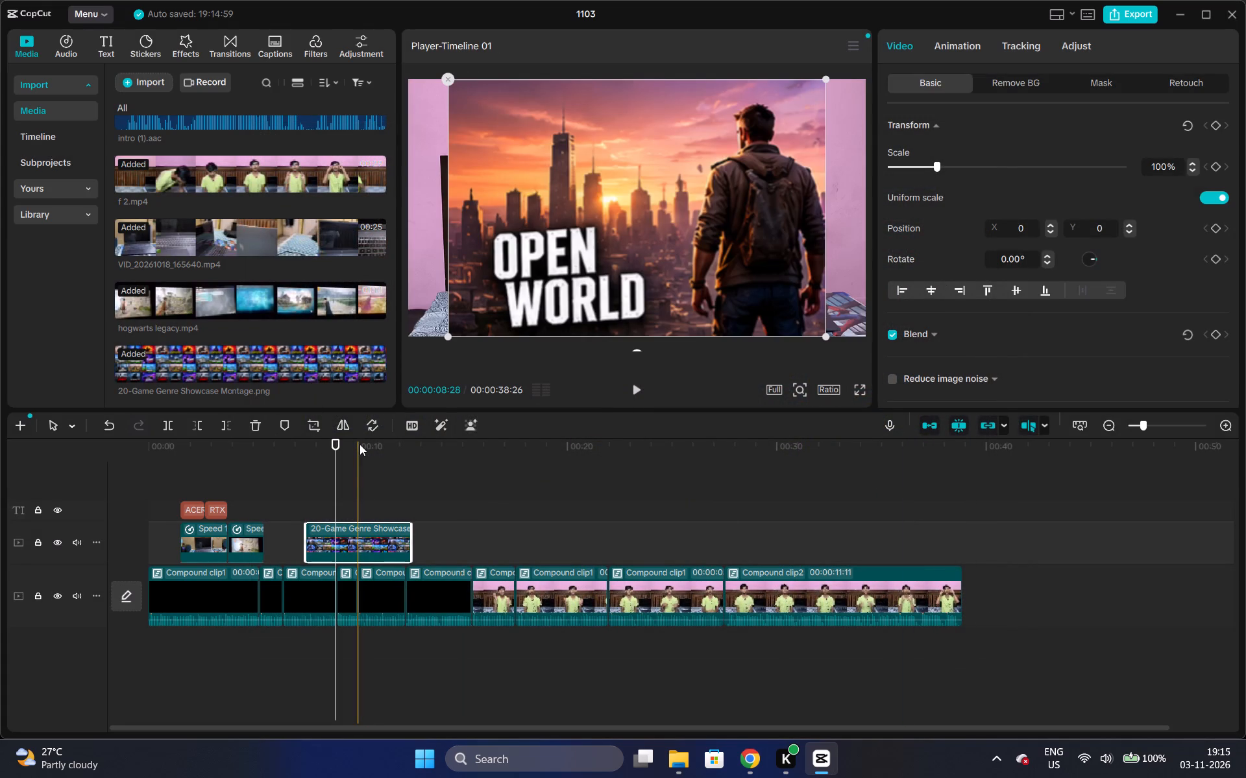
Scale the OPEN WORLD card to 37% and move it to the upper-left corner of the video frame, at X -1327, Y 676.
{"action": "left_click", "coordinate": [352, 462]}
{"action": "left_click", "coordinate": [712, 298]}
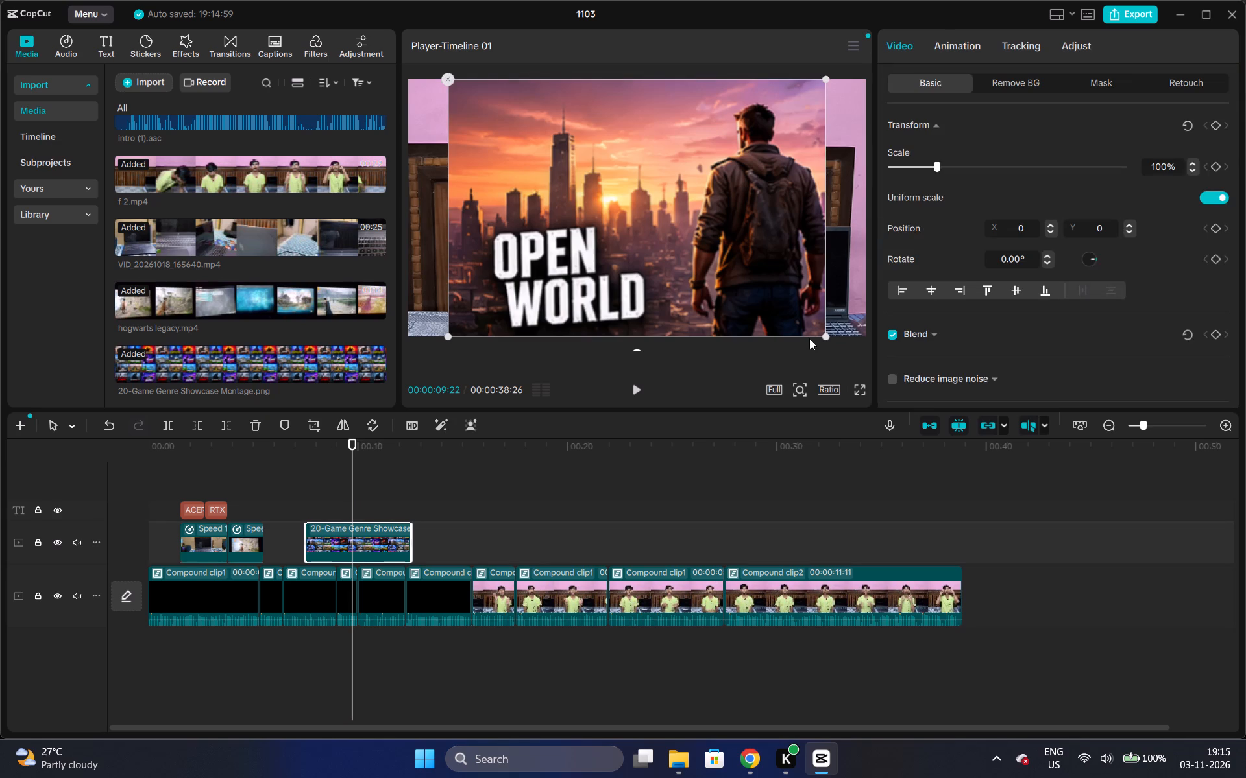
{"action": "left_click_drag", "start_coordinate": [825, 334], "coordinate": [639, 245]}
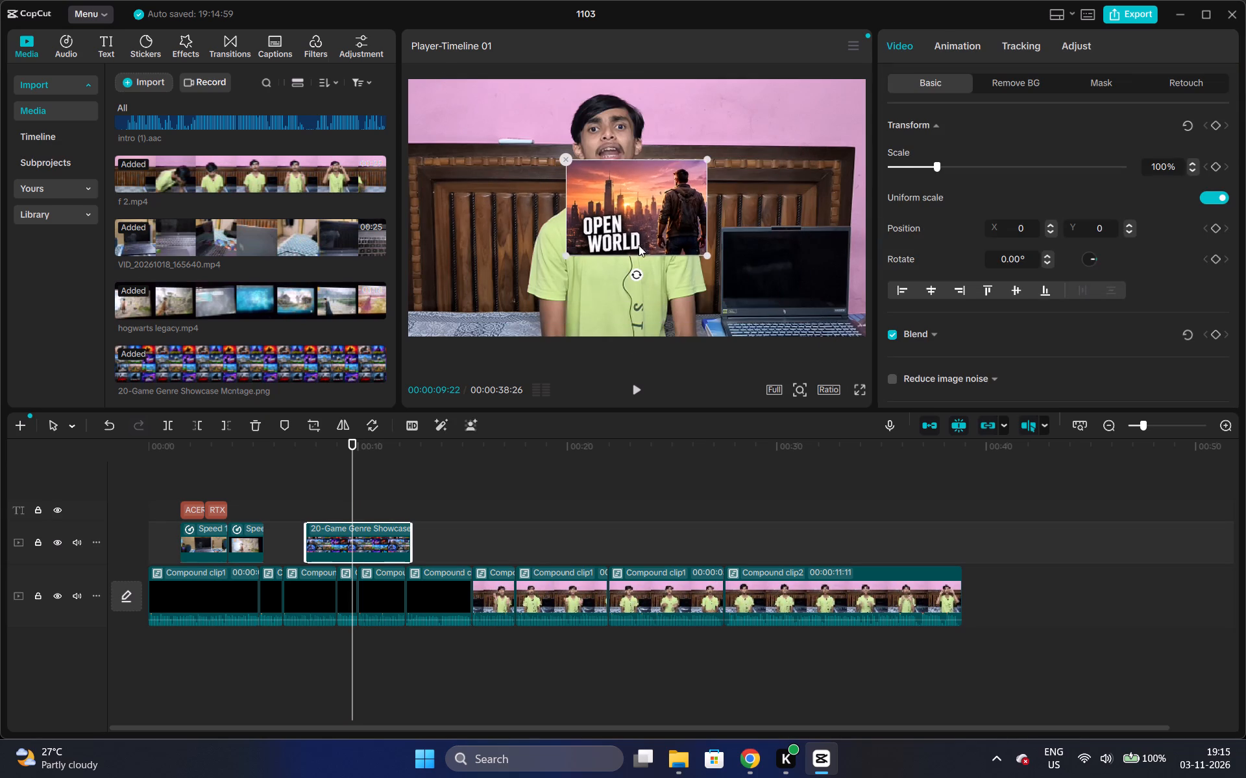
{"action": "left_click_drag", "start_coordinate": [640, 215], "coordinate": [482, 137]}
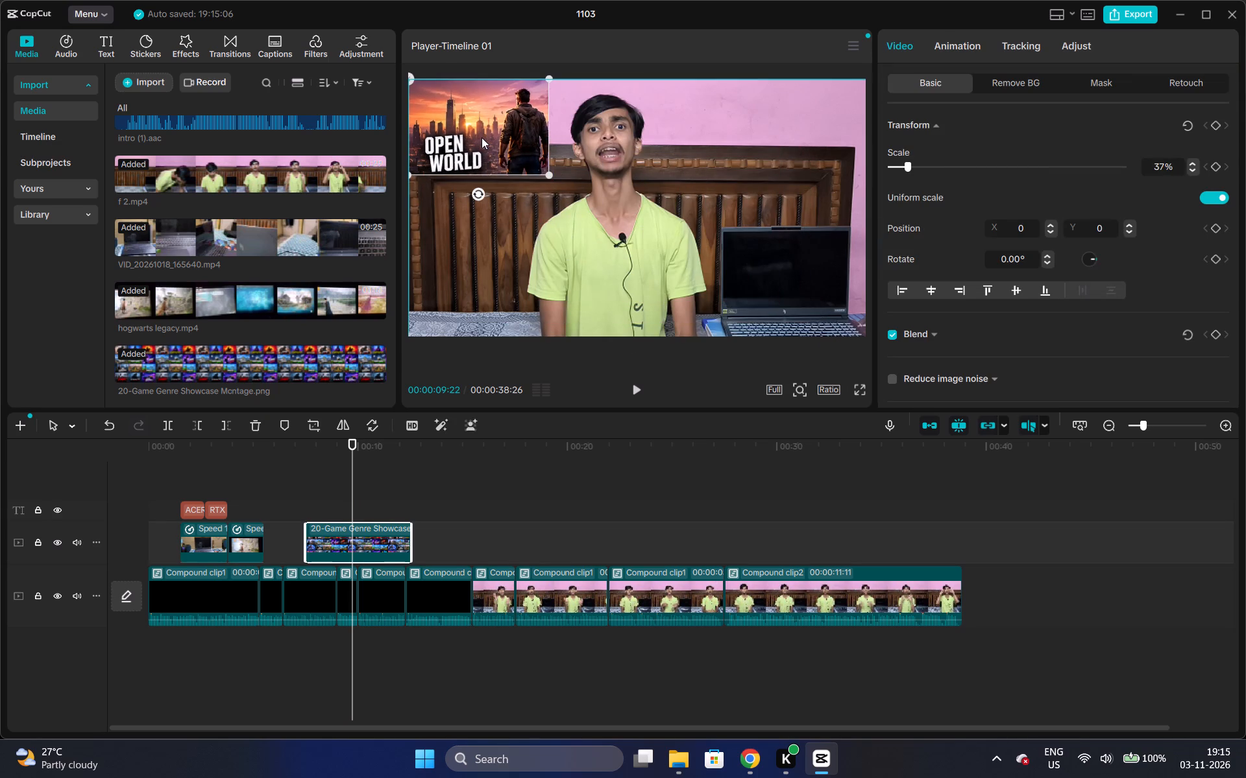
{"action": "left_click", "coordinate": [50, 353]}
{"action": "left_click", "coordinate": [69, 459]}
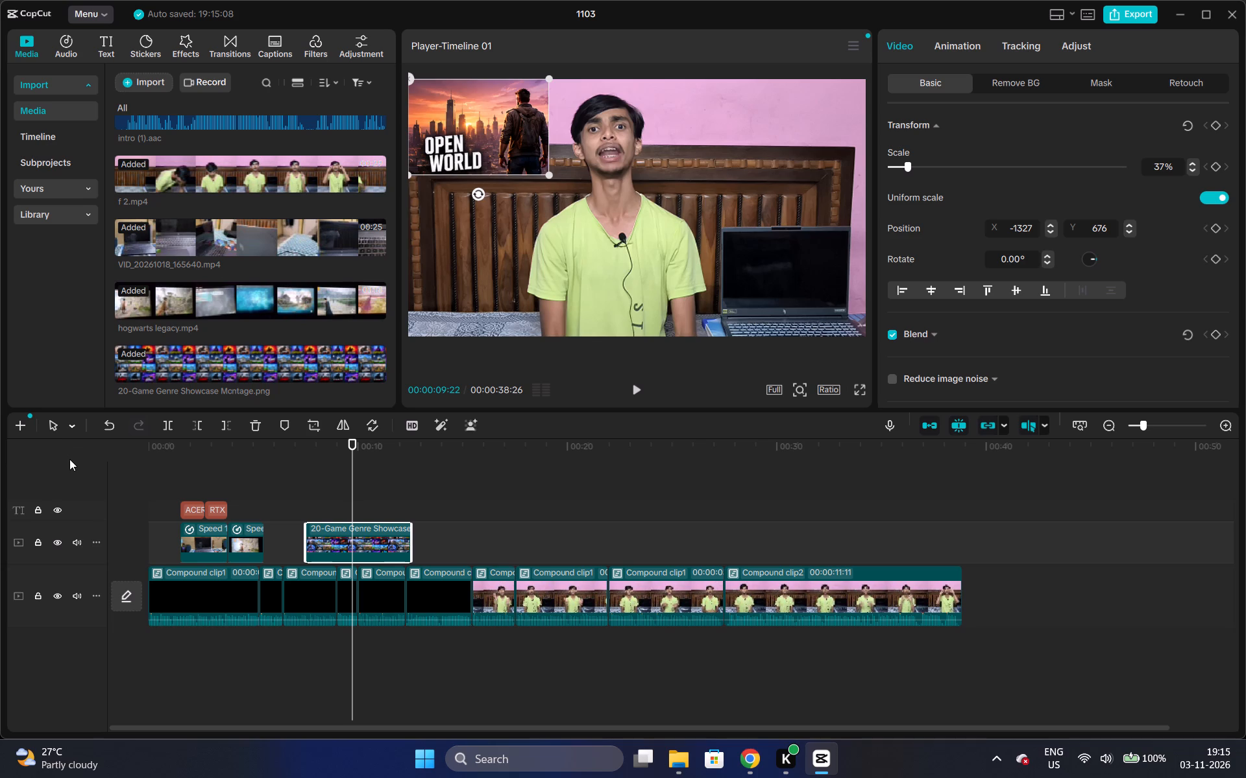
Add a second copy of the montage image on a new top track, starting at about 9.5 seconds.
{"action": "left_click", "coordinate": [168, 359]}
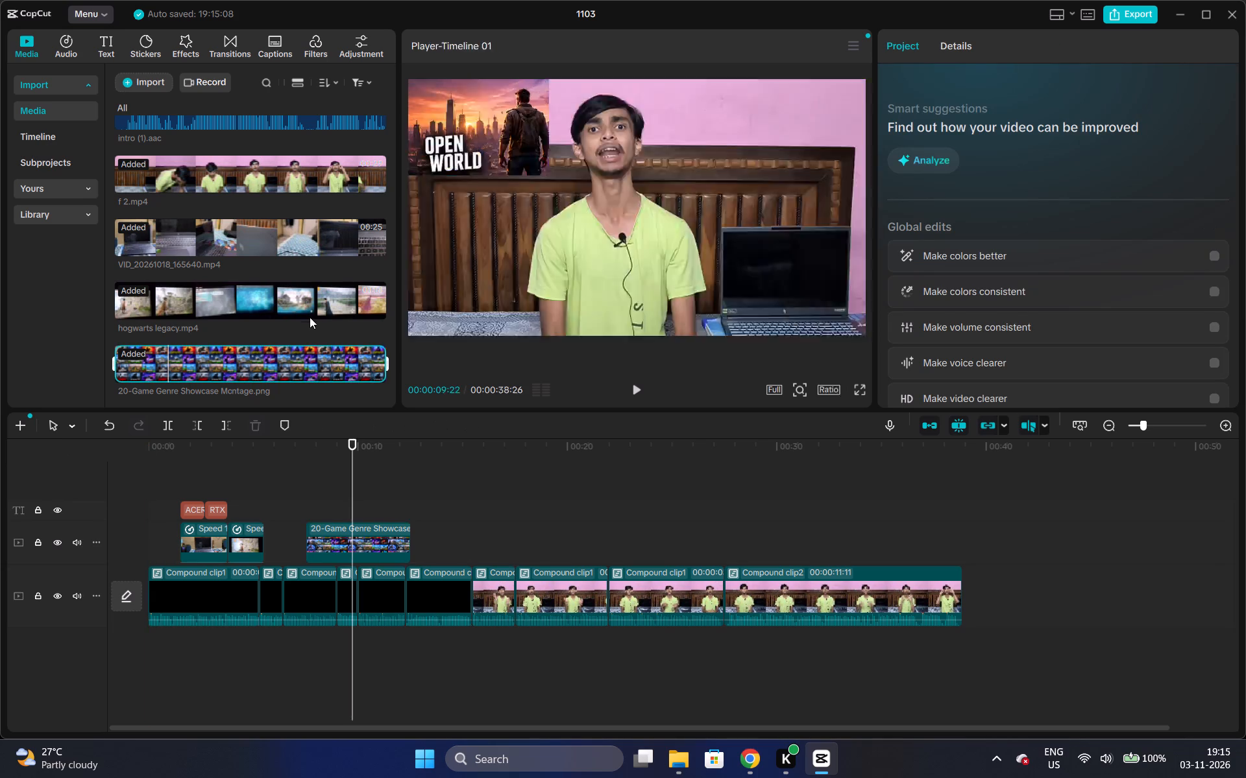
{"action": "left_click", "coordinate": [341, 533]}
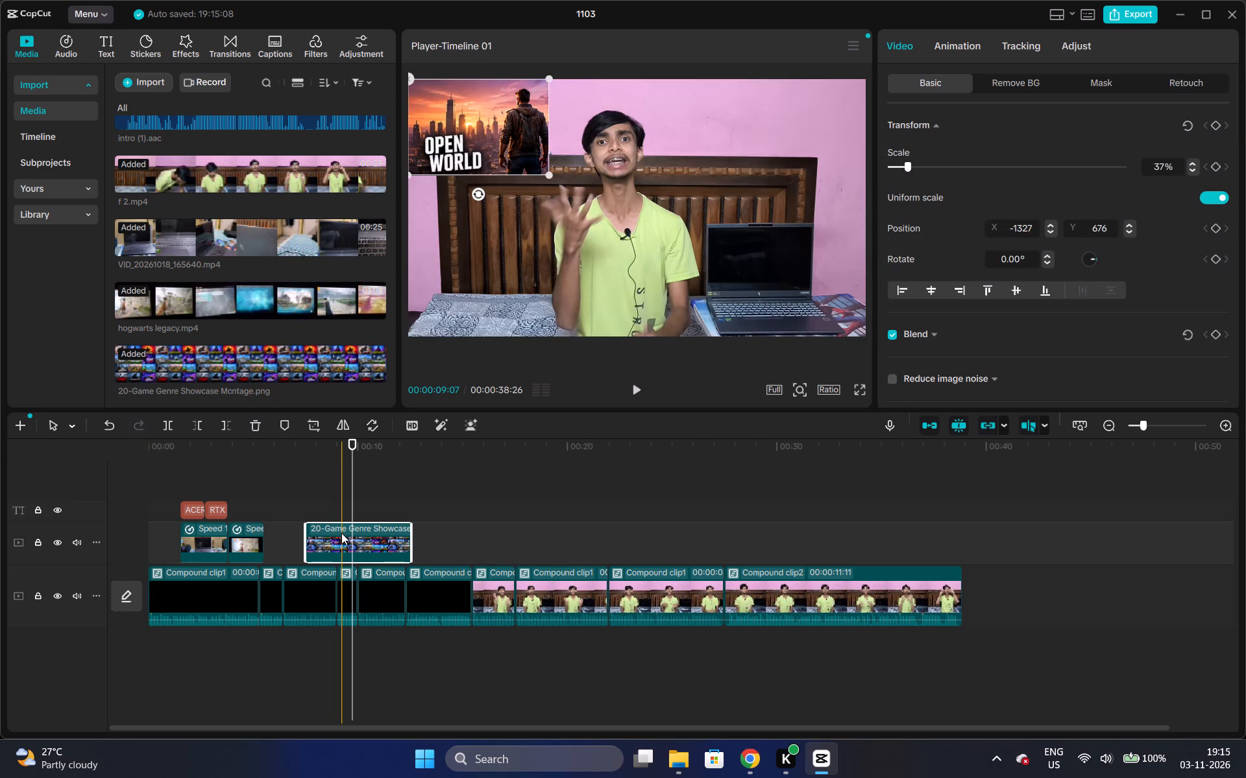
{"action": "left_click_drag", "start_coordinate": [292, 375], "coordinate": [300, 413]}
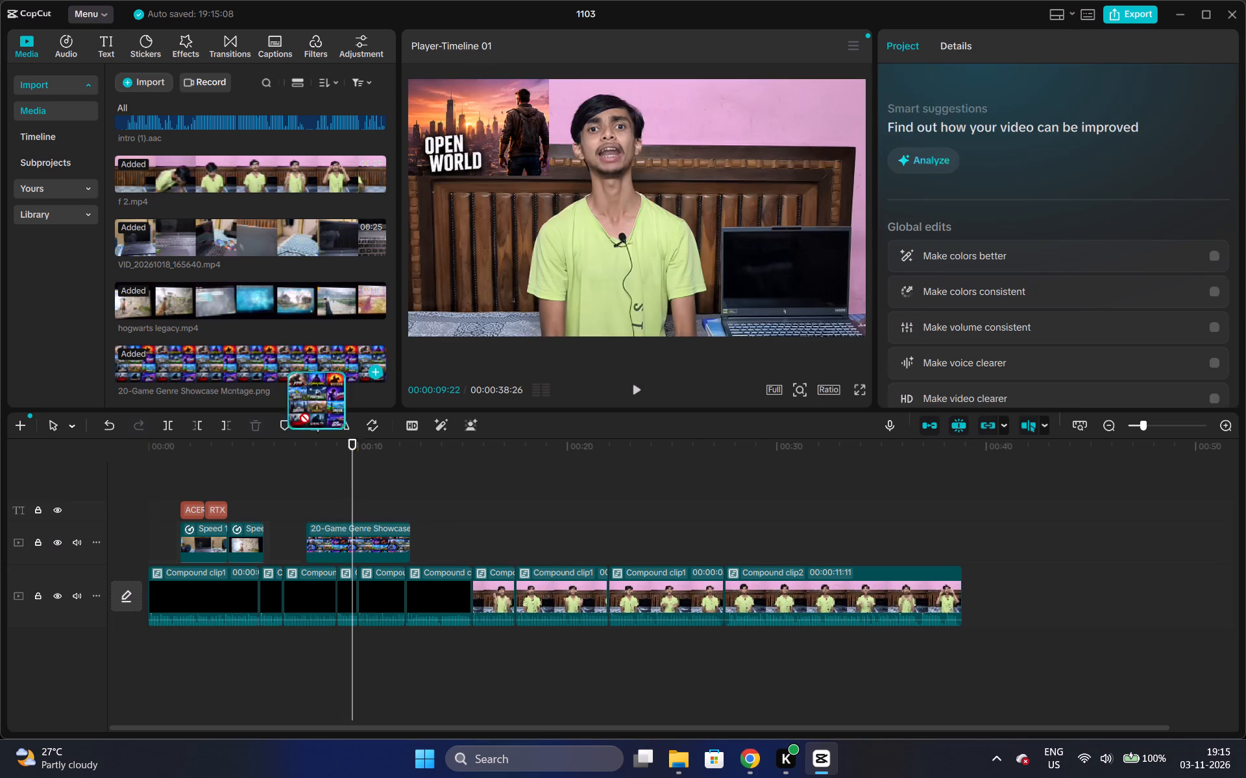
{"action": "left_click_drag", "start_coordinate": [300, 413], "coordinate": [347, 505]}
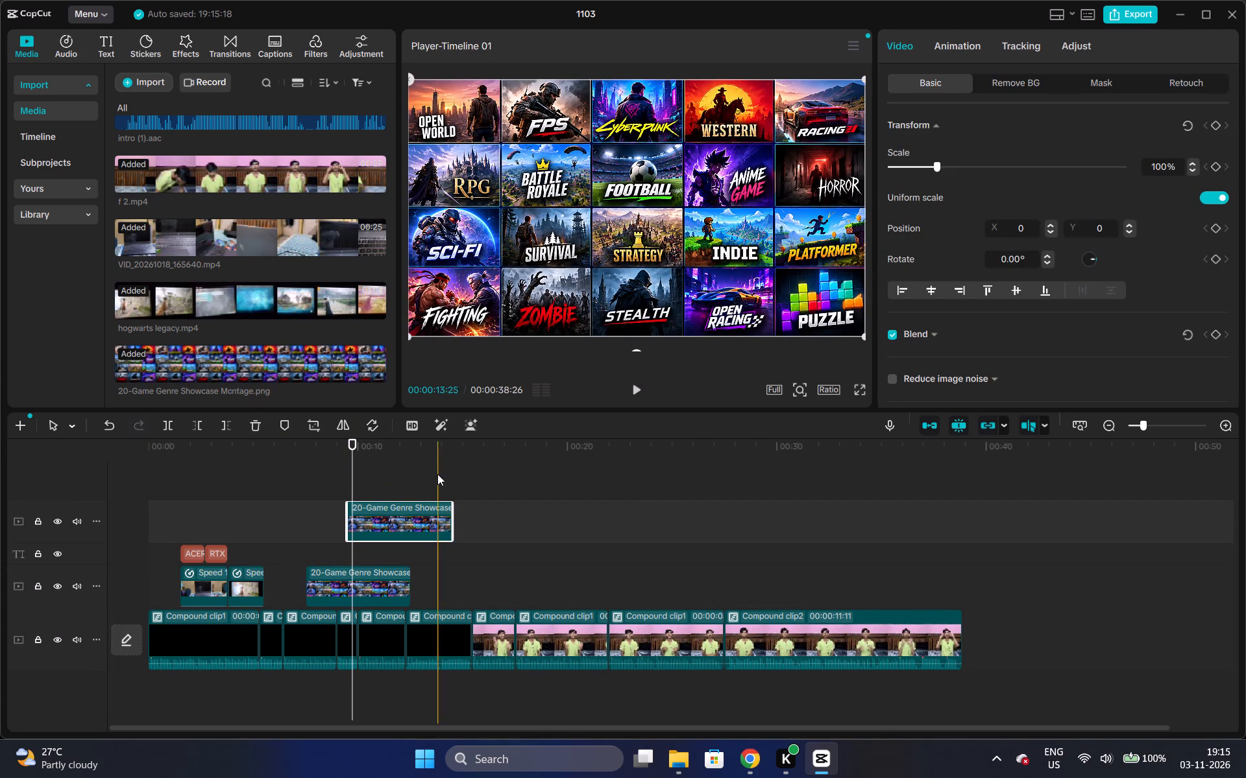
Crop the second montage image clip so only the RACING card remains.
{"action": "right_click", "coordinate": [421, 507]}
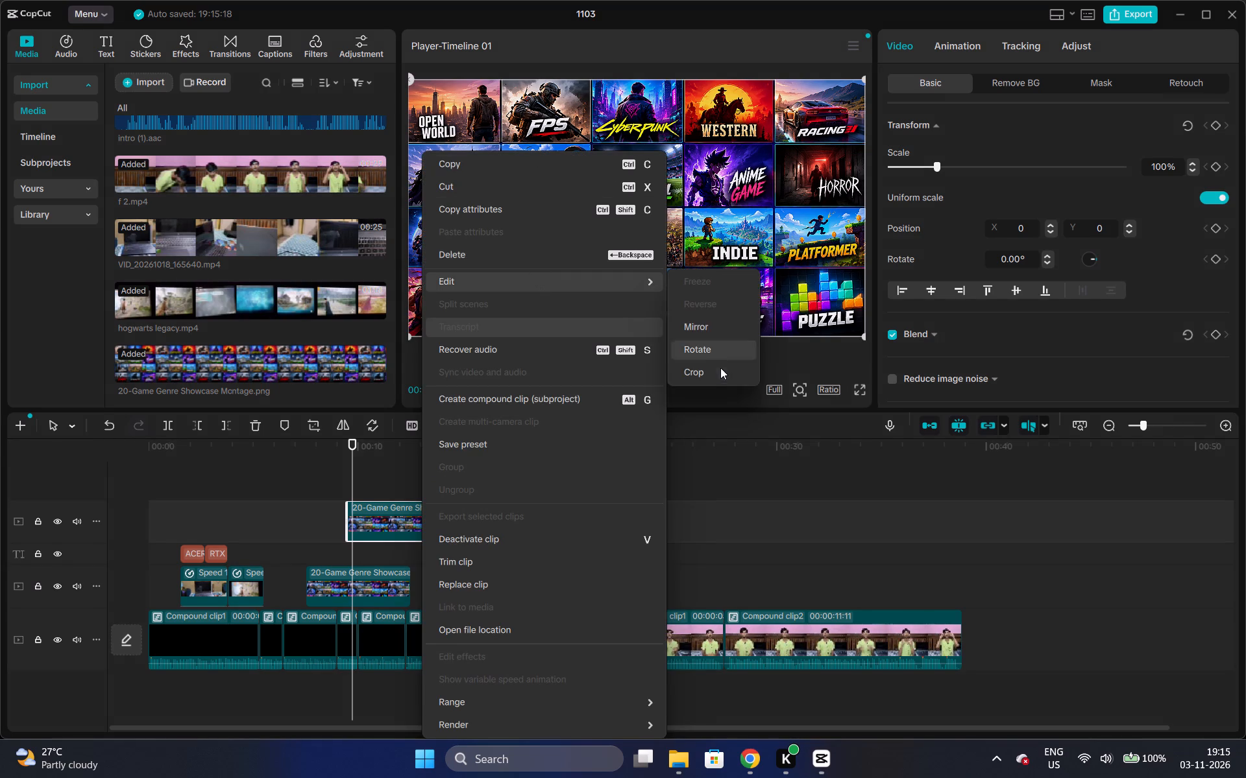
{"action": "left_click", "coordinate": [720, 370]}
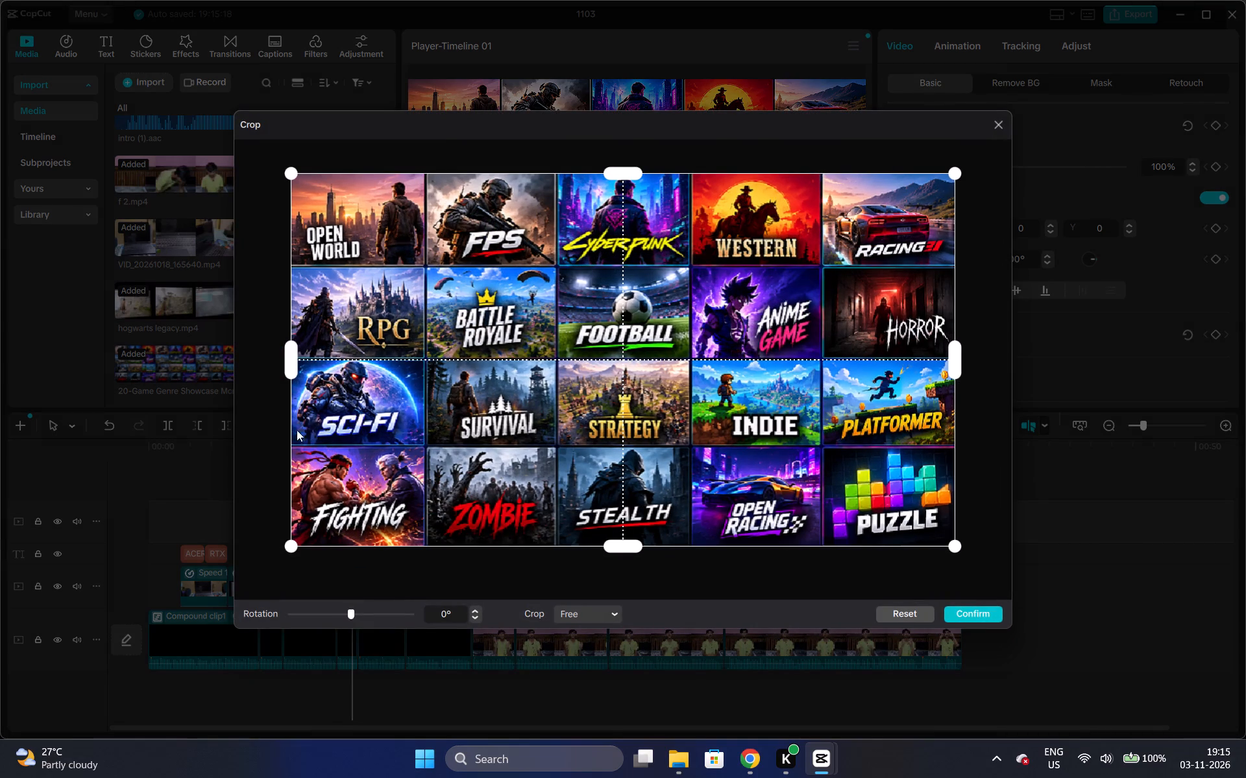
{"action": "left_click_drag", "start_coordinate": [288, 365], "coordinate": [846, 375]}
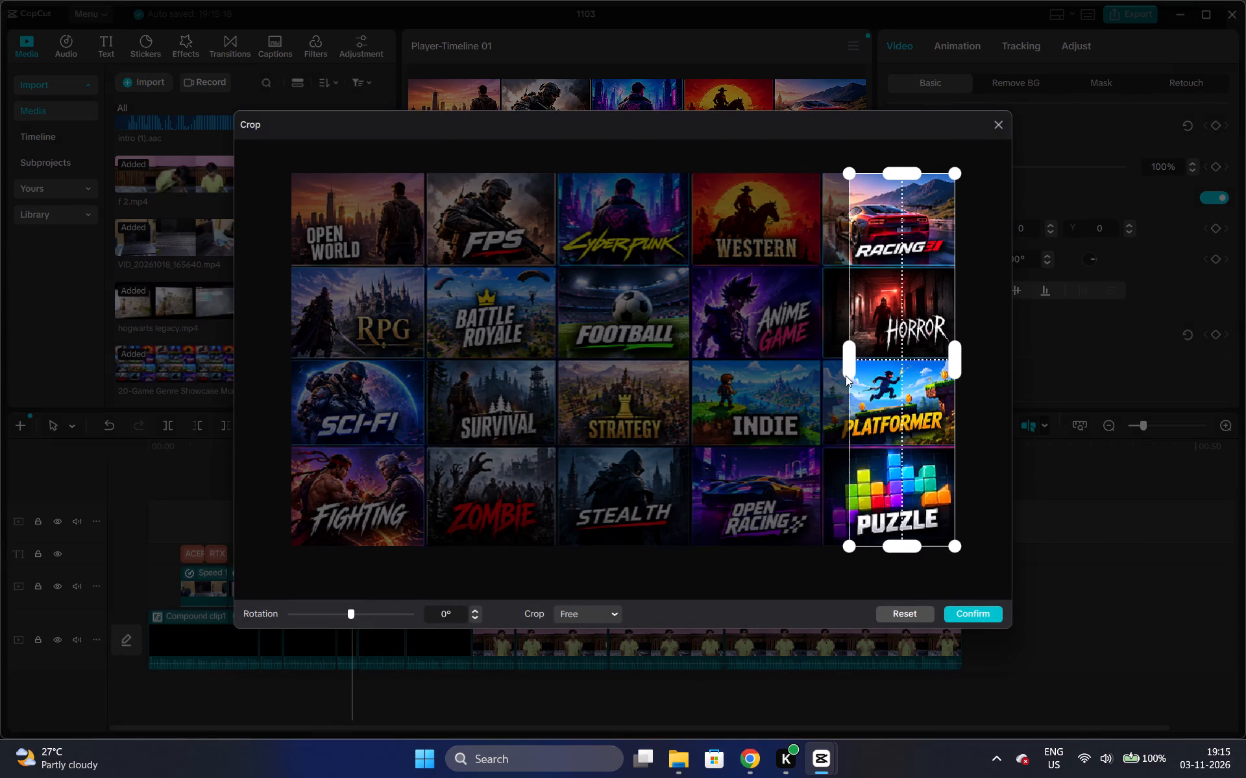
{"action": "left_click_drag", "start_coordinate": [846, 375], "coordinate": [818, 399]}
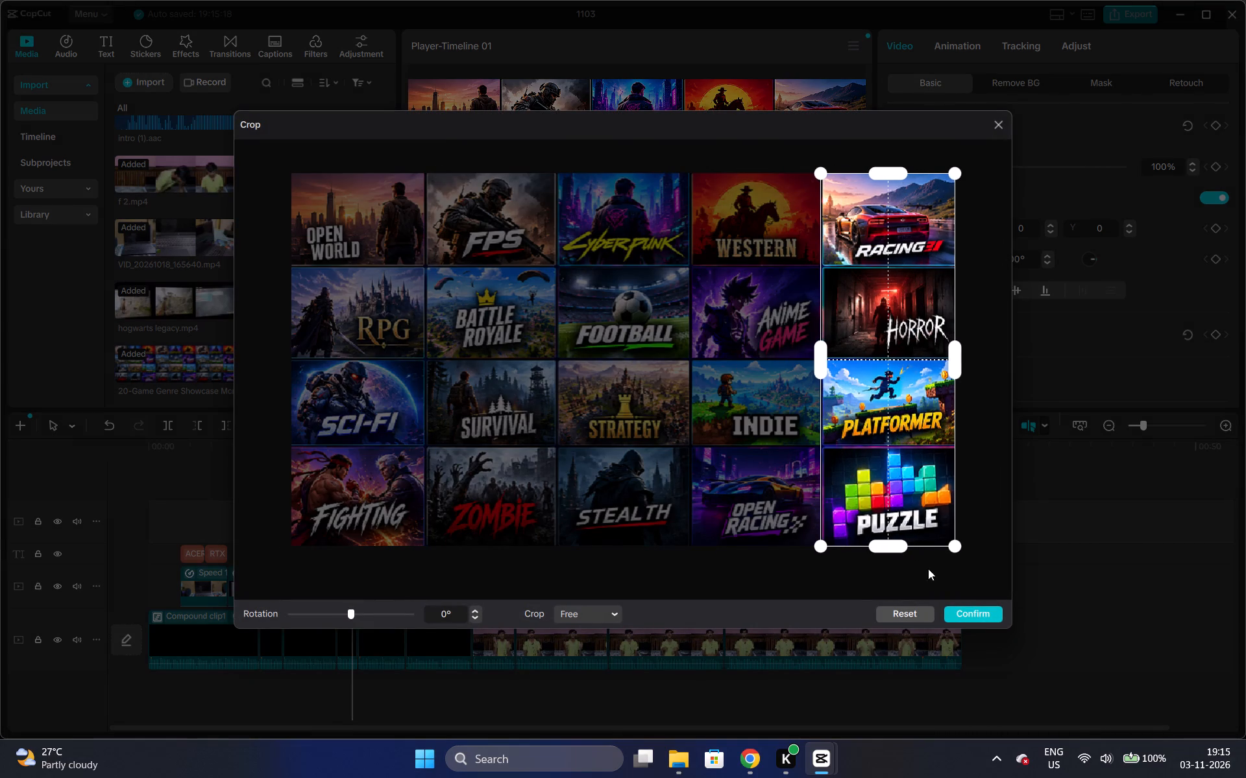
{"action": "left_click_drag", "start_coordinate": [898, 547], "coordinate": [884, 260]}
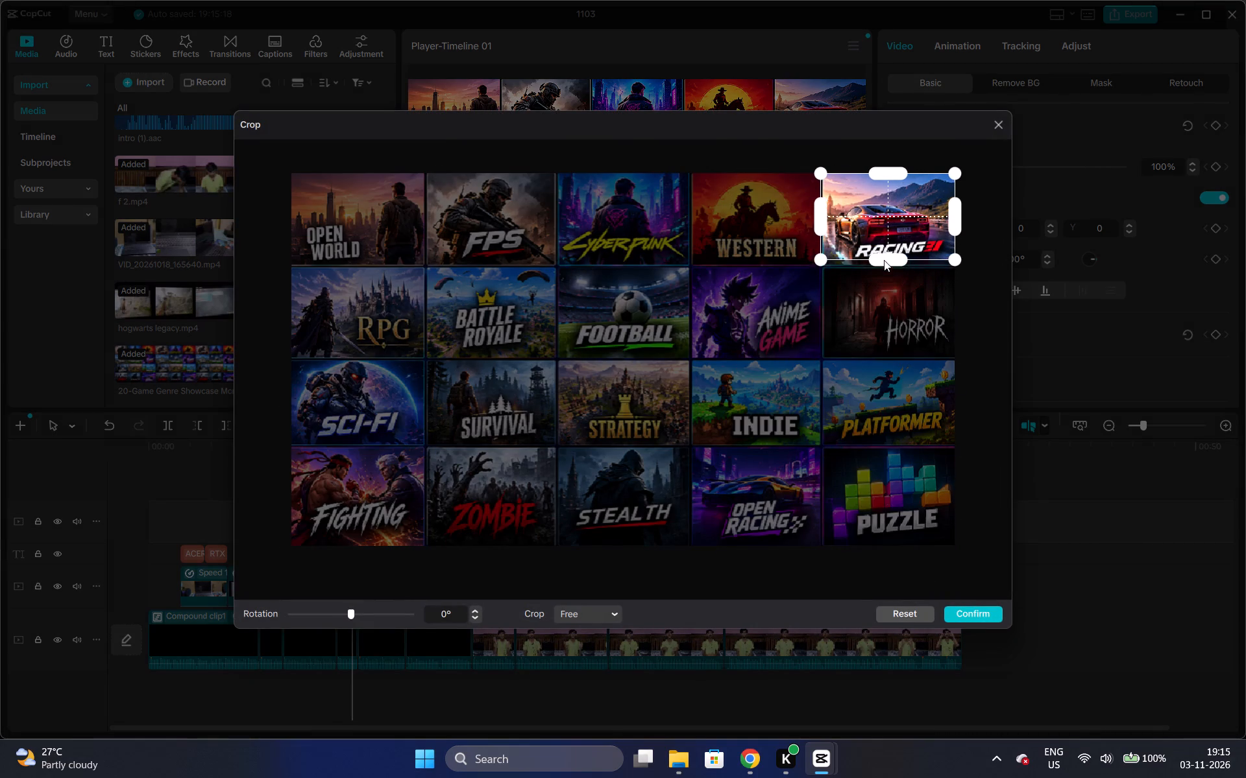
{"action": "left_click_drag", "start_coordinate": [884, 260], "coordinate": [883, 268]}
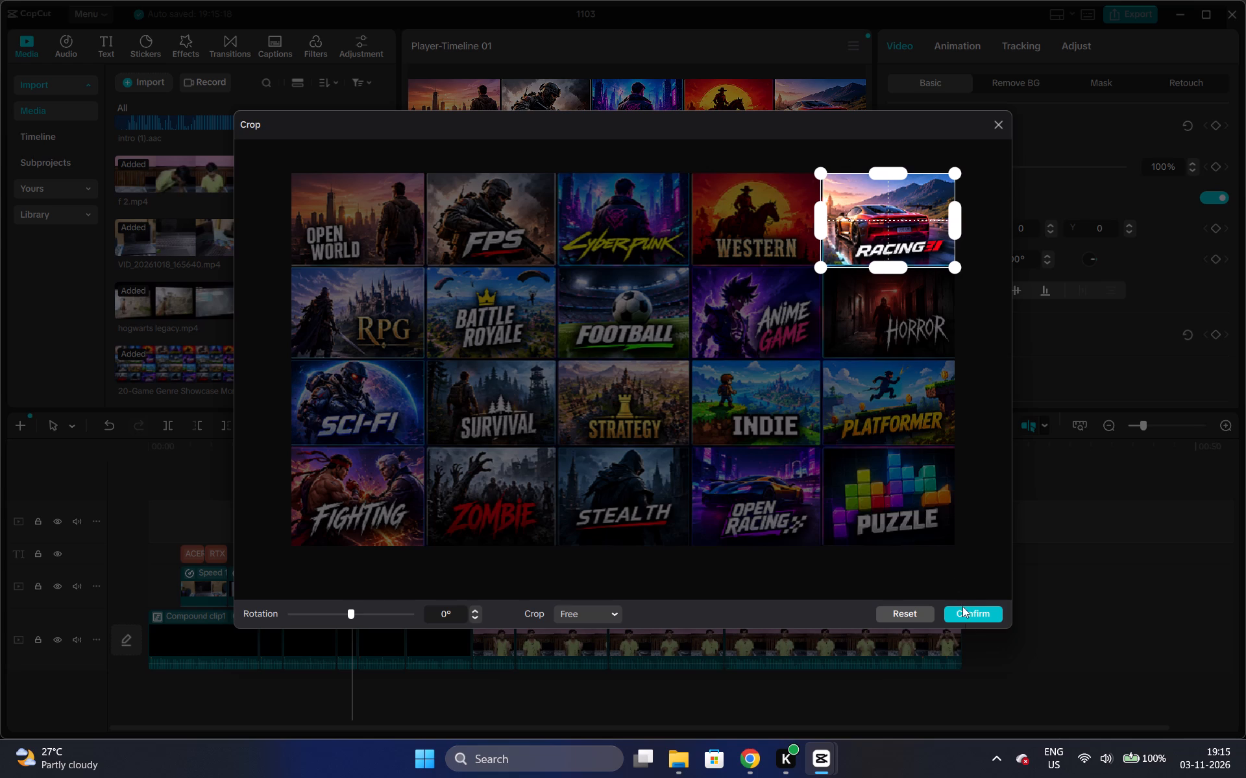
{"action": "left_click", "coordinate": [966, 609]}
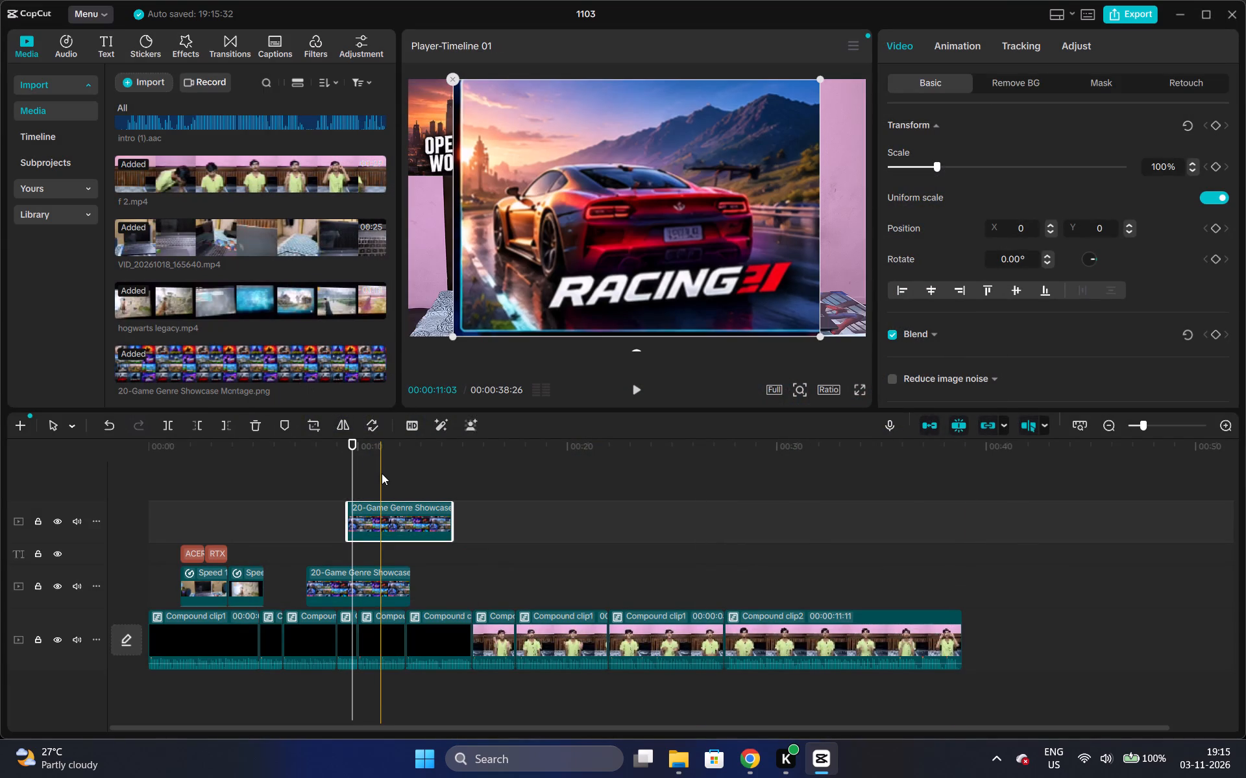
Scale the RACING card to 38% and move it to the upper-right corner of the video frame, at X 1342, Y 675.
{"action": "left_click_drag", "start_coordinate": [821, 335], "coordinate": [822, 335]}
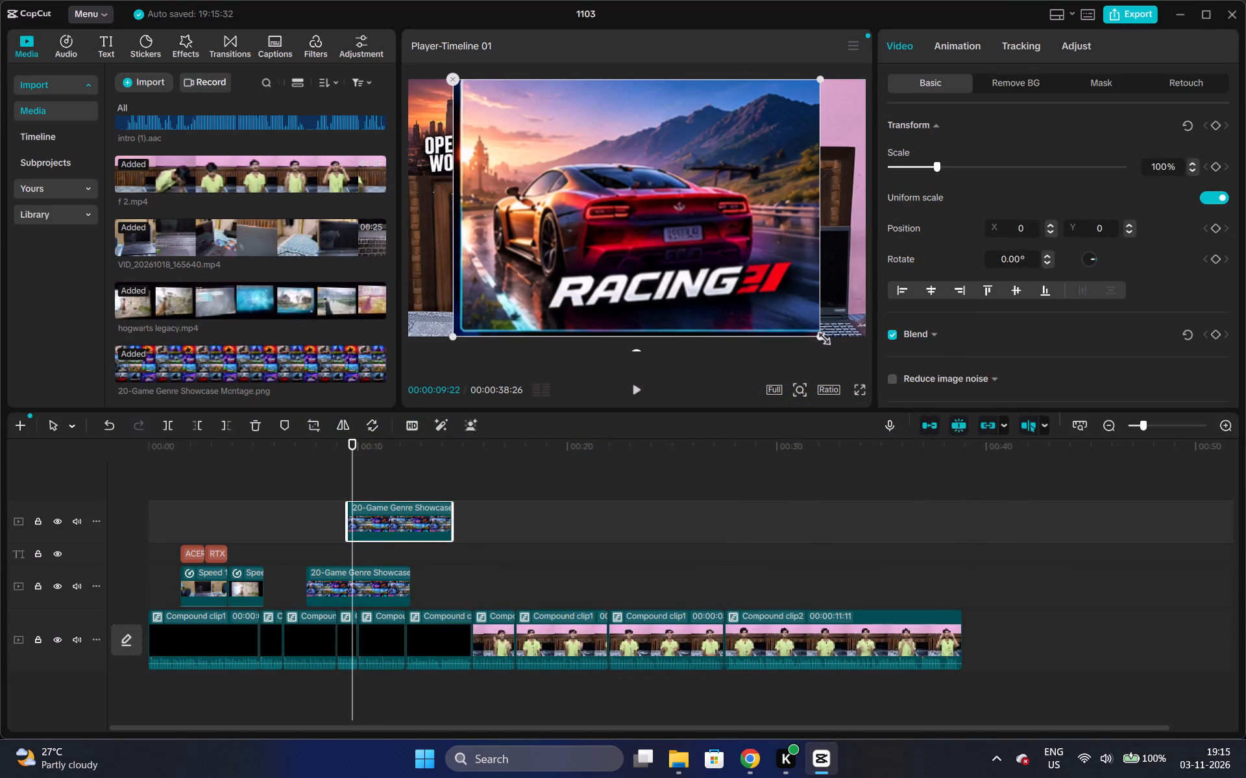
{"action": "left_click_drag", "start_coordinate": [822, 335], "coordinate": [672, 245]}
{"action": "left_click_drag", "start_coordinate": [659, 202], "coordinate": [807, 136]}
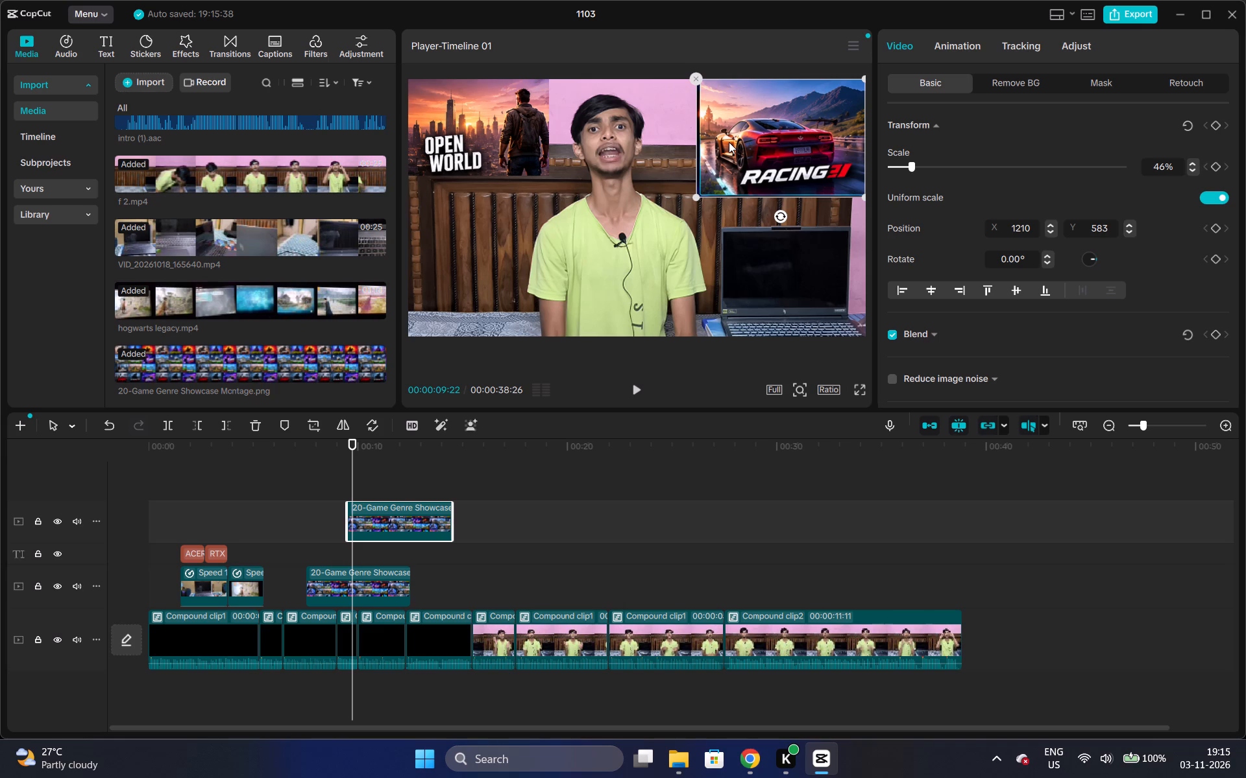
{"action": "left_click", "coordinate": [731, 93]}
{"action": "left_click_drag", "start_coordinate": [861, 198], "coordinate": [864, 191]}
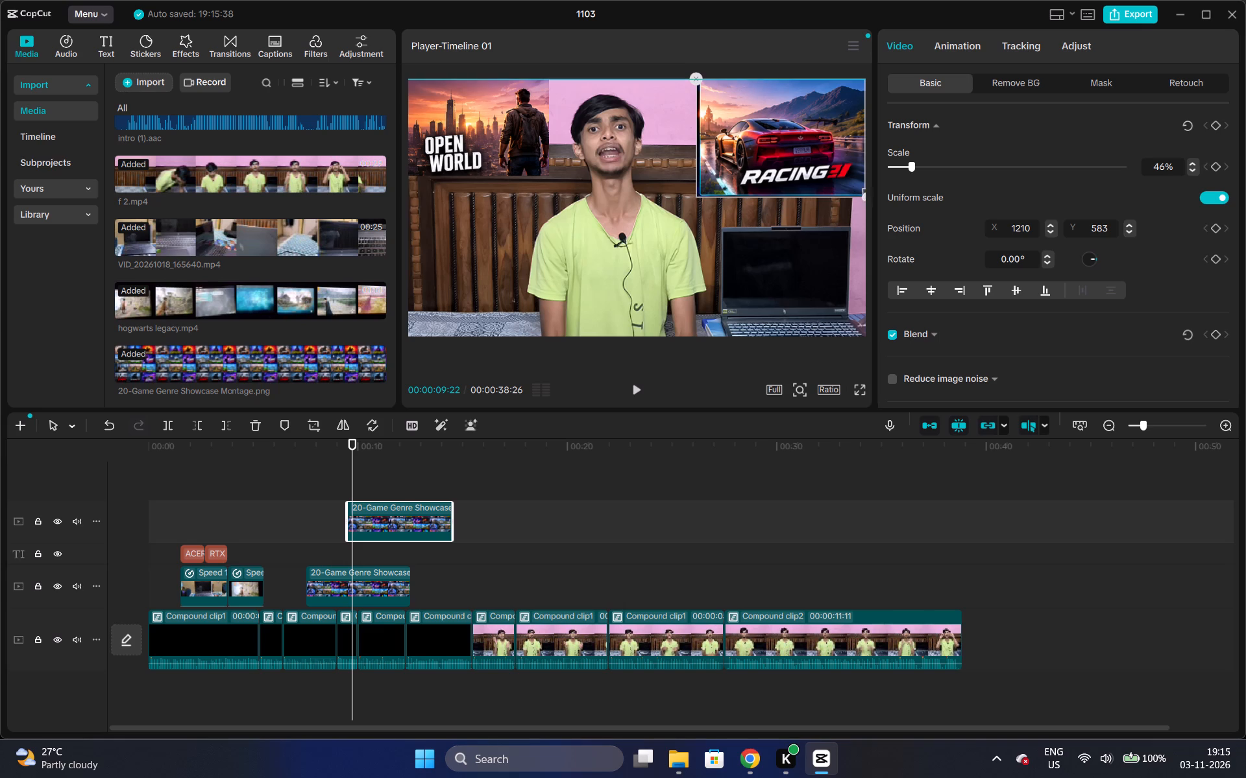
{"action": "left_click_drag", "start_coordinate": [864, 191], "coordinate": [848, 166]}
{"action": "left_click_drag", "start_coordinate": [807, 123], "coordinate": [824, 112]}
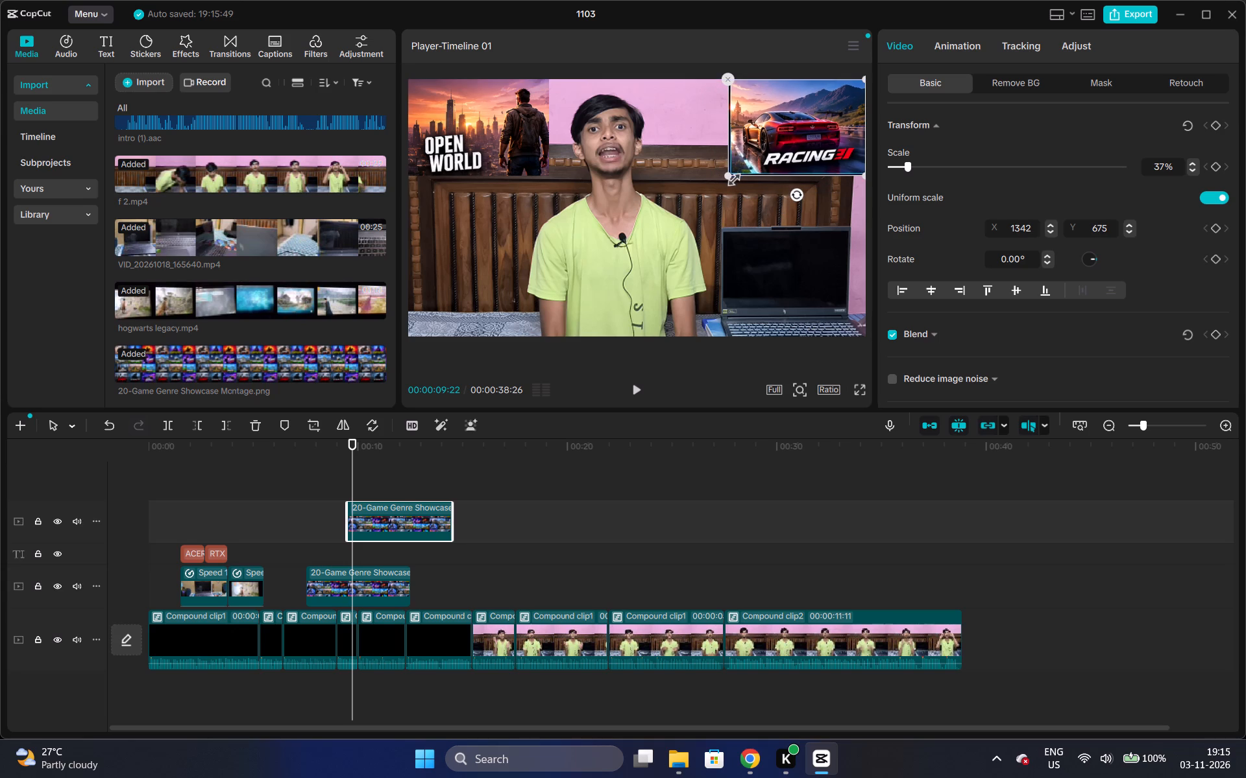
{"action": "left_click_drag", "start_coordinate": [729, 175], "coordinate": [733, 164]}
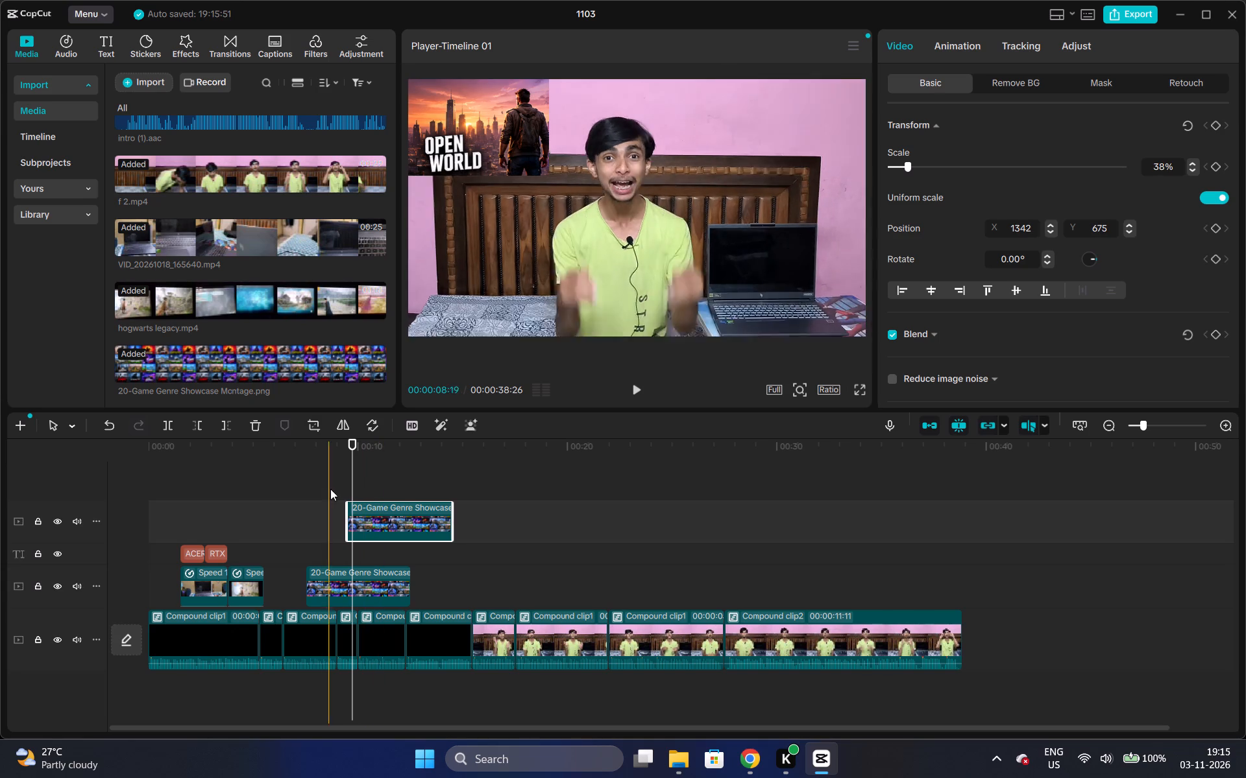
Add a third copy of the montage image on a new top track, starting at about 11 seconds.
{"action": "left_click_drag", "start_coordinate": [315, 362], "coordinate": [380, 489]}
Crop the third montage image clip so only the SCI-FI card remains.
{"action": "left_click", "coordinate": [399, 489]}
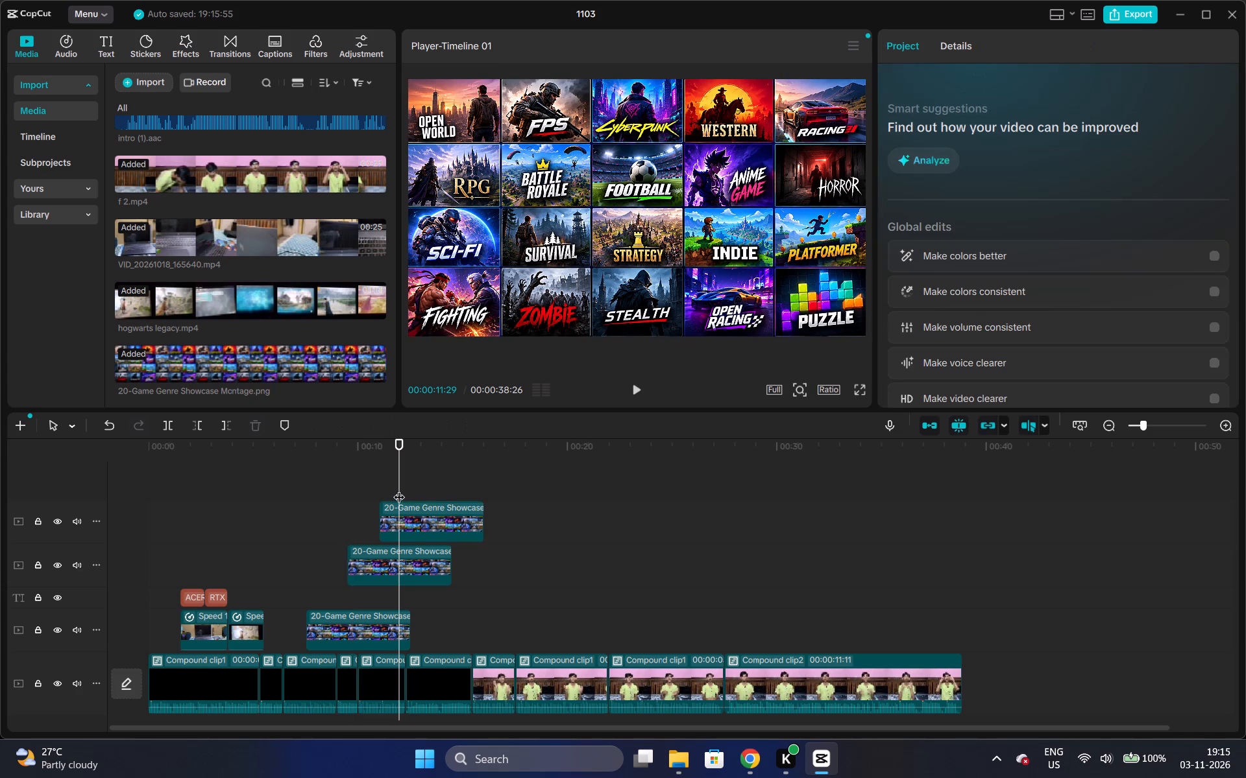
{"action": "left_click", "coordinate": [569, 160]}
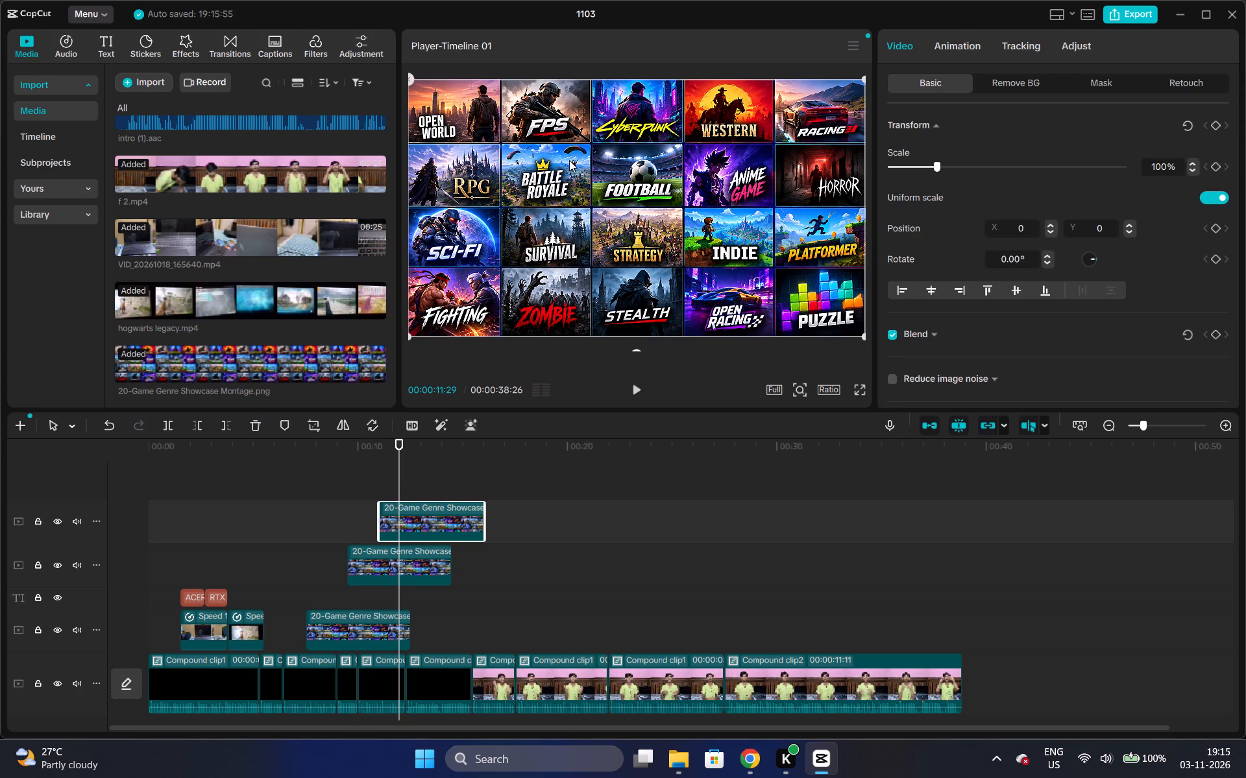
{"action": "right_click", "coordinate": [569, 160]}
{"action": "right_click", "coordinate": [600, 274]}
{"action": "right_click", "coordinate": [453, 516]}
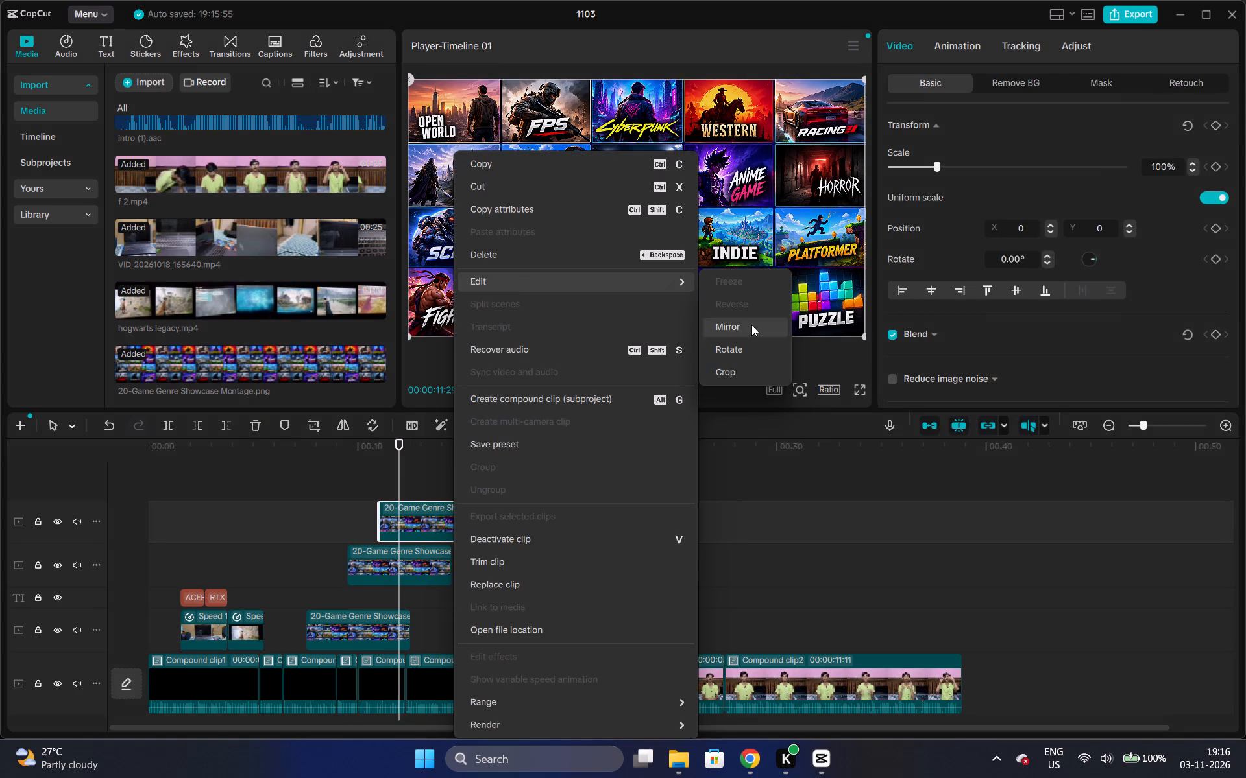
{"action": "left_click", "coordinate": [780, 366]}
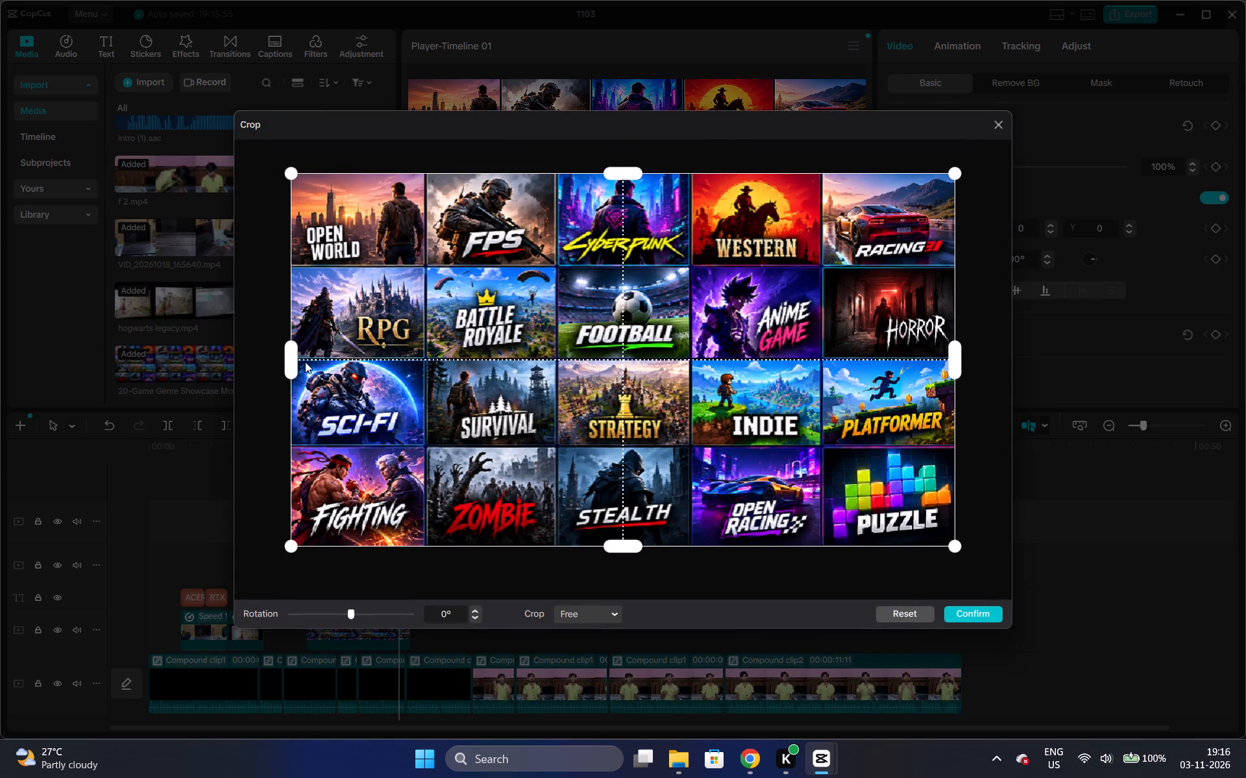
{"action": "left_click_drag", "start_coordinate": [295, 361], "coordinate": [276, 370]}
{"action": "left_click_drag", "start_coordinate": [960, 361], "coordinate": [542, 365]}
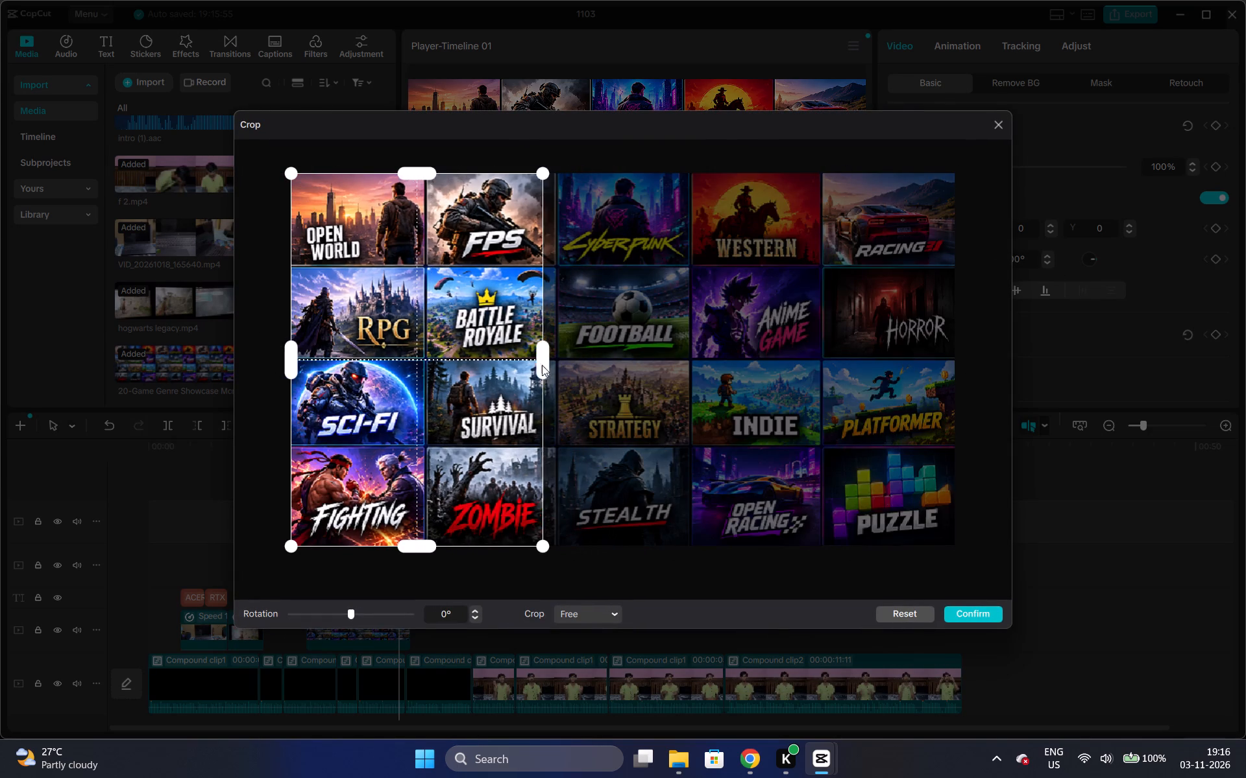
{"action": "left_click_drag", "start_coordinate": [542, 365], "coordinate": [433, 371]}
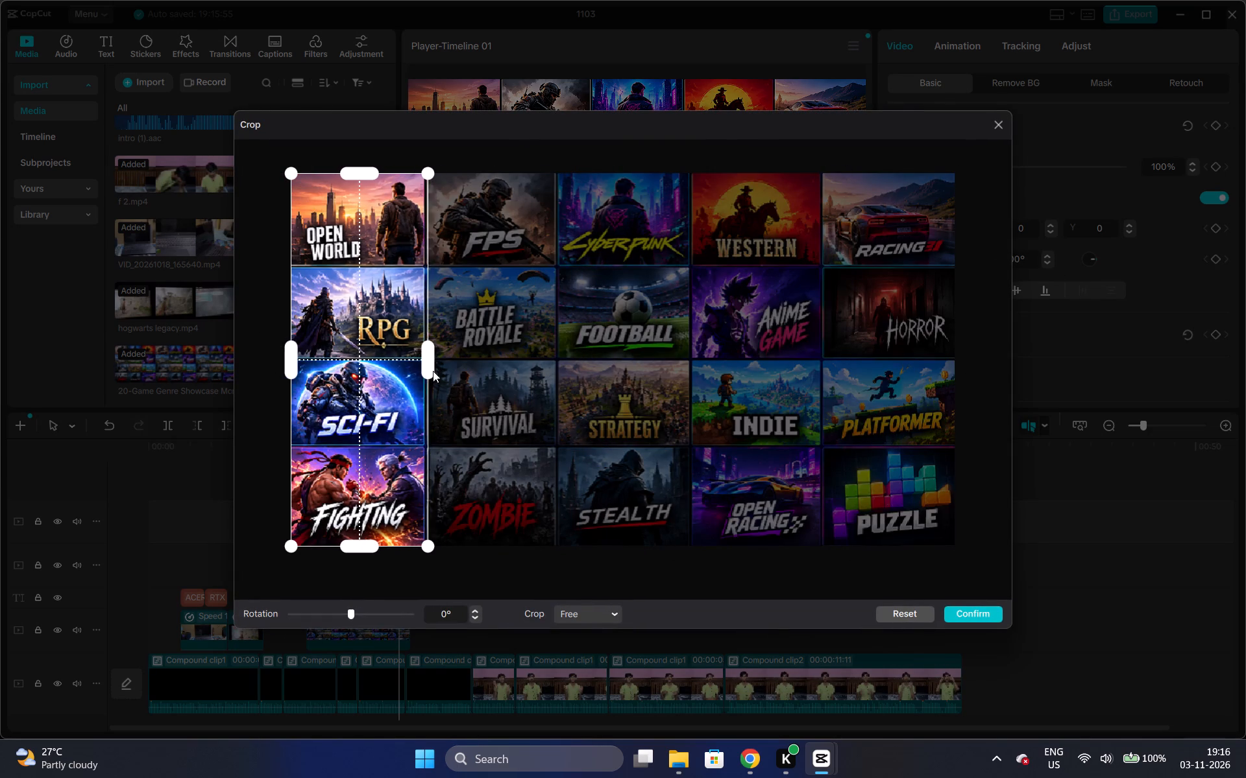
{"action": "left_click_drag", "start_coordinate": [433, 371], "coordinate": [430, 361]}
{"action": "left_click_drag", "start_coordinate": [347, 178], "coordinate": [347, 351]}
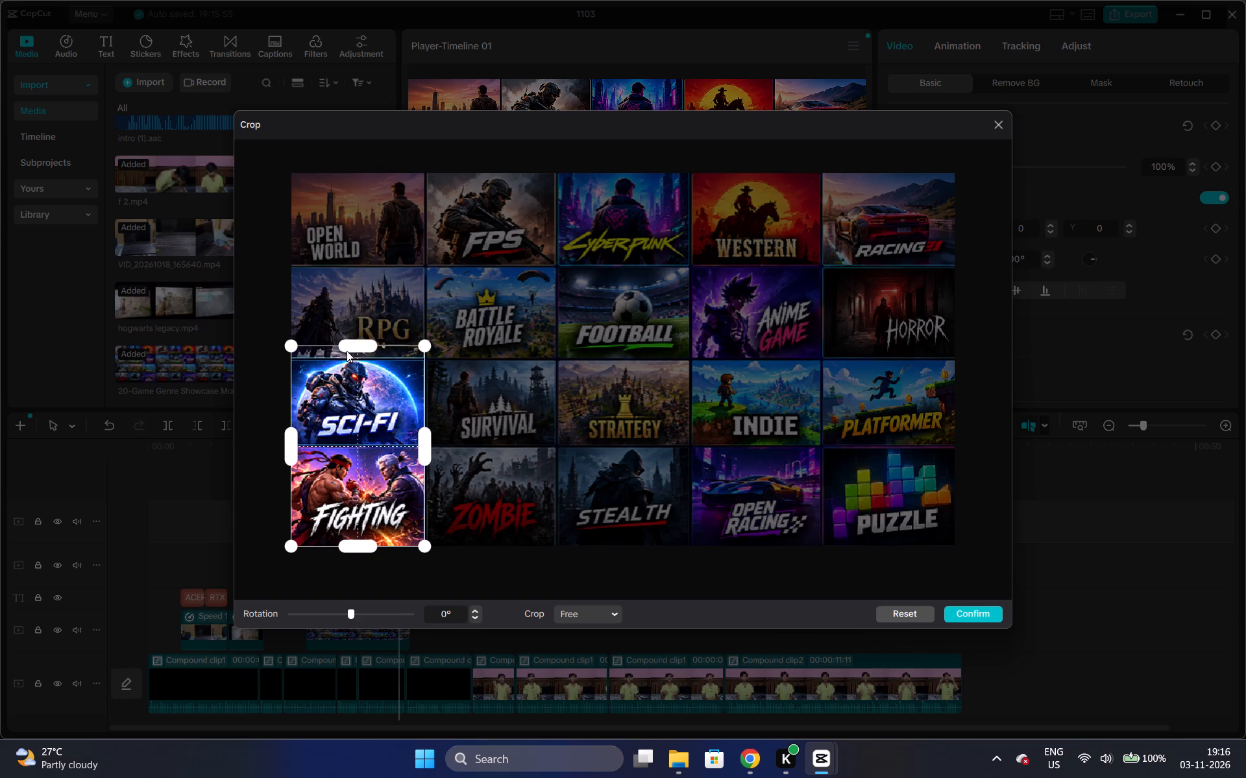
{"action": "left_click_drag", "start_coordinate": [347, 351], "coordinate": [347, 366]}
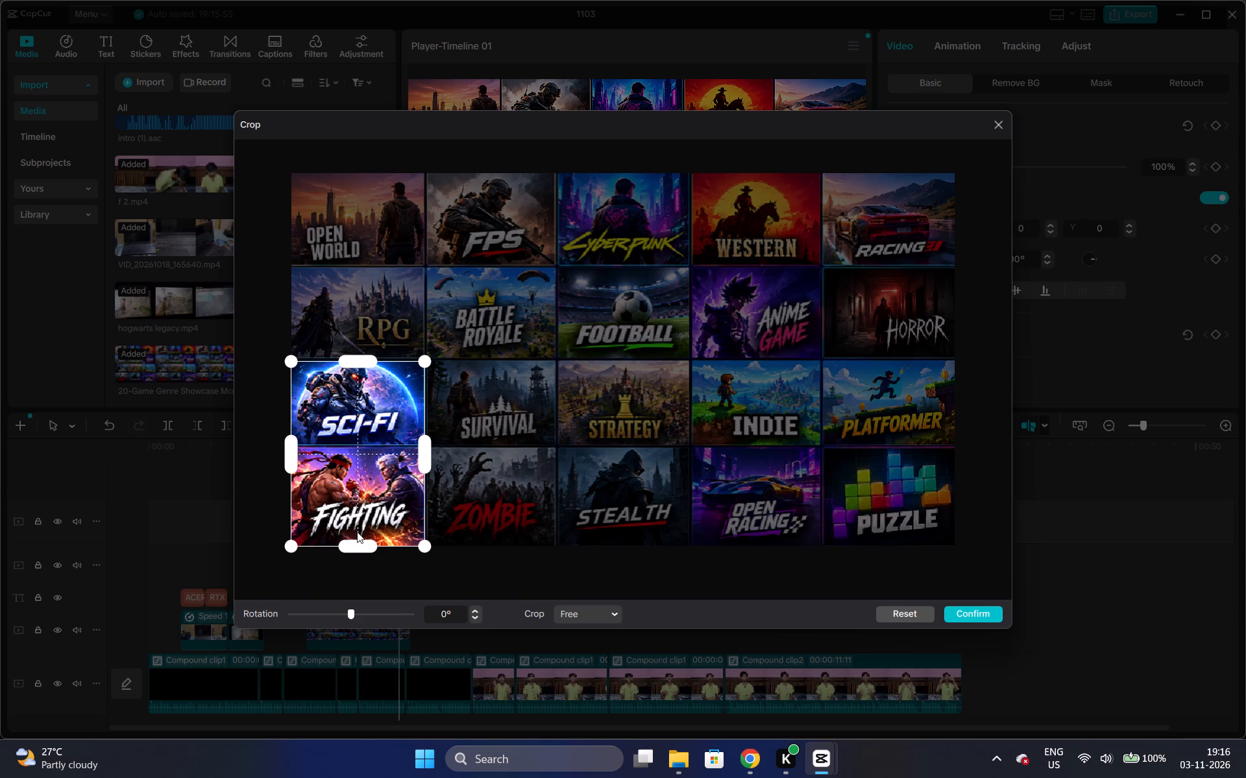
{"action": "left_click_drag", "start_coordinate": [358, 543], "coordinate": [372, 440]}
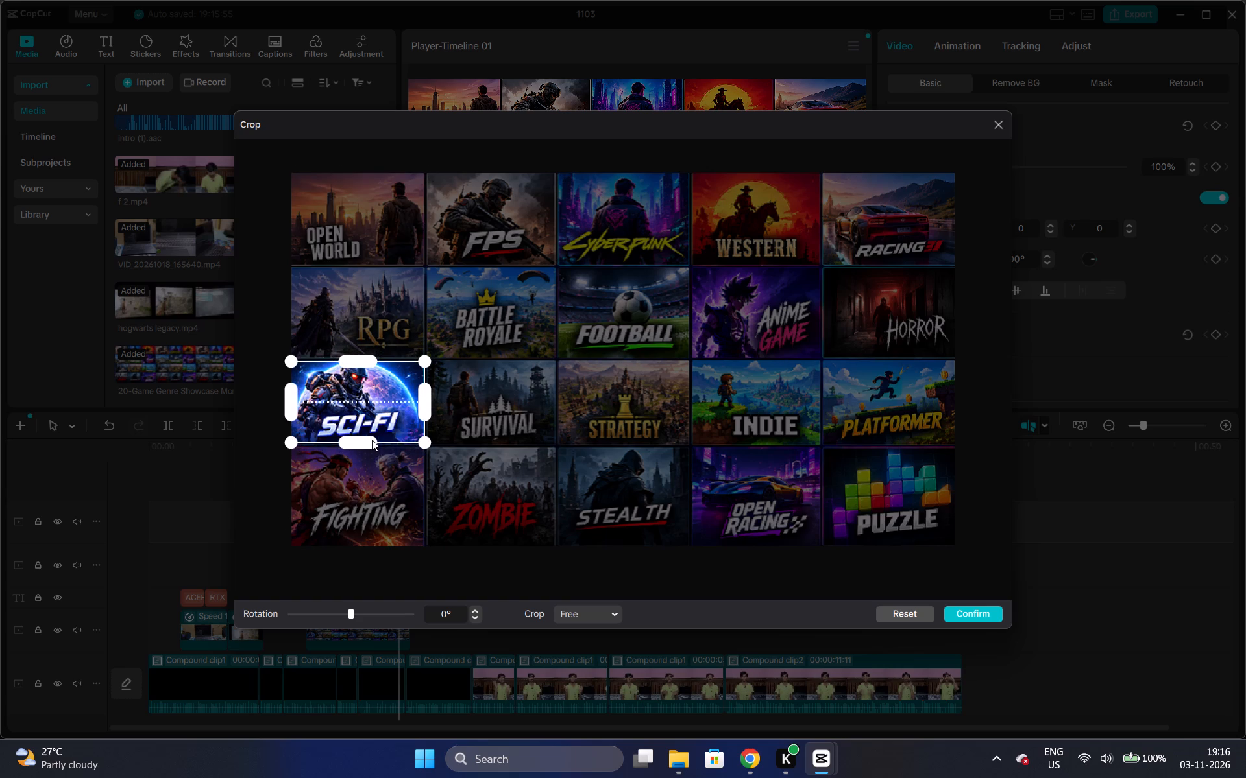
{"action": "left_click_drag", "start_coordinate": [372, 440], "coordinate": [372, 444]}
{"action": "left_click", "coordinate": [986, 612]}
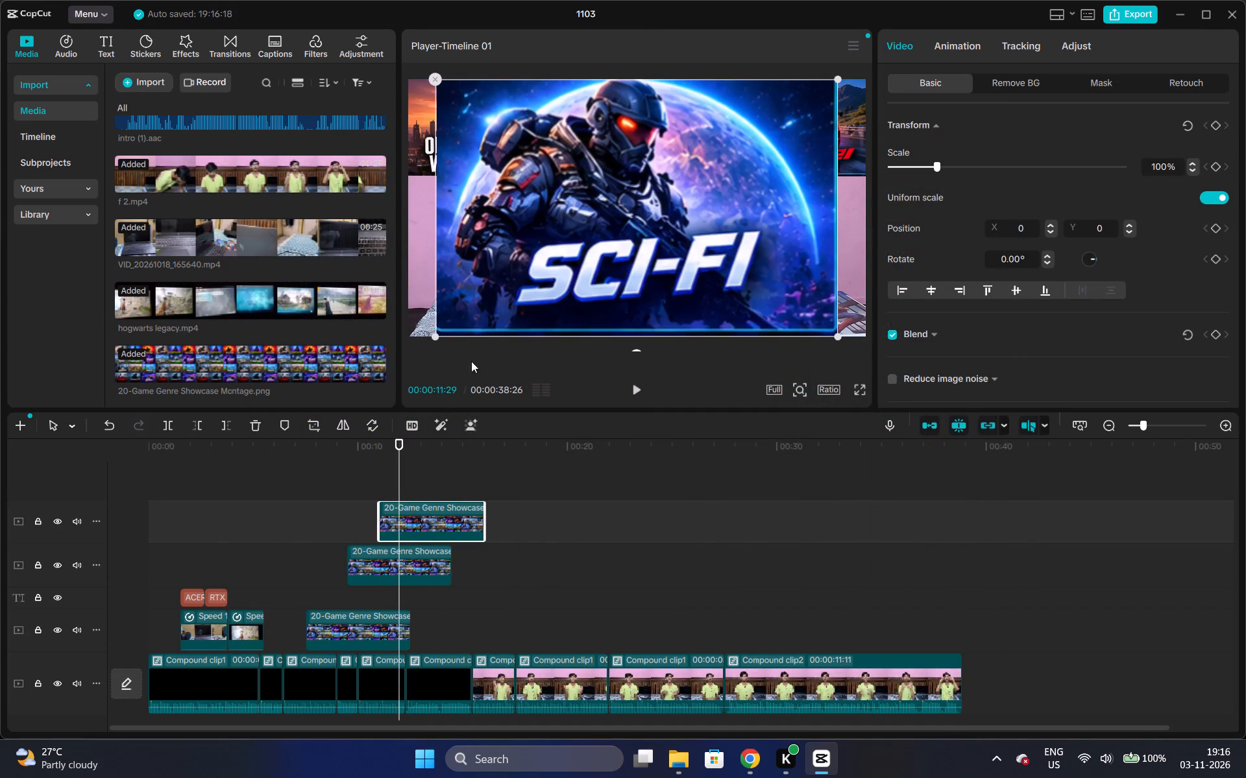
Scale the SCI-FI card to 39% and move it to the lower-left corner of the video frame, at X -1259, Y -718.
{"action": "left_click", "coordinate": [395, 454]}
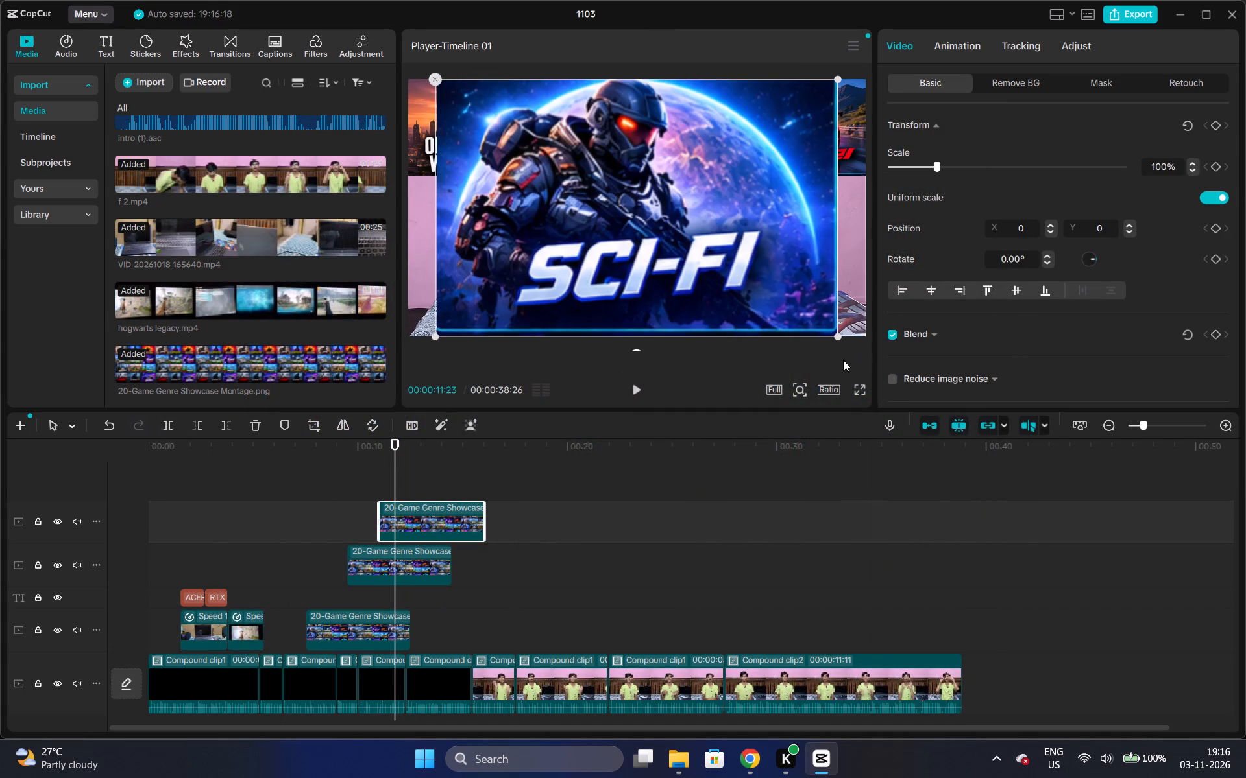
{"action": "left_click_drag", "start_coordinate": [842, 336], "coordinate": [686, 252]}
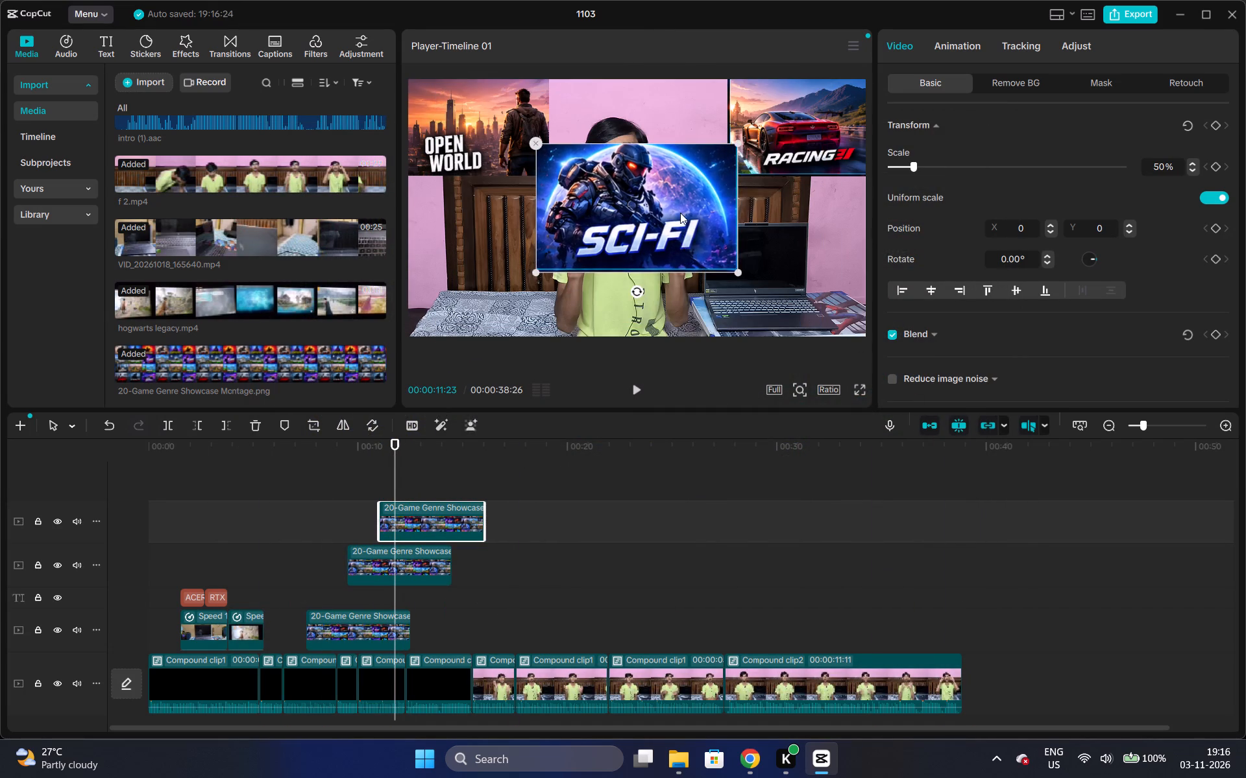
{"action": "left_click_drag", "start_coordinate": [679, 206], "coordinate": [554, 261]}
{"action": "left_click_drag", "start_coordinate": [572, 266], "coordinate": [572, 280]}
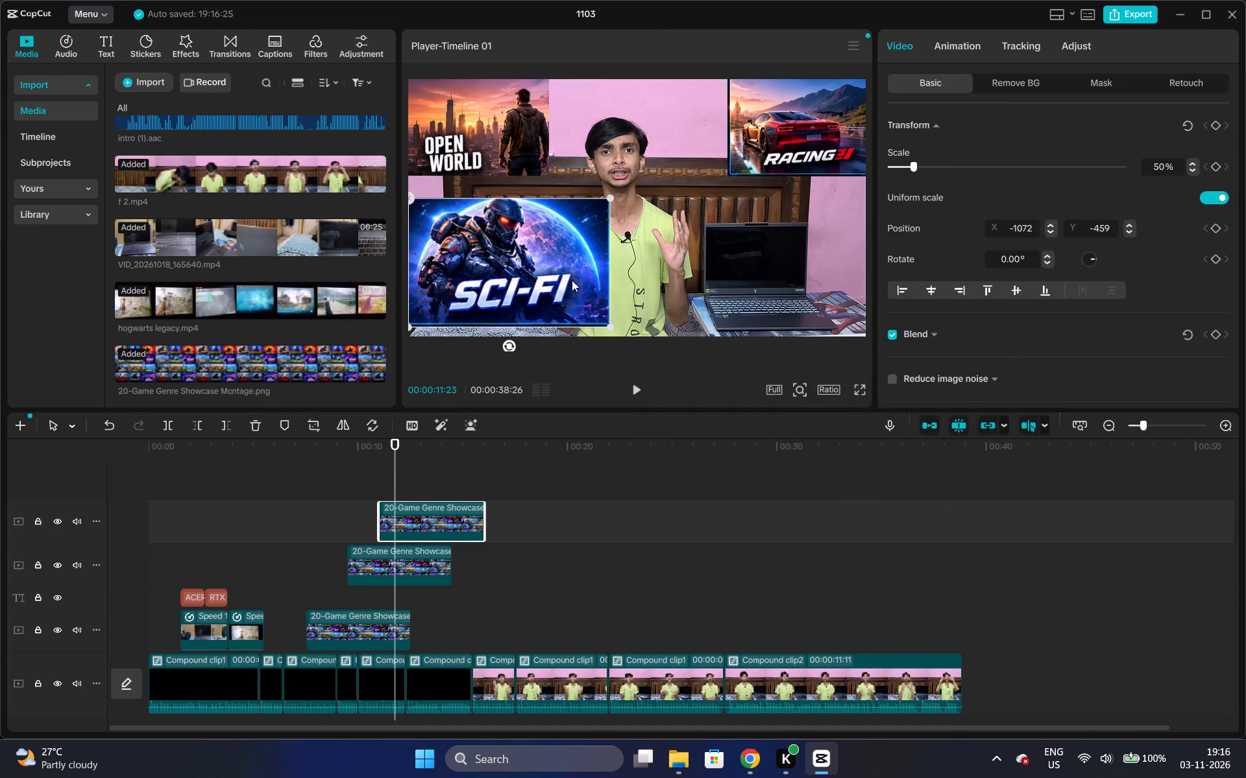
{"action": "left_click_drag", "start_coordinate": [572, 280], "coordinate": [572, 296]}
{"action": "left_click_drag", "start_coordinate": [611, 198], "coordinate": [573, 217]}
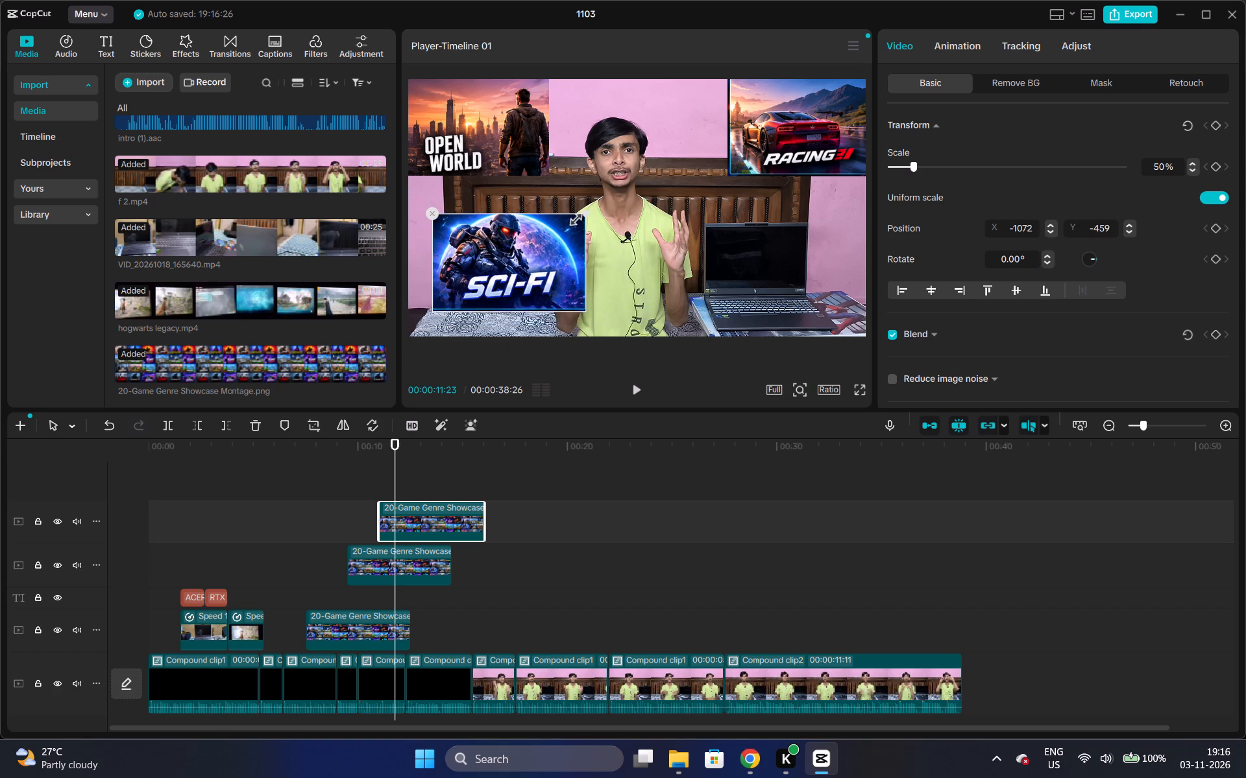
{"action": "left_click_drag", "start_coordinate": [573, 217], "coordinate": [568, 229]}
{"action": "left_click_drag", "start_coordinate": [531, 249], "coordinate": [502, 288]}
{"action": "left_click_drag", "start_coordinate": [546, 256], "coordinate": [550, 253]}
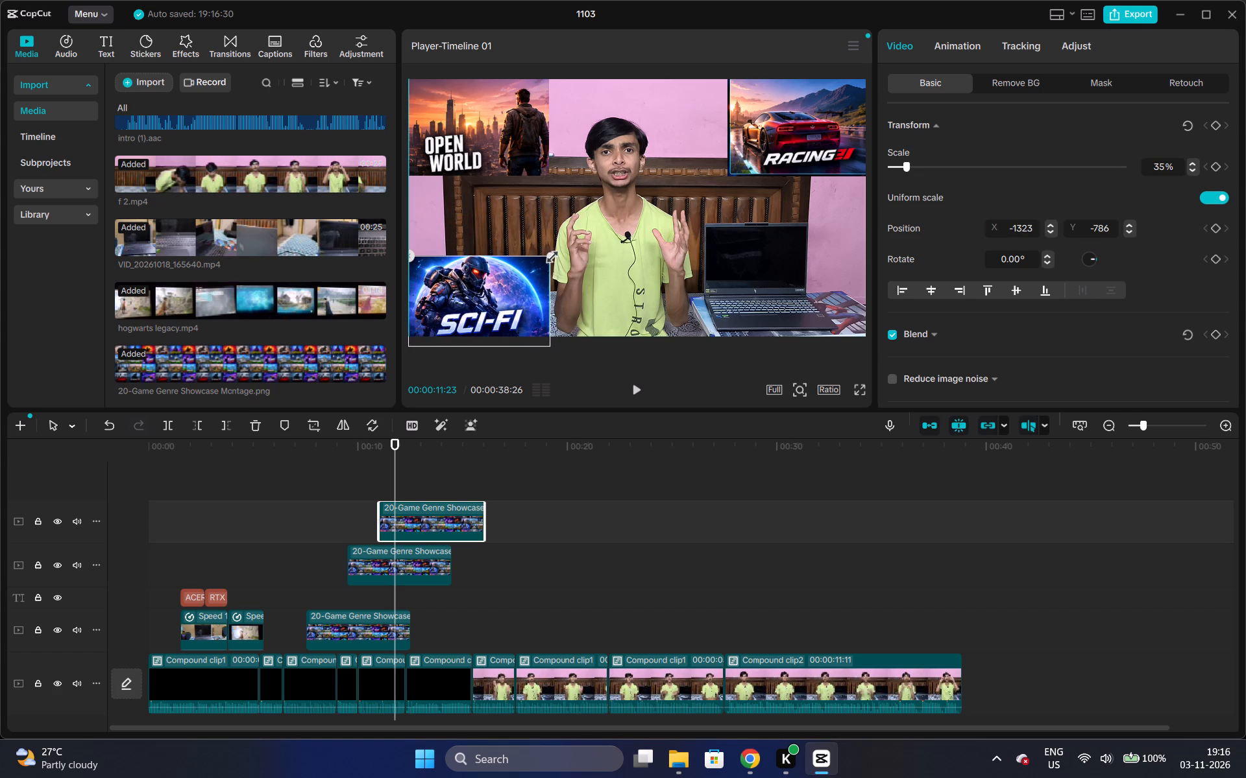
{"action": "left_click_drag", "start_coordinate": [550, 253], "coordinate": [554, 243]}
{"action": "left_click_drag", "start_coordinate": [501, 294], "coordinate": [515, 288]}
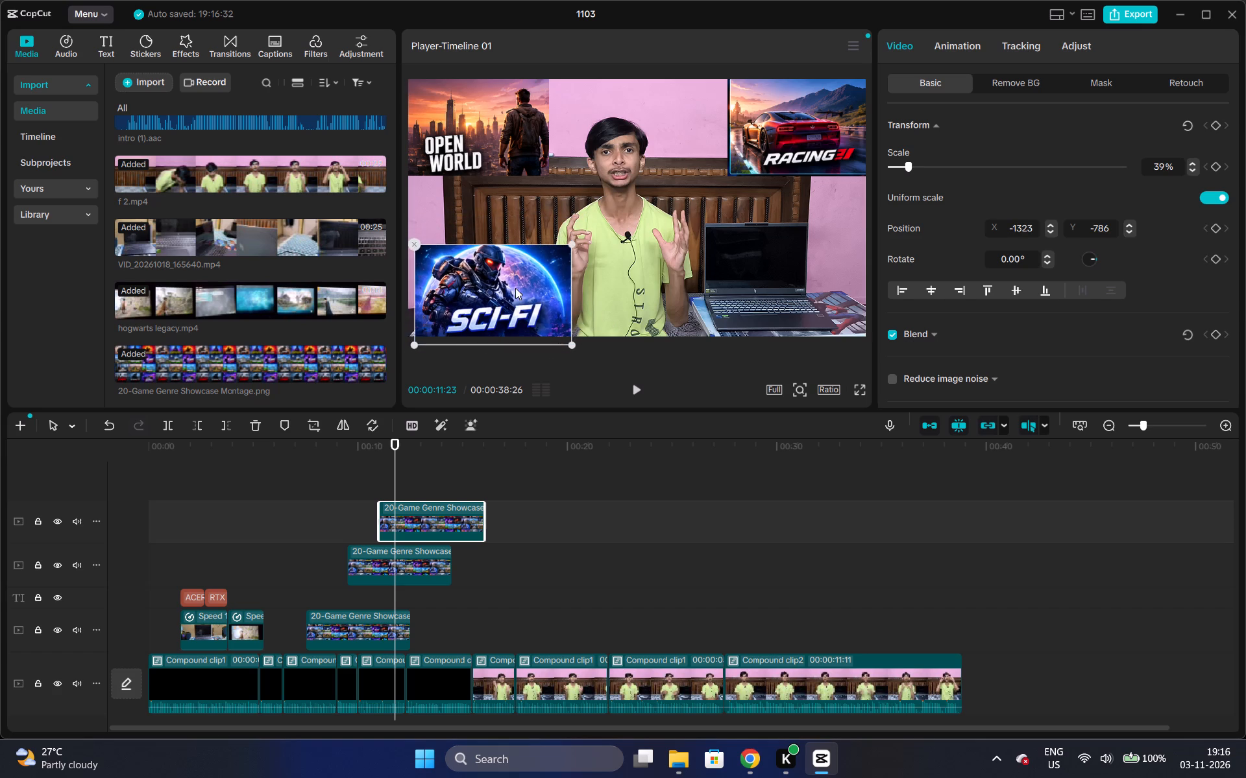
{"action": "left_click_drag", "start_coordinate": [515, 288], "coordinate": [509, 287]}
{"action": "left_click", "coordinate": [50, 353]}
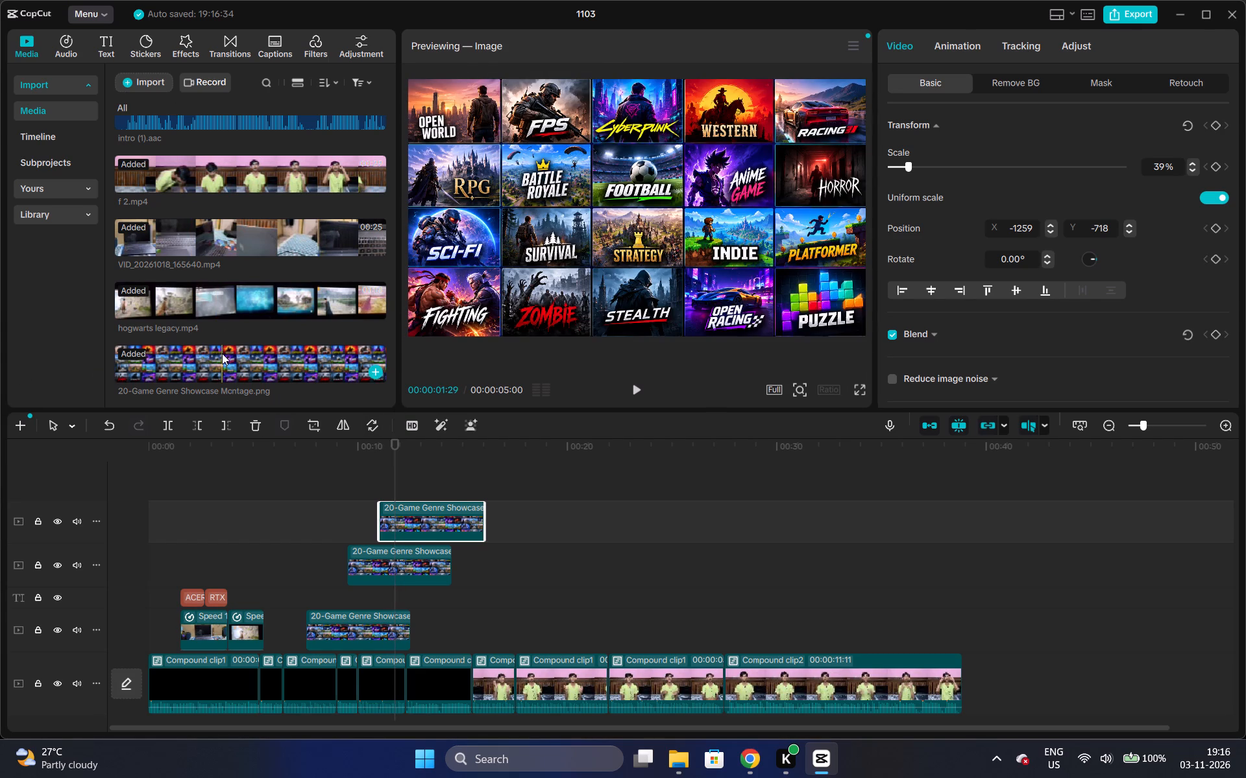
Add a fourth copy of the montage image on a new top track, starting at about 10.4 seconds.
{"action": "left_click", "coordinate": [222, 353]}
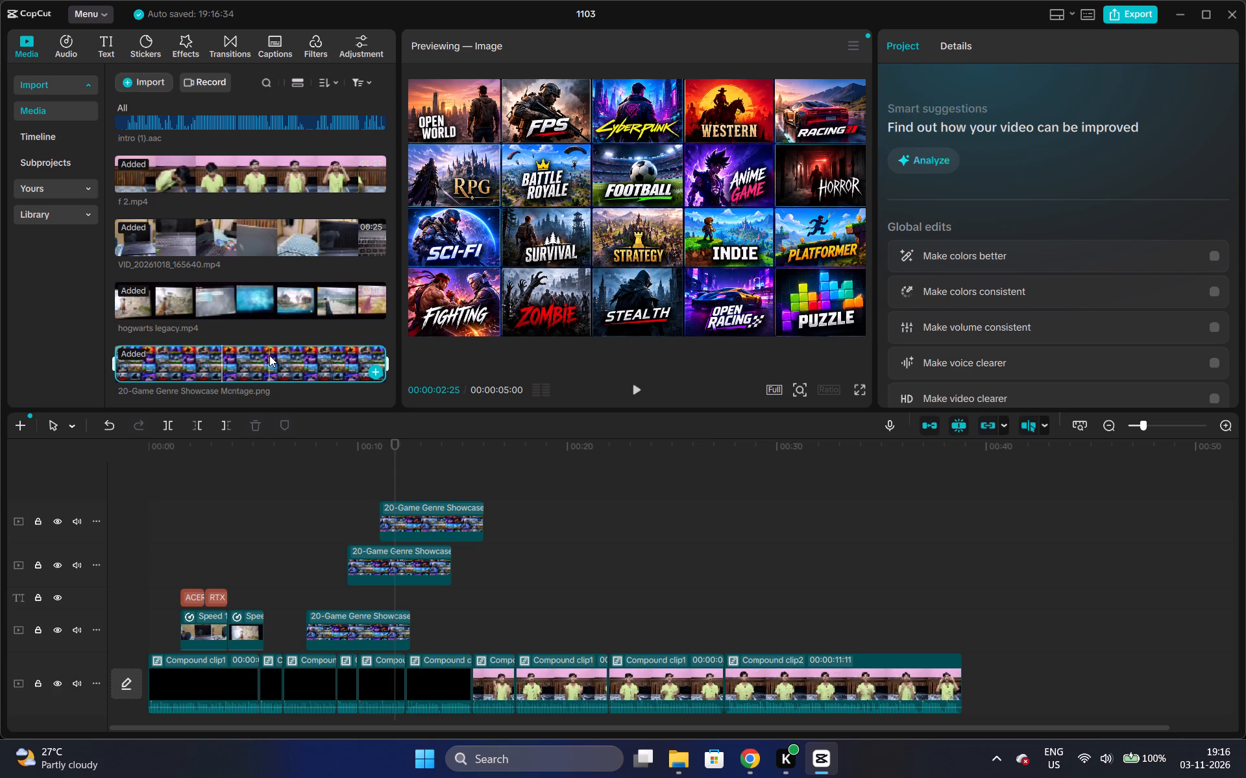
{"action": "left_click_drag", "start_coordinate": [269, 355], "coordinate": [372, 478]}
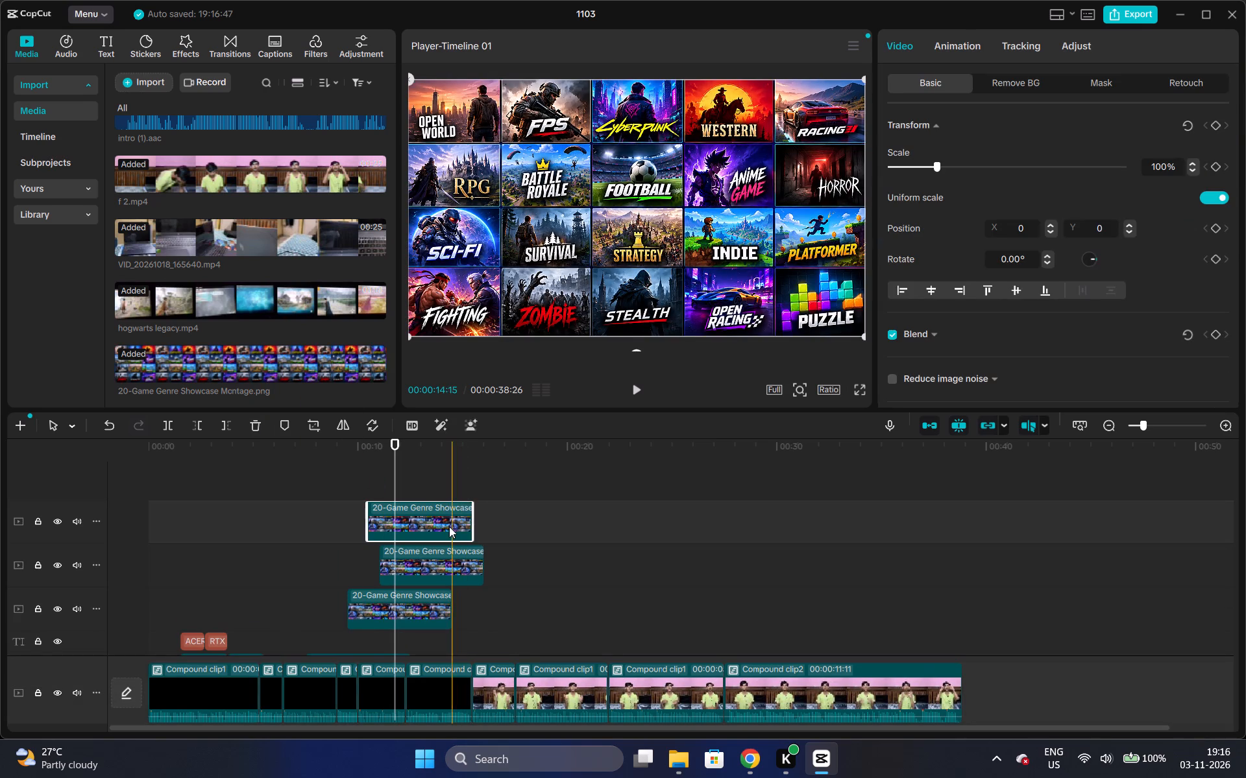
Crop the fourth montage image clip so only the STEALTH card remains.
{"action": "right_click", "coordinate": [448, 526]}
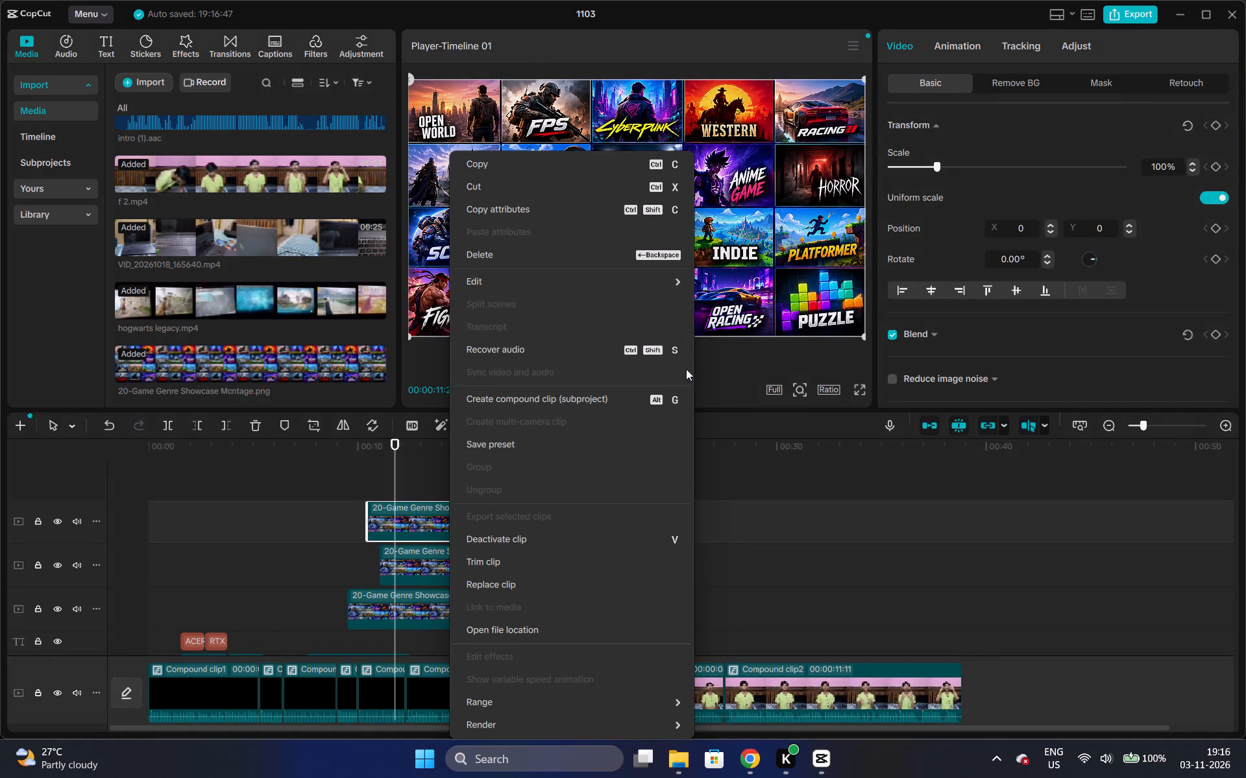
{"action": "left_click", "coordinate": [746, 368]}
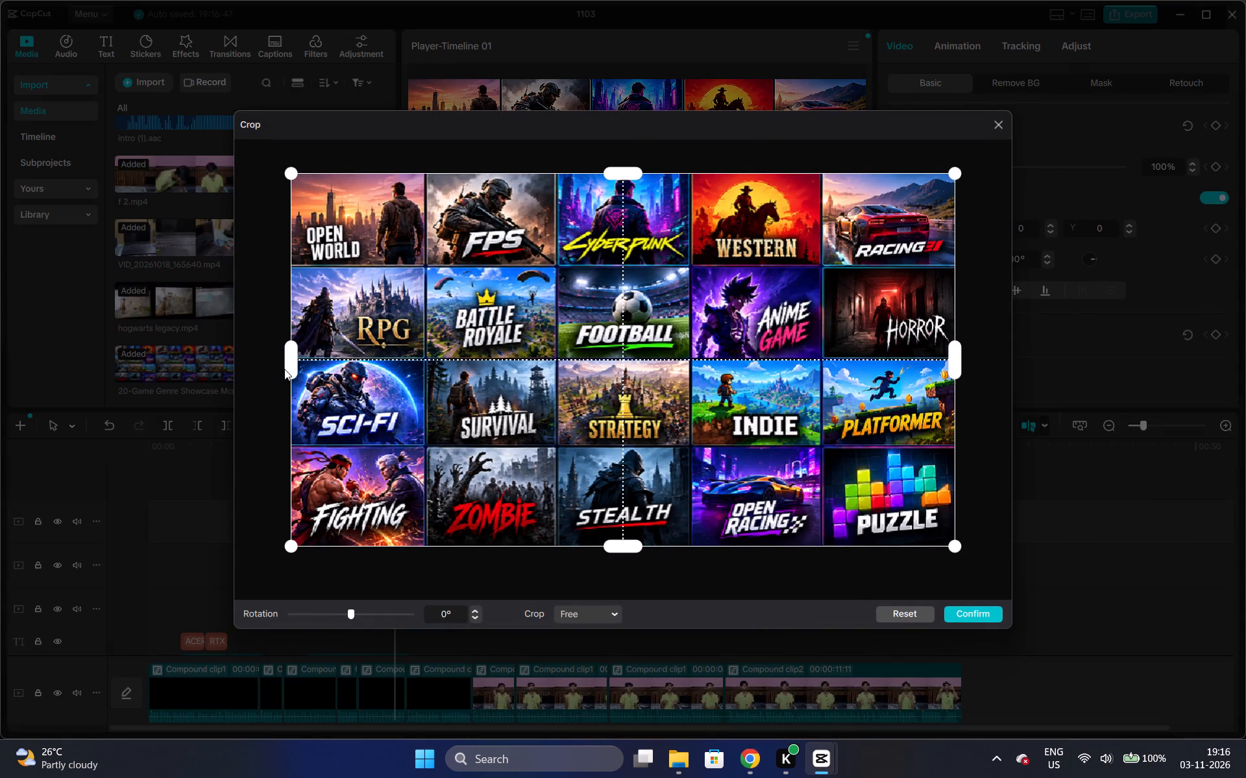
{"action": "left_click_drag", "start_coordinate": [289, 365], "coordinate": [724, 366]}
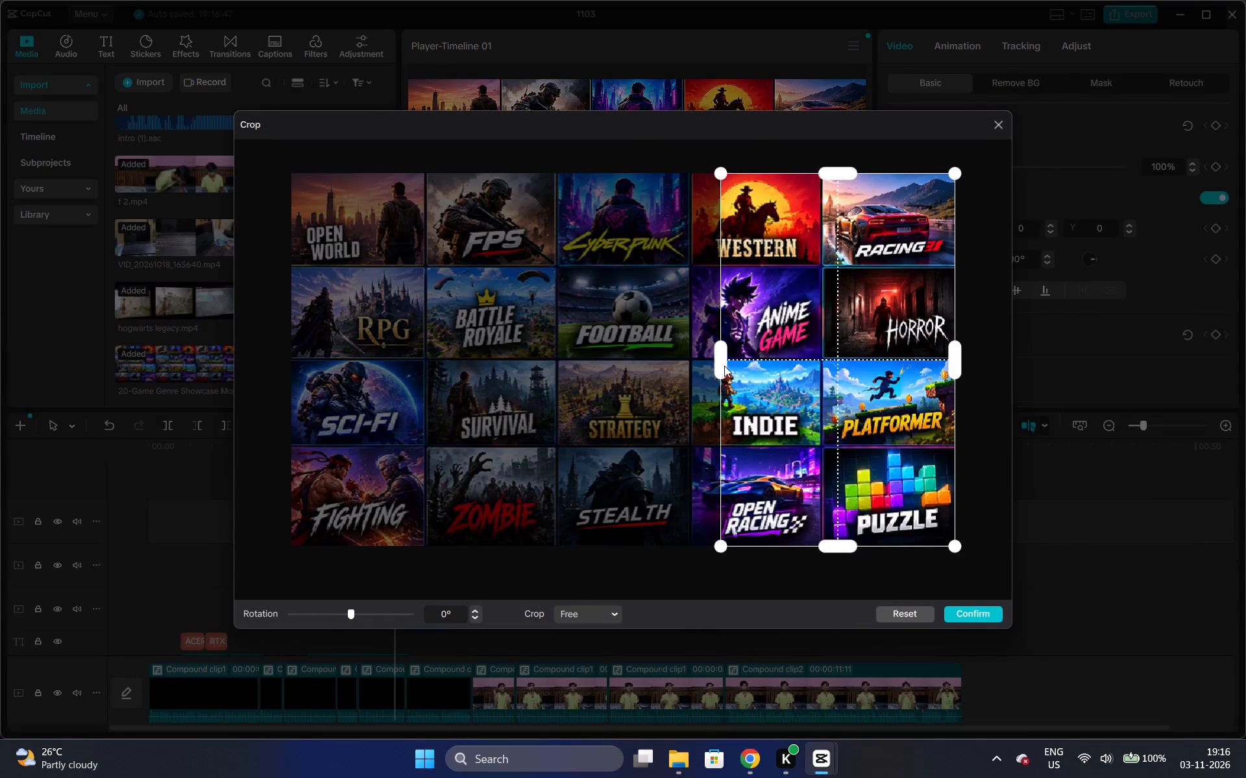
{"action": "left_click_drag", "start_coordinate": [724, 366], "coordinate": [816, 370]}
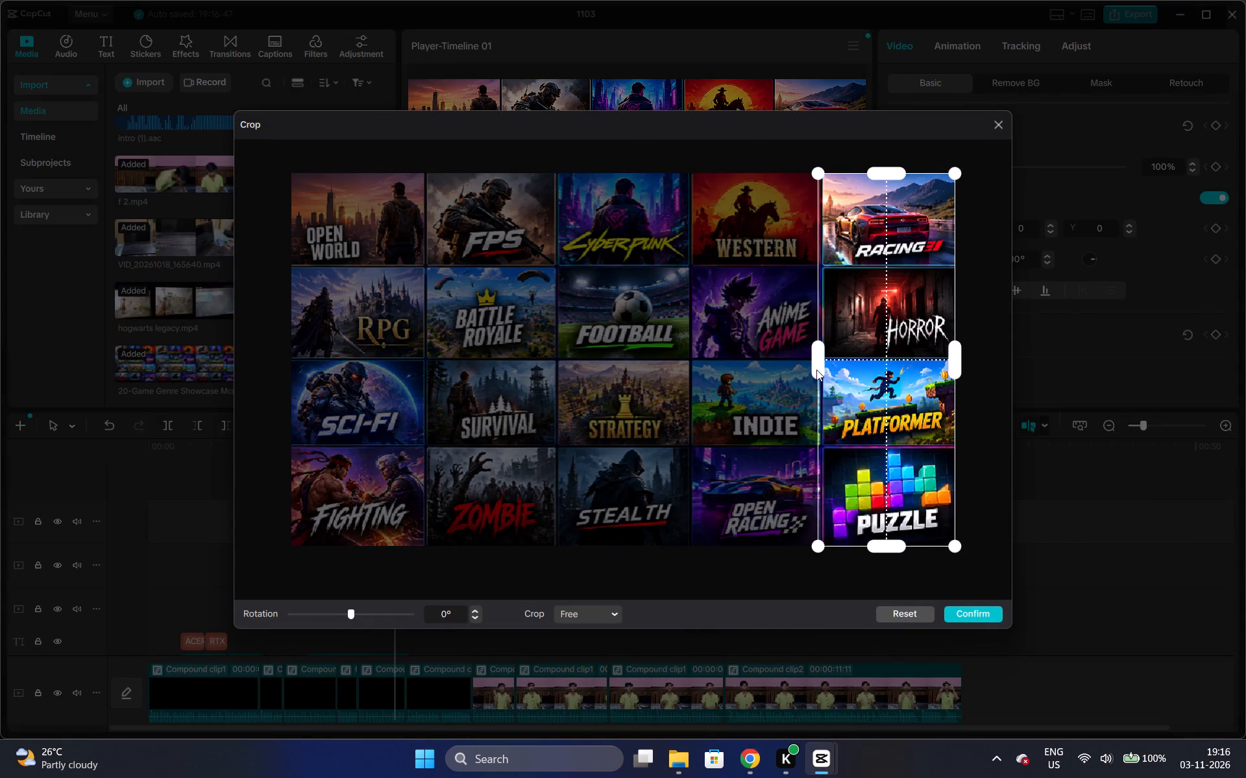
{"action": "left_click_drag", "start_coordinate": [816, 370], "coordinate": [721, 448]}
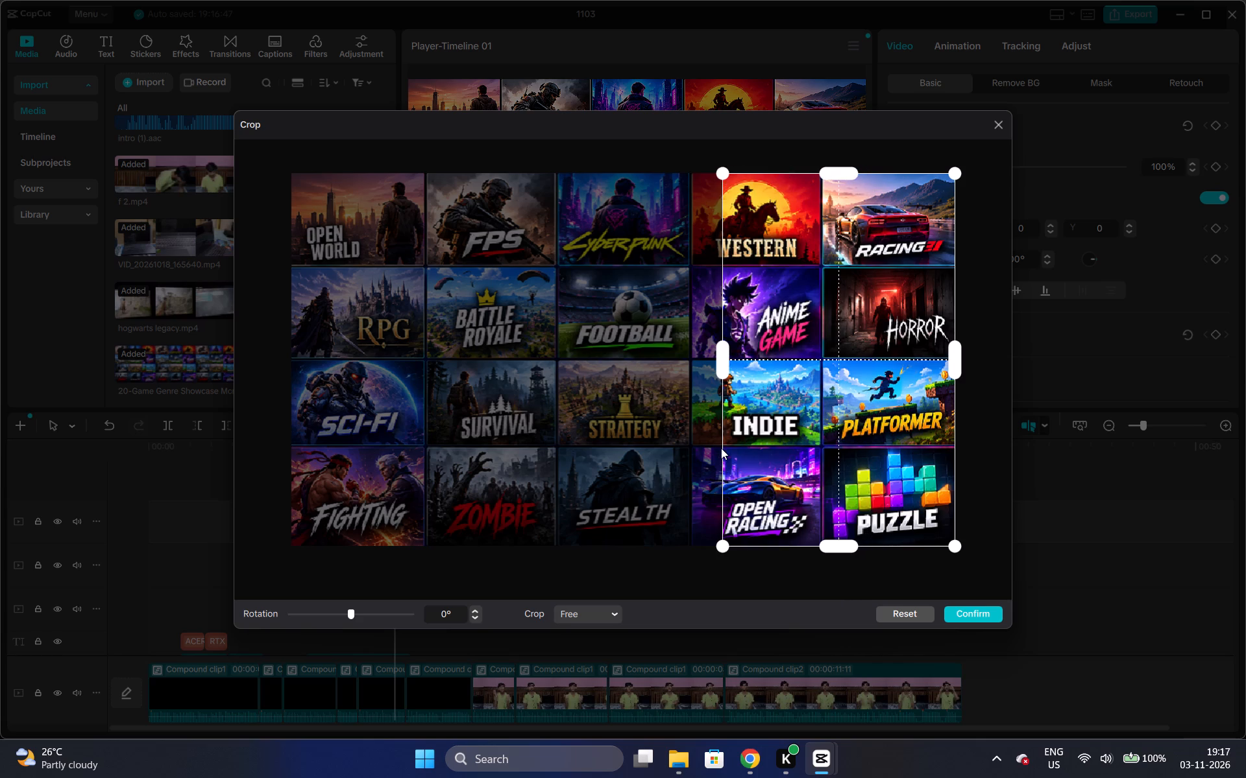
{"action": "left_click_drag", "start_coordinate": [721, 448], "coordinate": [586, 495]}
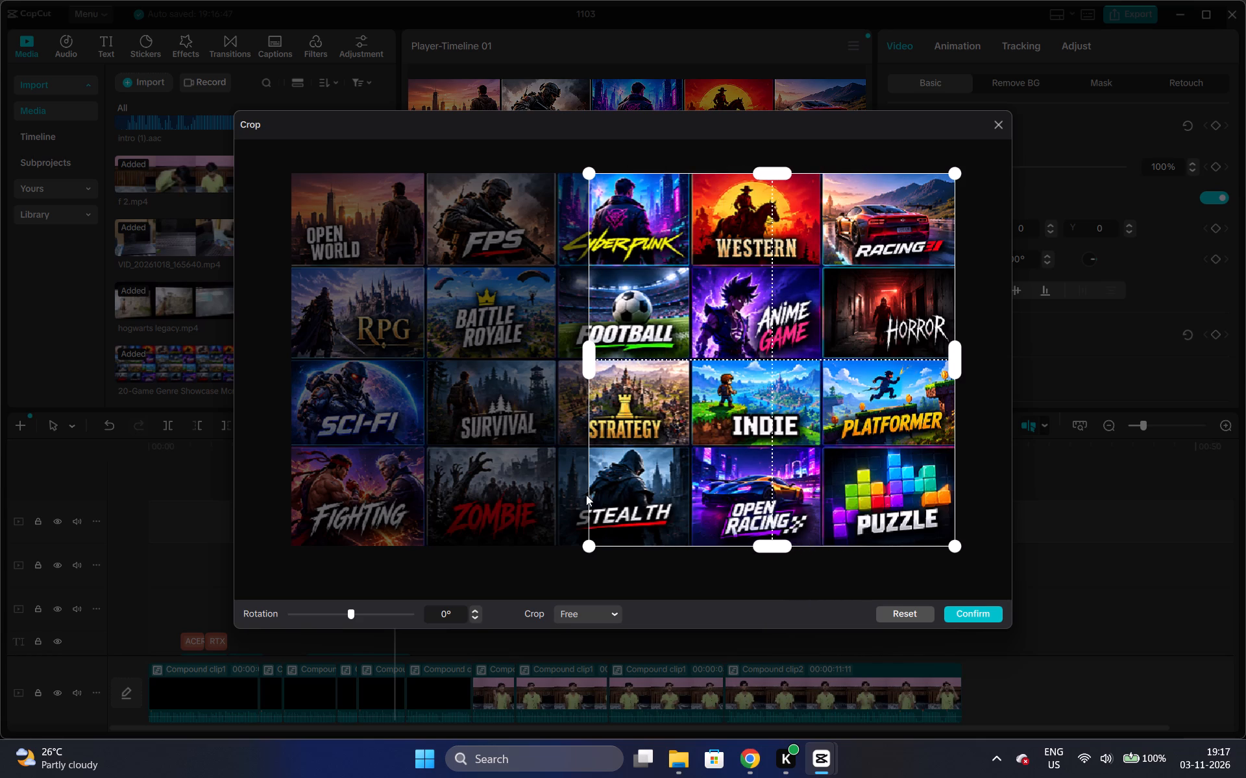
{"action": "left_click_drag", "start_coordinate": [586, 495], "coordinate": [555, 491]}
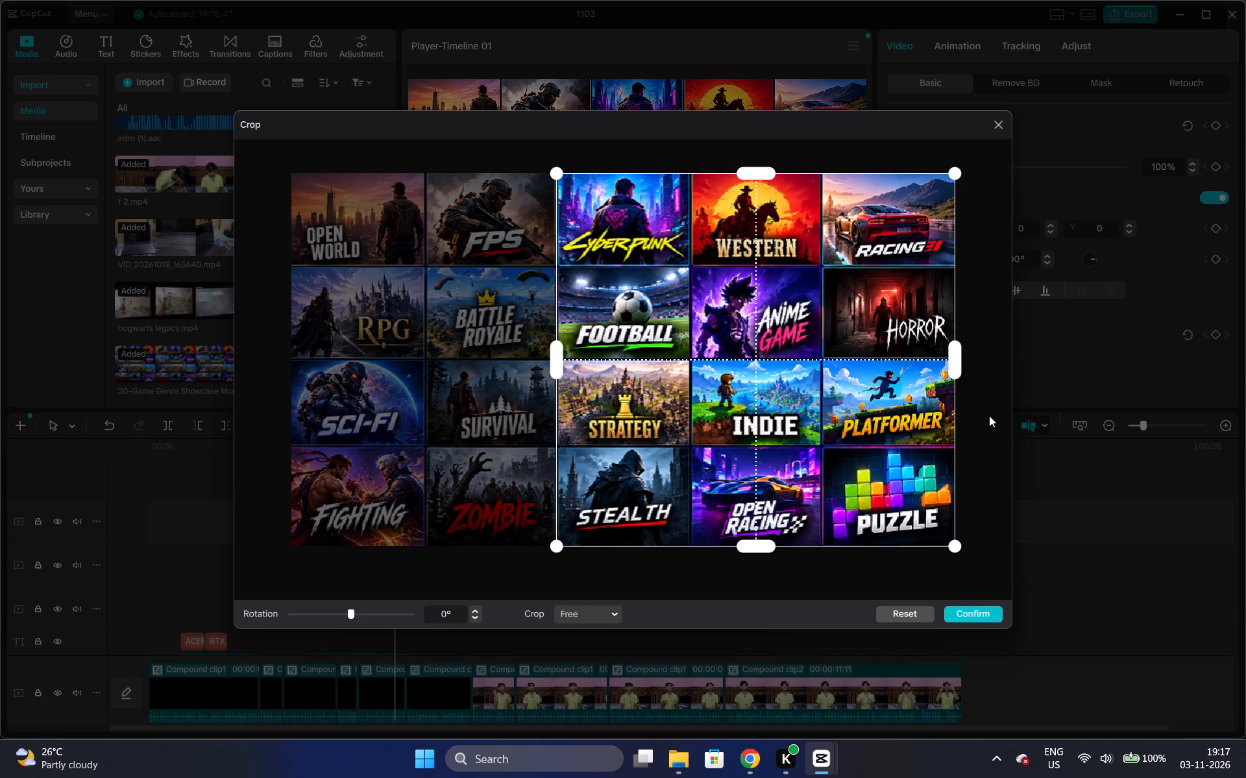
{"action": "left_click_drag", "start_coordinate": [953, 354], "coordinate": [695, 353]}
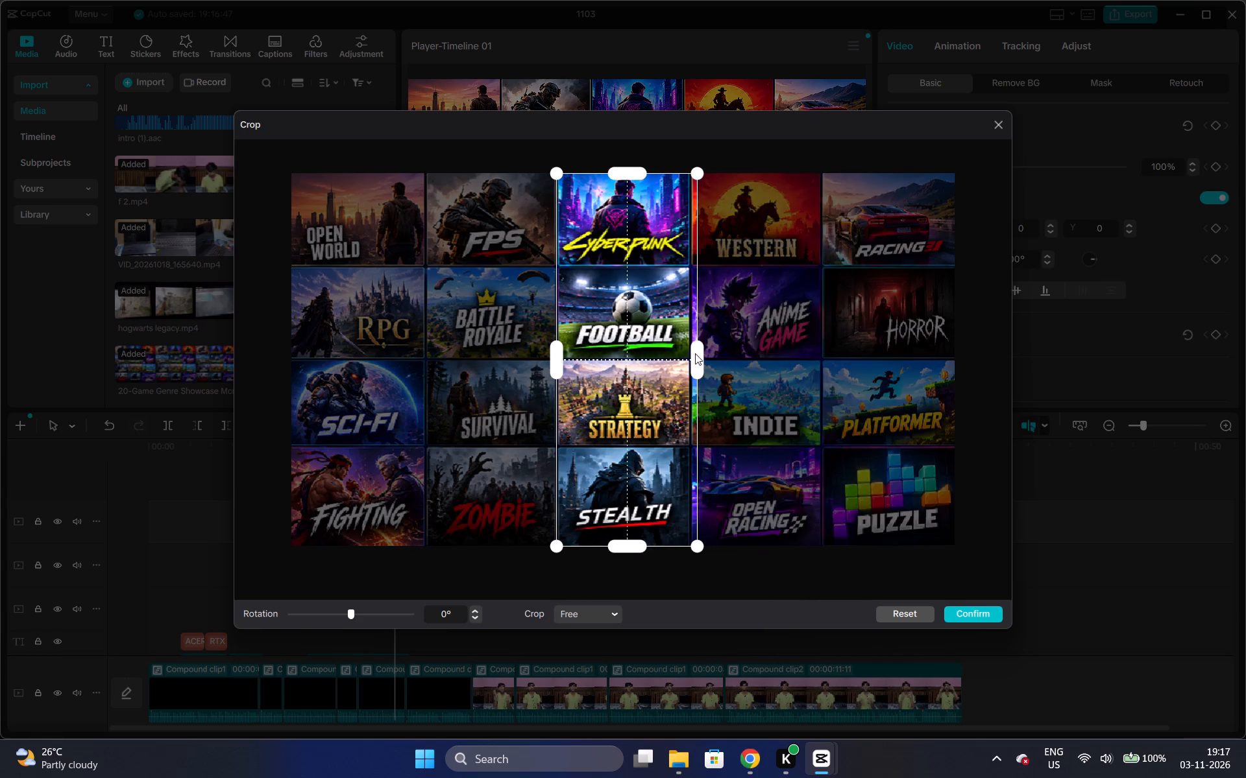
{"action": "left_click_drag", "start_coordinate": [695, 353], "coordinate": [689, 350]}
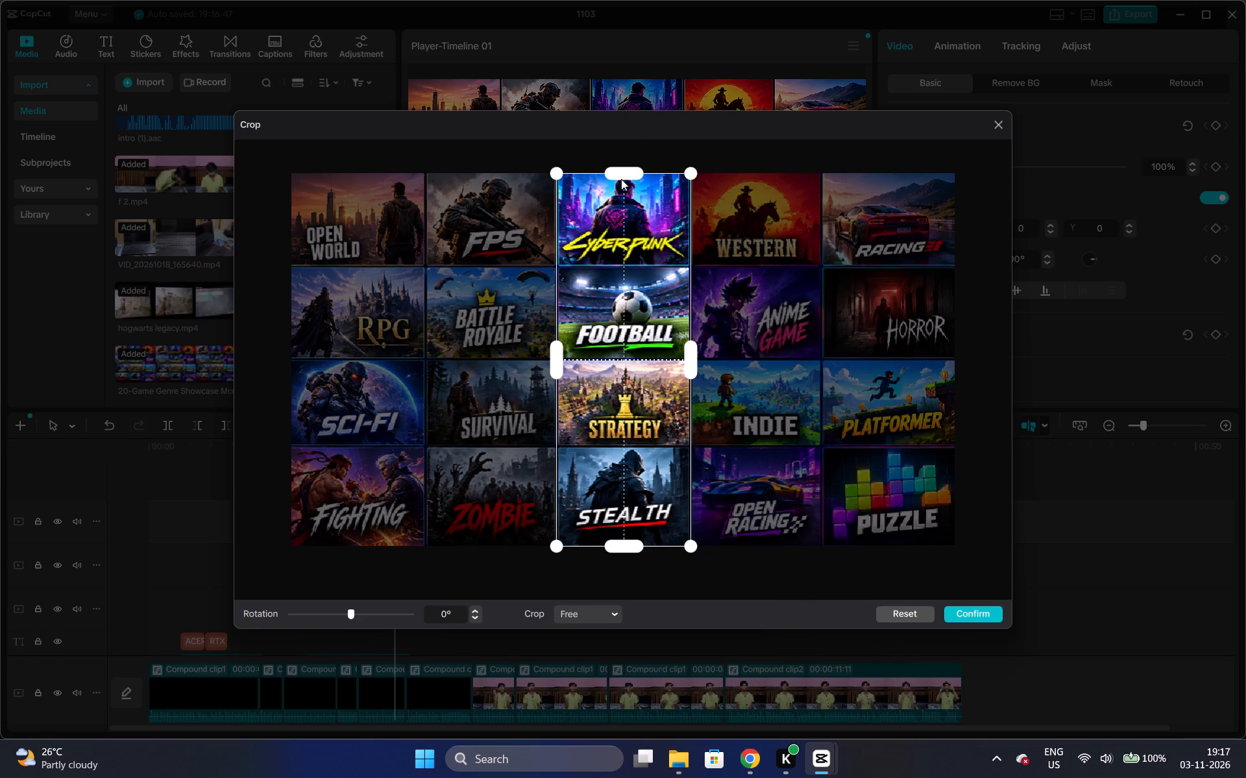
{"action": "left_click_drag", "start_coordinate": [621, 176], "coordinate": [632, 449]}
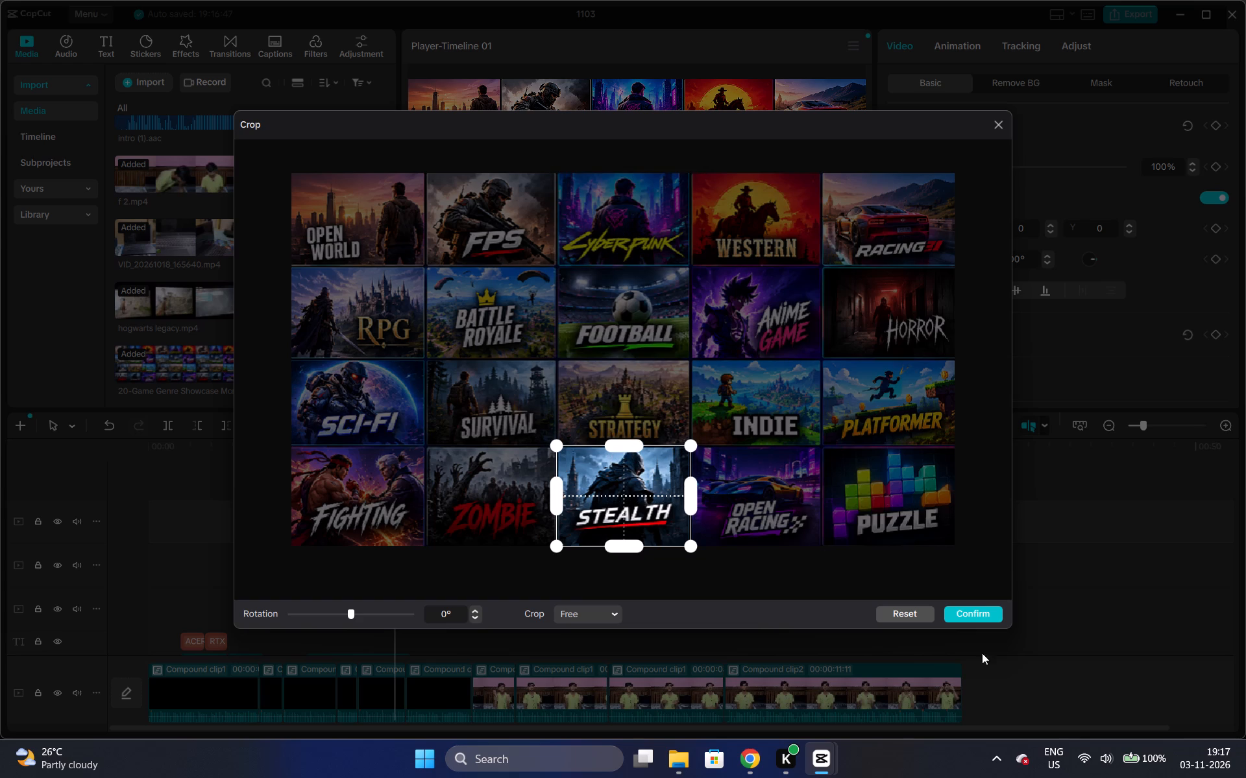
{"action": "left_click", "coordinate": [987, 617]}
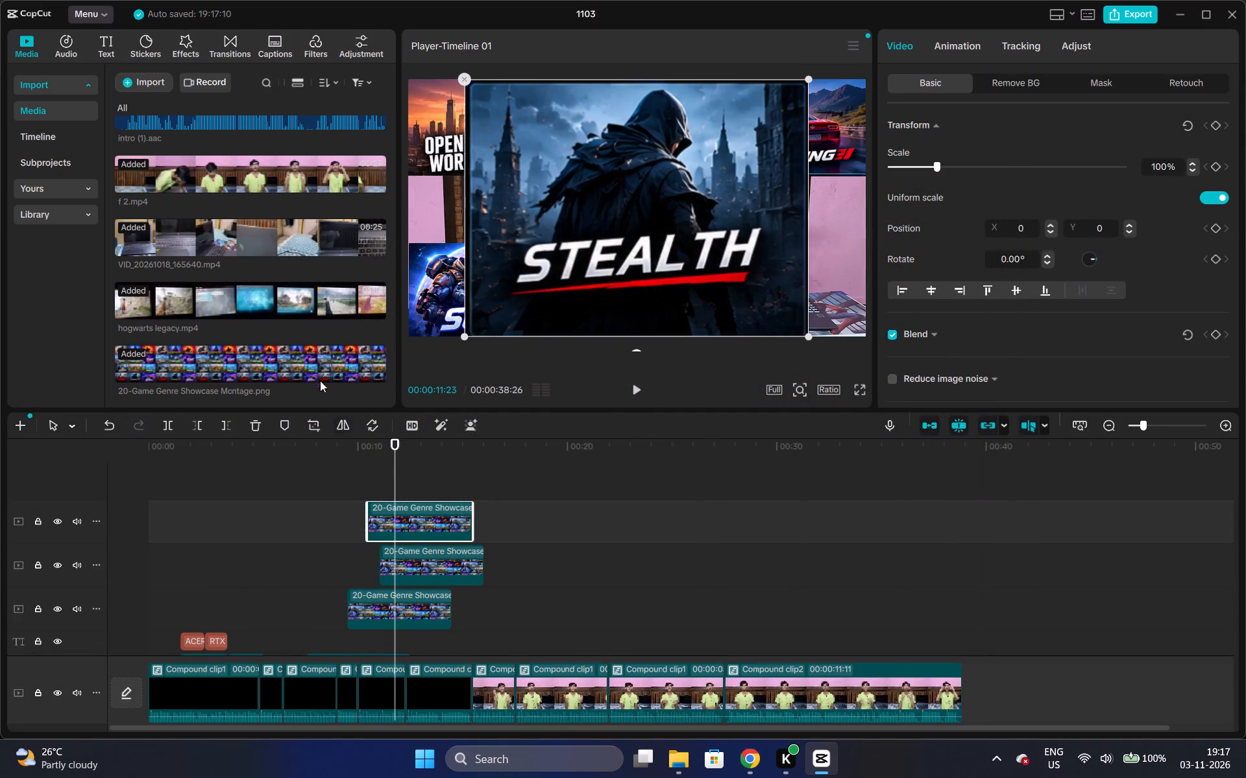
Scale the STEALTH card to 37% and move it to the lower-right corner of the video frame, at X 1387, Y -681.
{"action": "left_click_drag", "start_coordinate": [461, 338], "coordinate": [581, 196]}
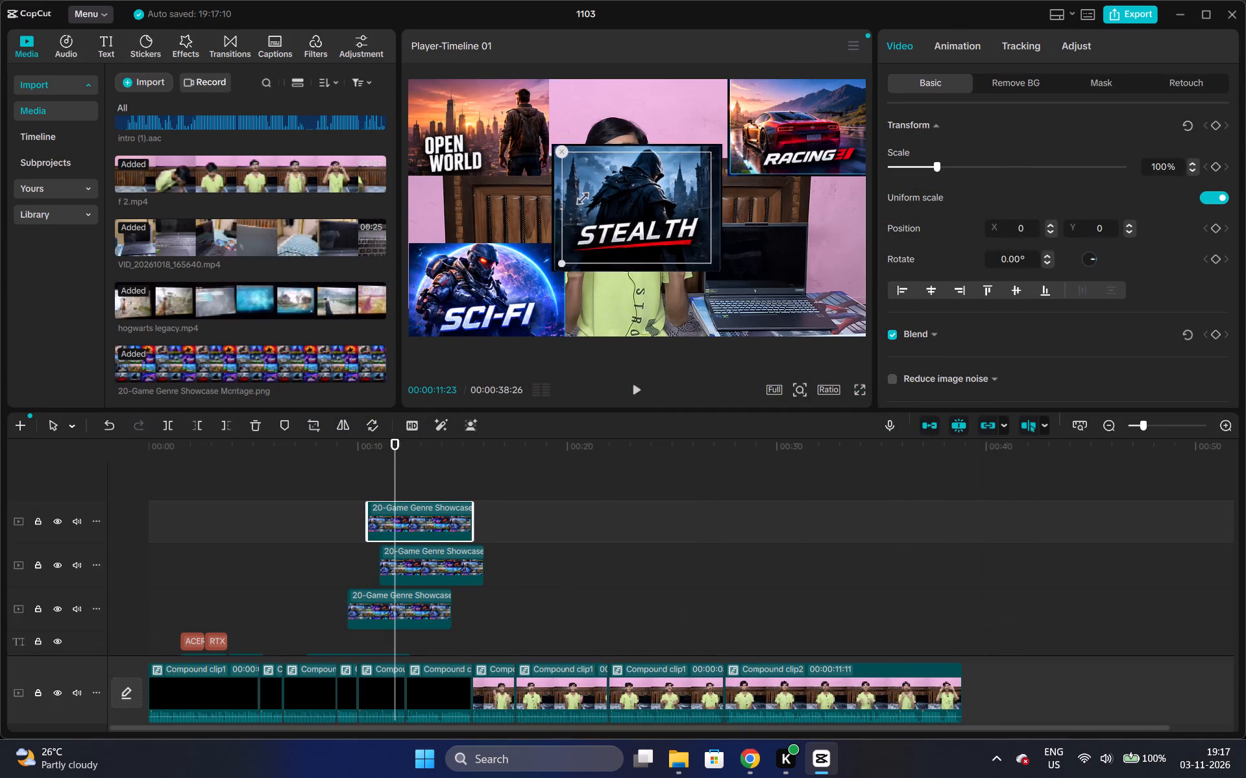
{"action": "left_click_drag", "start_coordinate": [581, 196], "coordinate": [583, 193]}
{"action": "left_click_drag", "start_coordinate": [562, 265], "coordinate": [558, 272]}
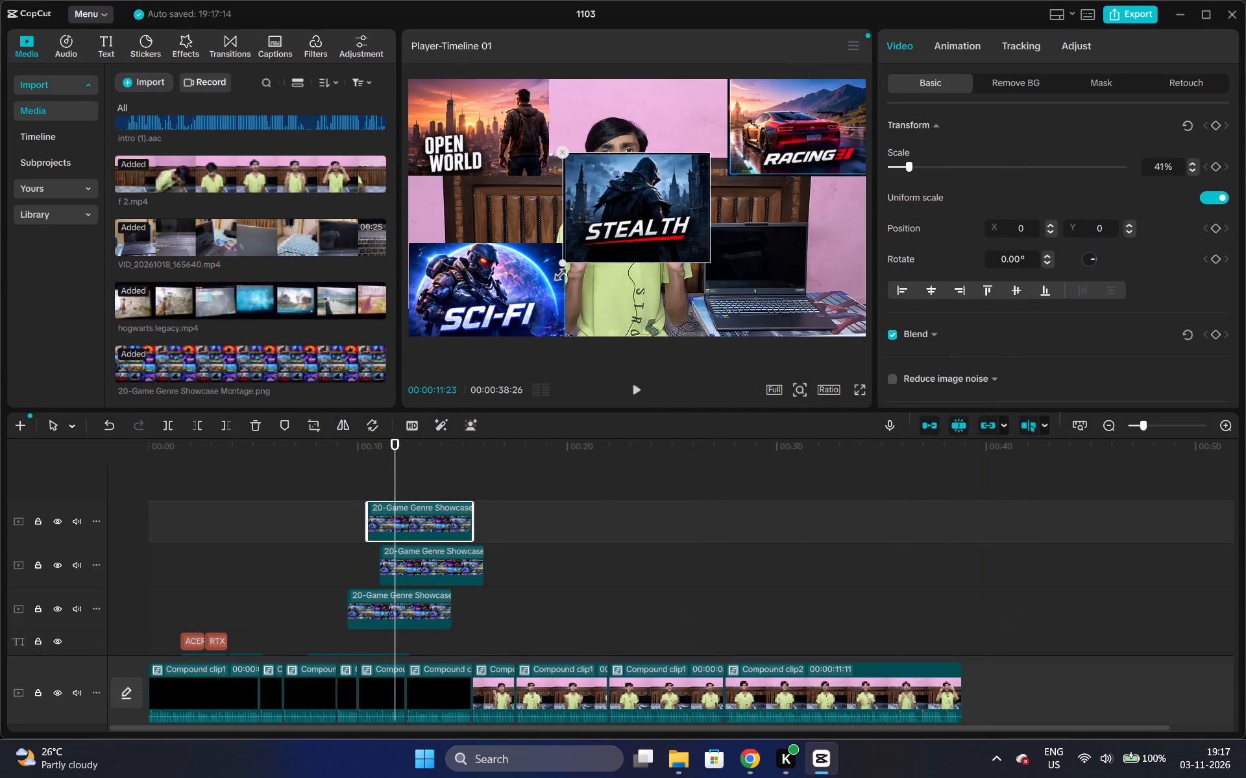
{"action": "left_click_drag", "start_coordinate": [558, 272], "coordinate": [554, 276]}
{"action": "left_click", "coordinate": [483, 122]}
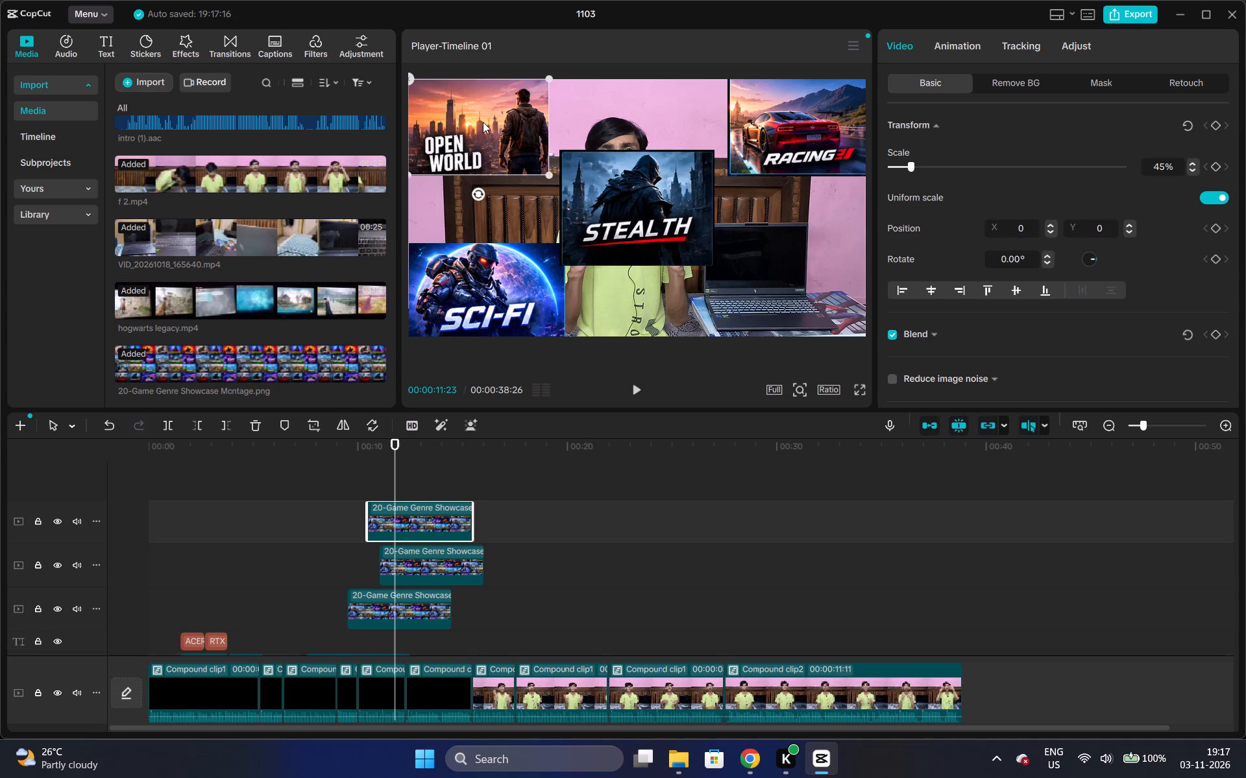
{"action": "left_click", "coordinate": [613, 203]}
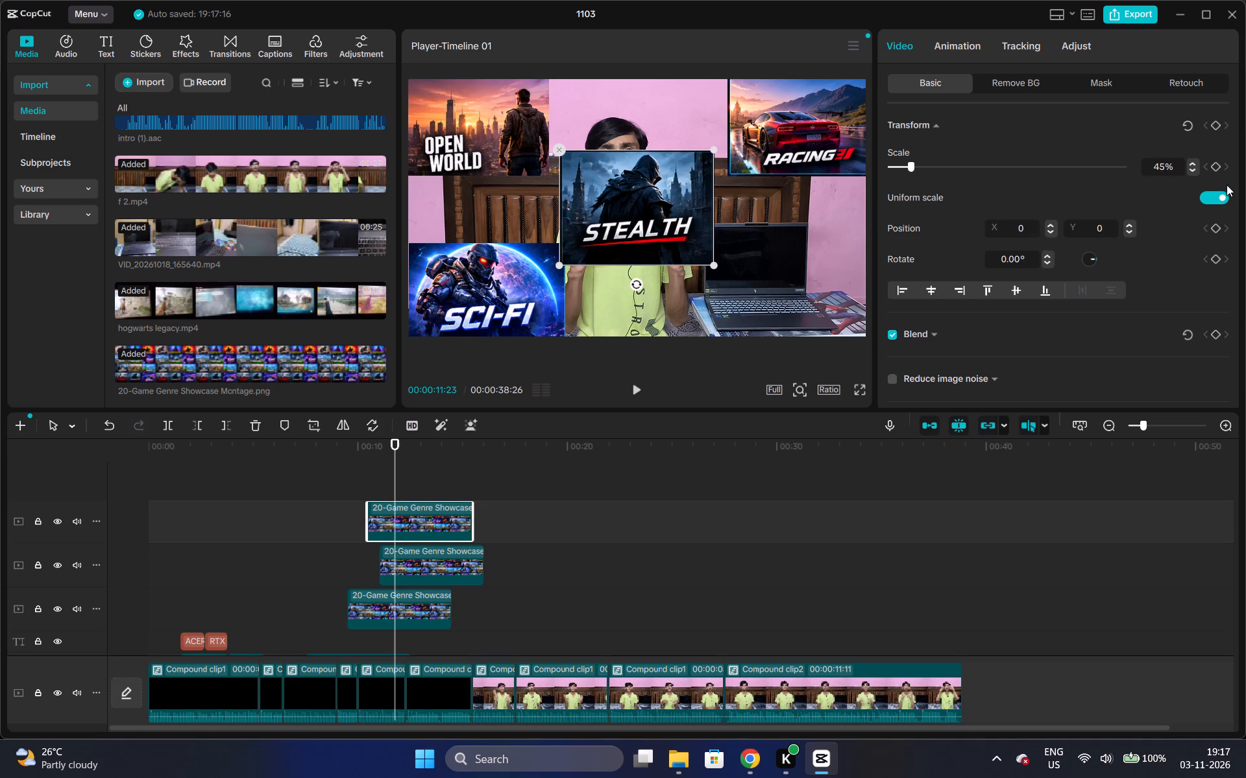
{"action": "triple_click", "coordinate": [1191, 169]}
{"action": "triple_click", "coordinate": [1191, 169]}
{"action": "double_click", "coordinate": [1191, 169]}
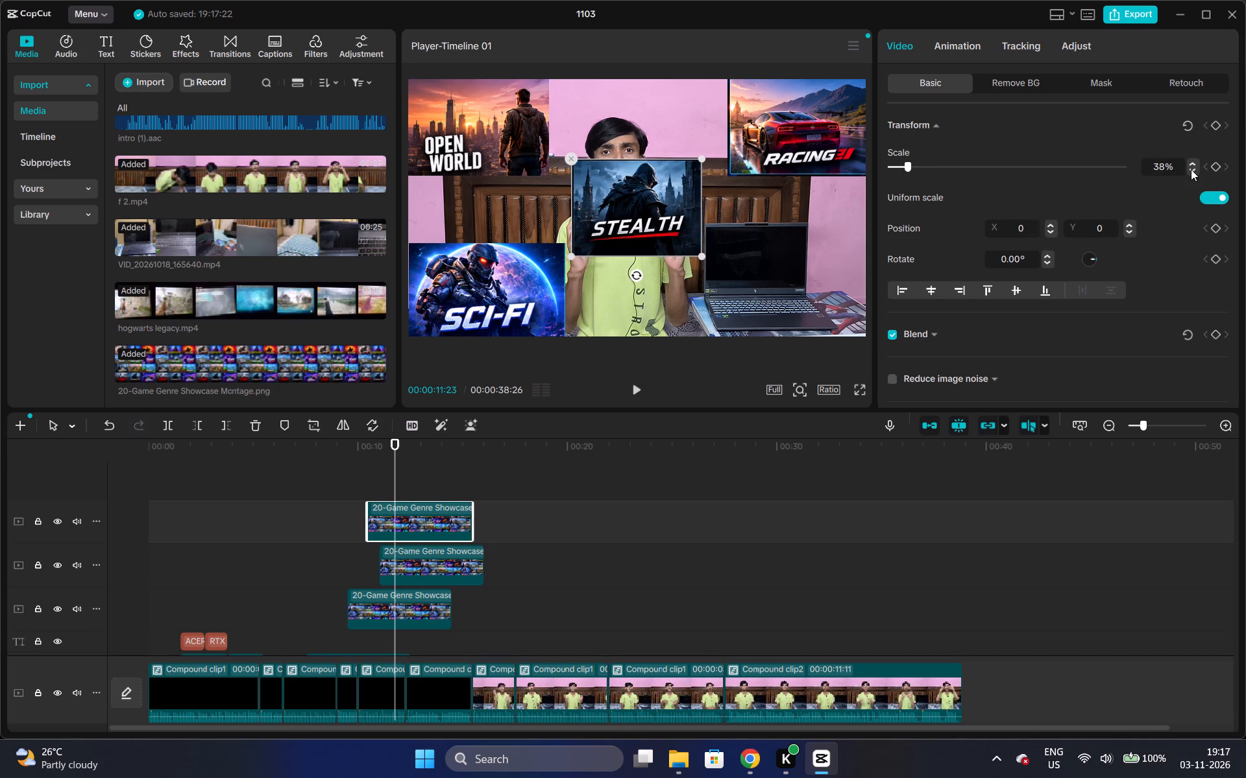
{"action": "left_click_drag", "start_coordinate": [641, 187], "coordinate": [812, 284]}
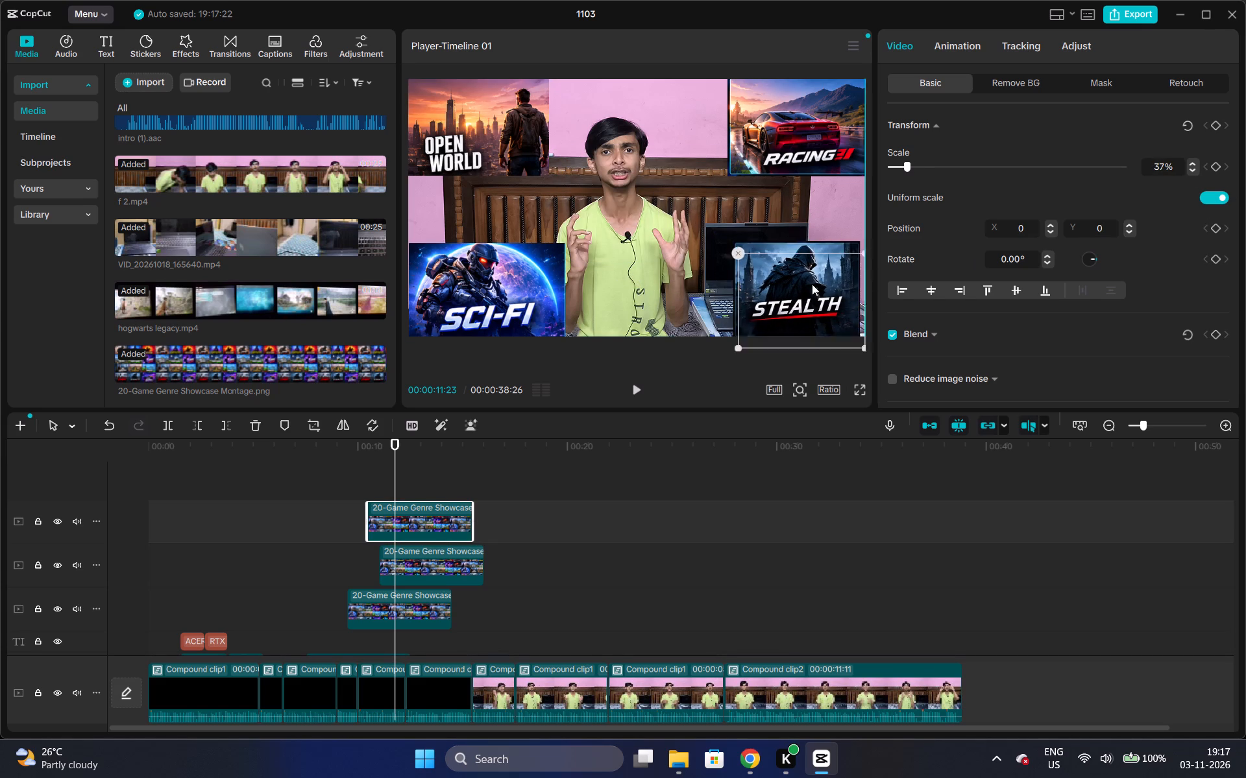
{"action": "left_click_drag", "start_coordinate": [812, 284], "coordinate": [803, 270]}
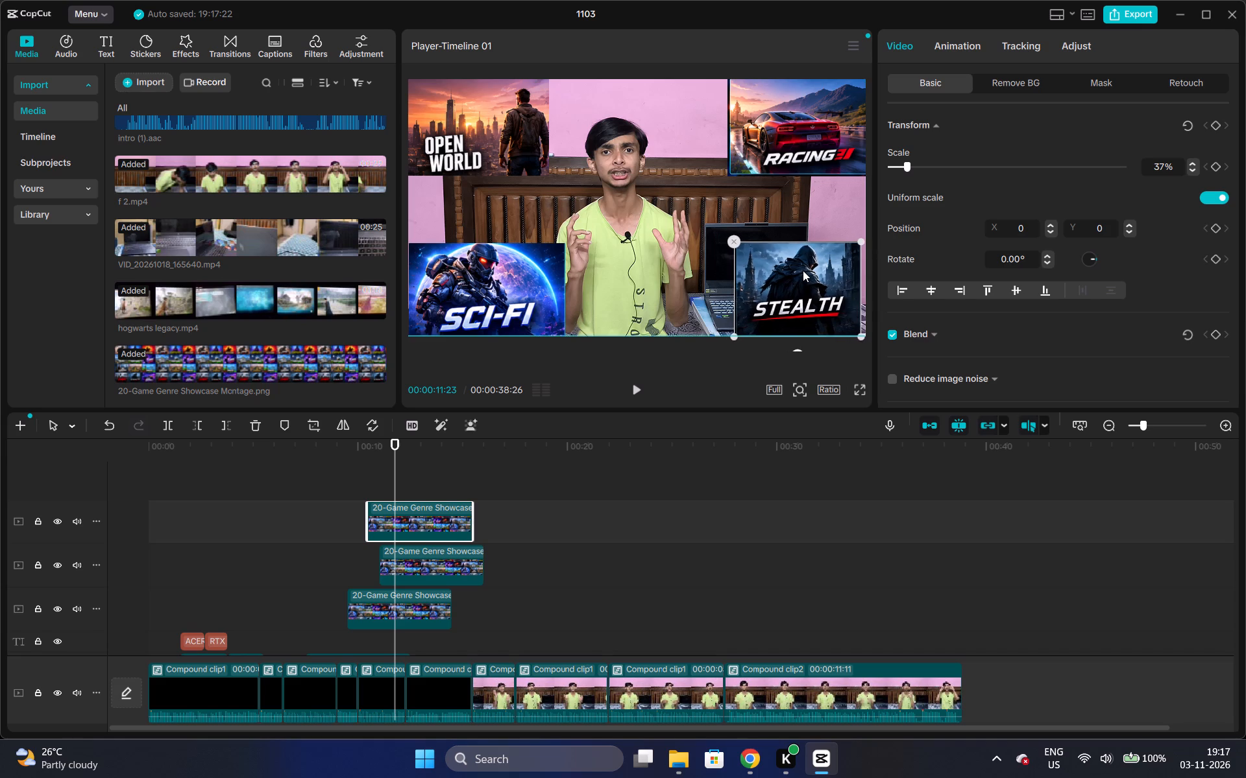
{"action": "left_click_drag", "start_coordinate": [803, 270], "coordinate": [807, 272]}
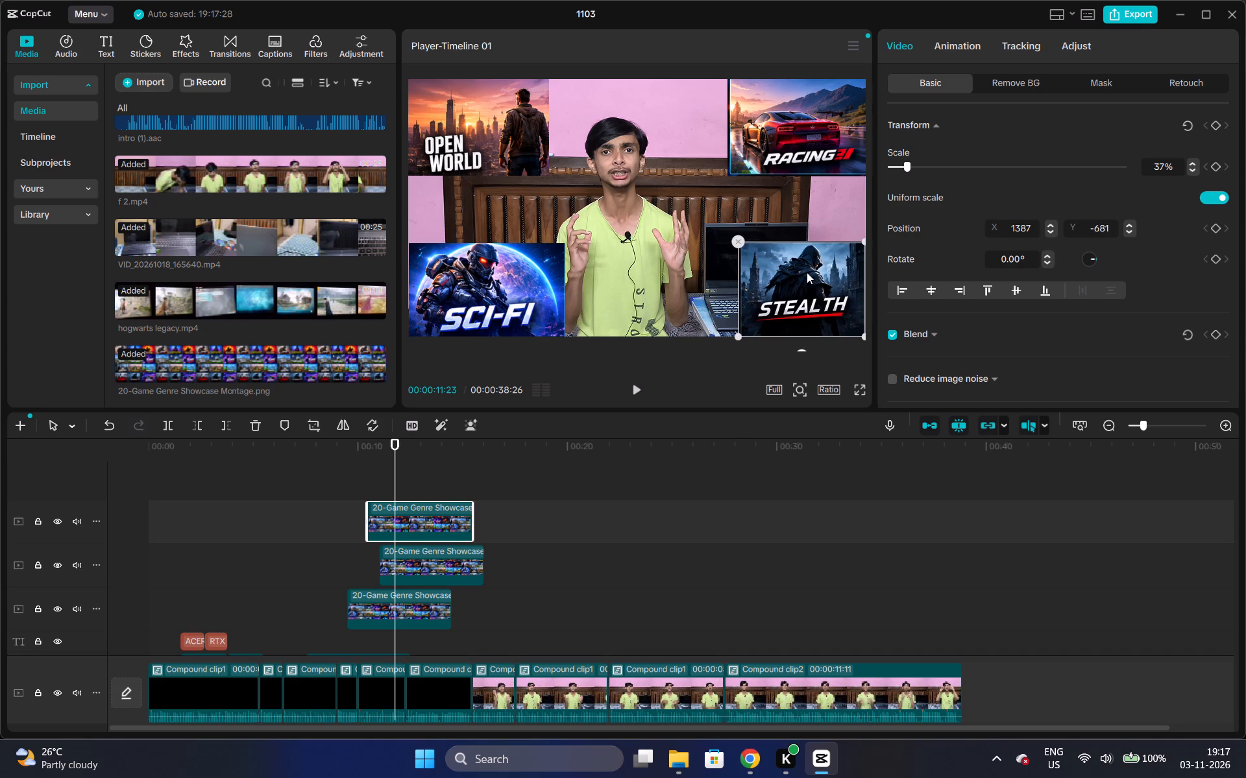
Enlarge the STEALTH card to 43% and nudge it inward so it fits the lower-right corner of the video frame.
{"action": "left_click", "coordinate": [1195, 159]}
{"action": "triple_click", "coordinate": [1195, 161]}
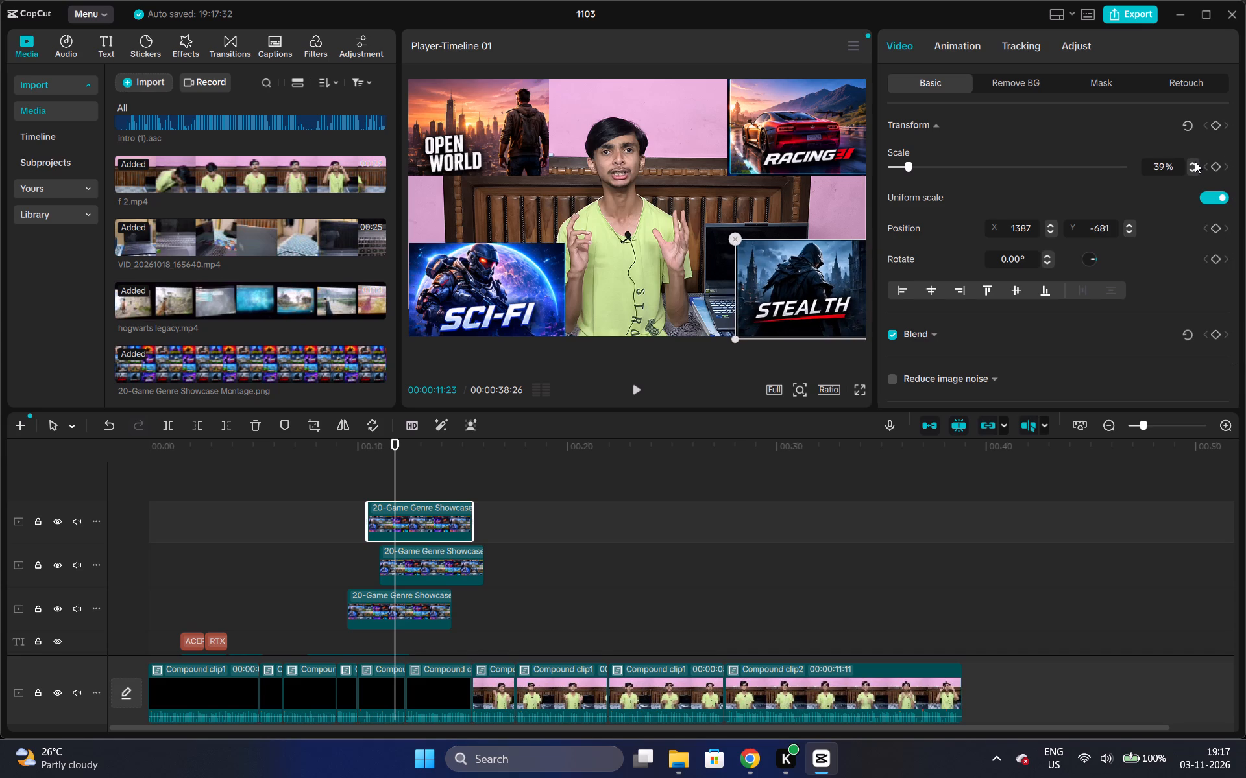
{"action": "left_click", "coordinate": [1195, 161]}
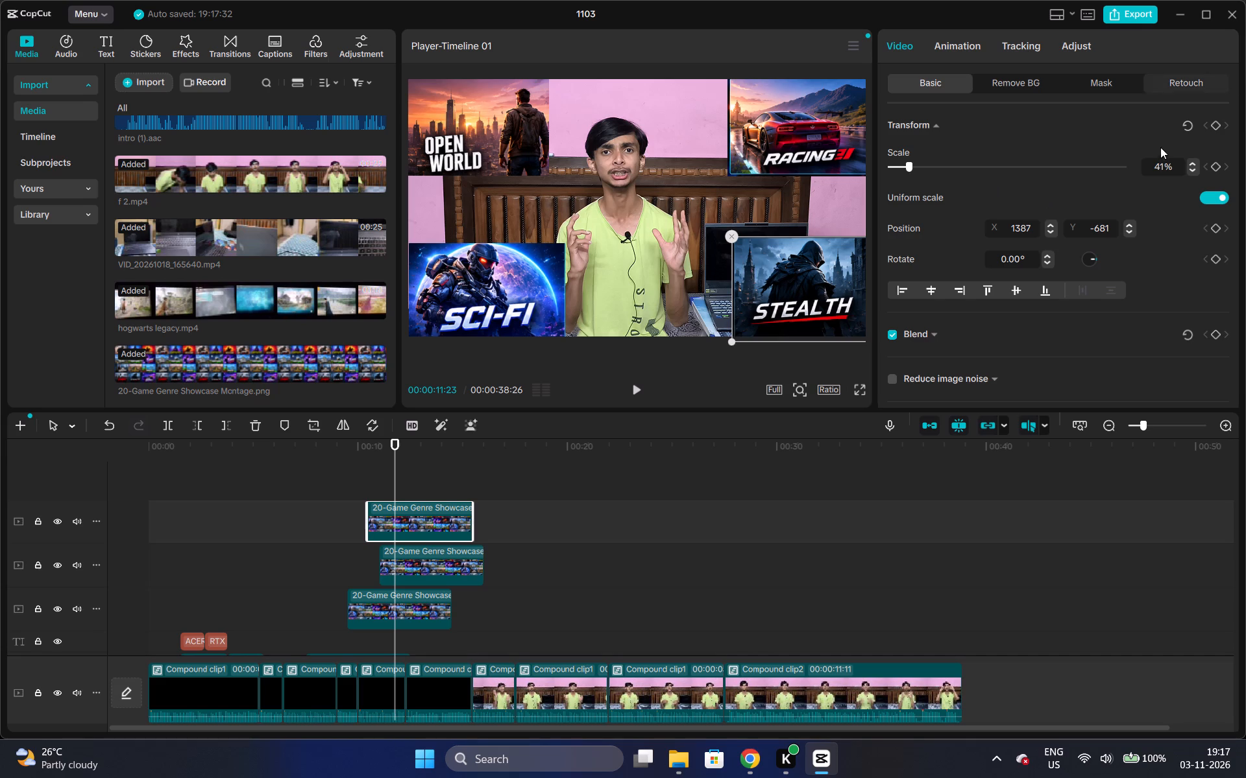
{"action": "double_click", "coordinate": [1190, 161]}
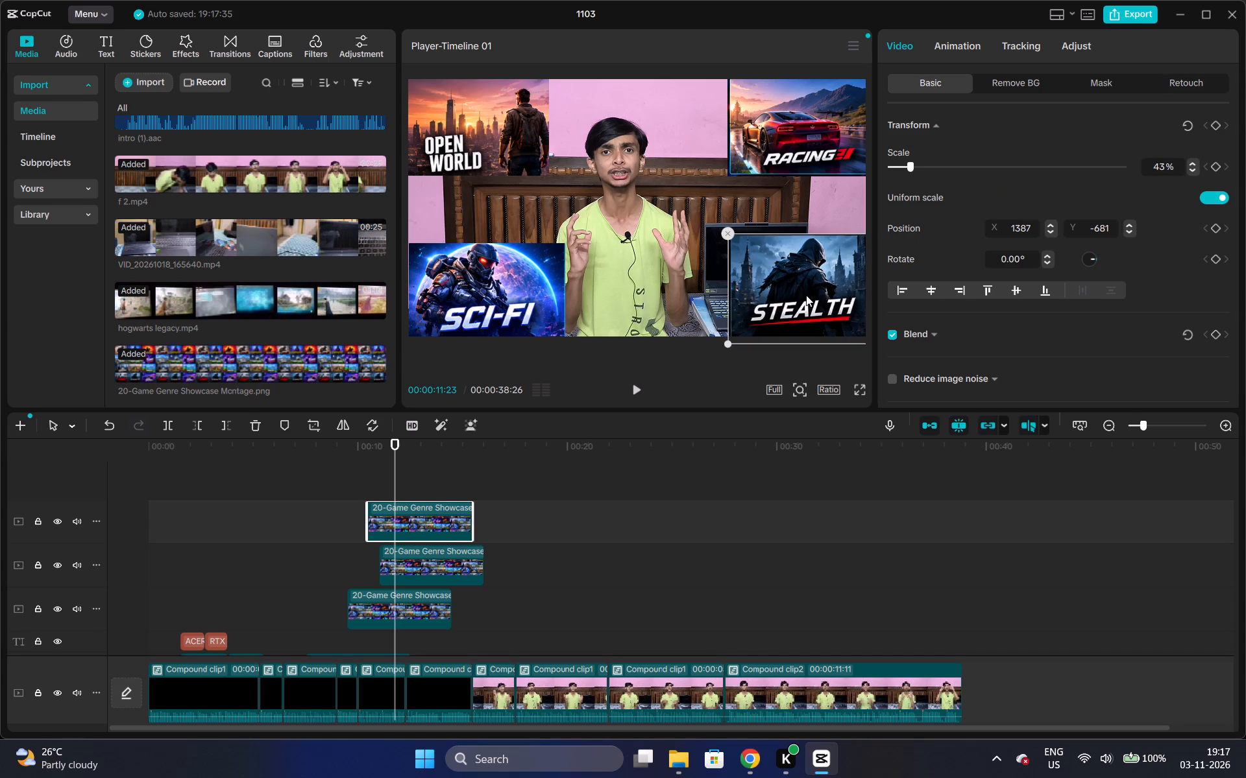
{"action": "left_click_drag", "start_coordinate": [806, 295], "coordinate": [797, 292]}
Enlarge the RACING card to 43% and reposition it flush in the upper-right corner of the video frame.
{"action": "left_click", "coordinate": [807, 126]}
{"action": "triple_click", "coordinate": [1193, 161]}
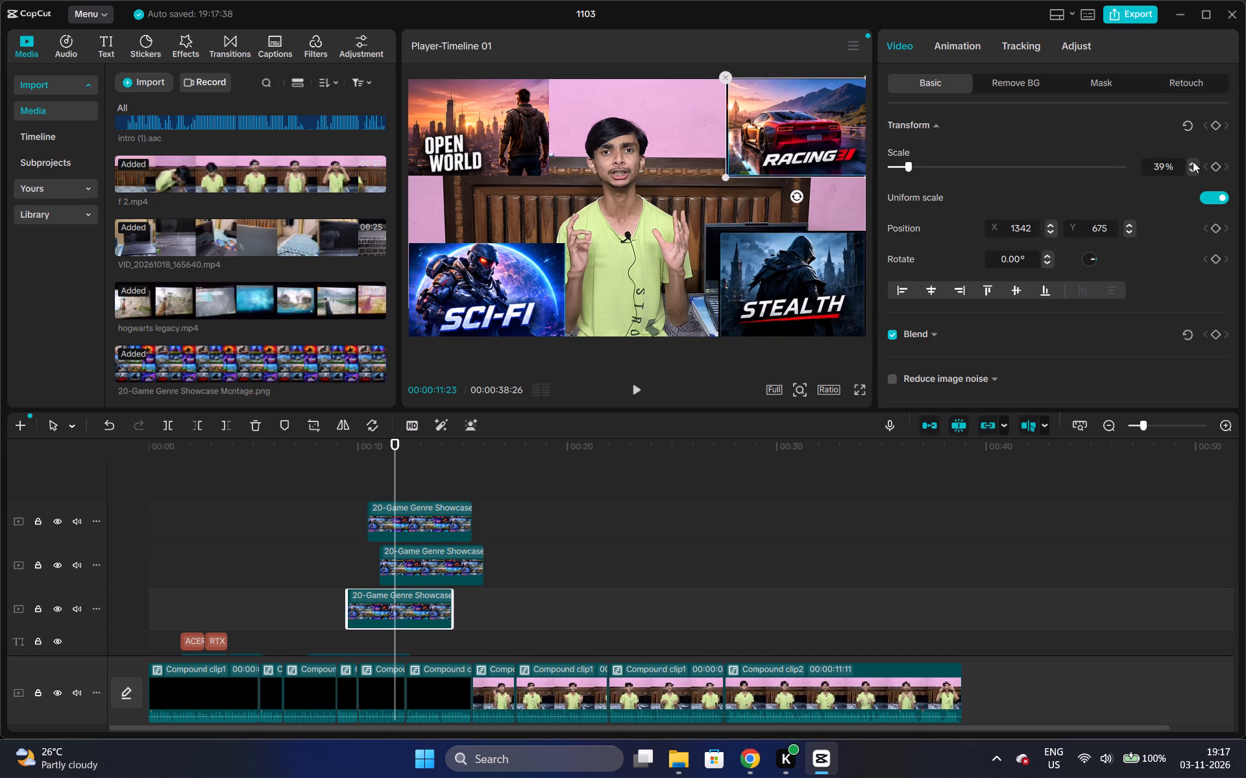
{"action": "double_click", "coordinate": [1193, 161]}
{"action": "left_click_drag", "start_coordinate": [792, 130], "coordinate": [774, 138]}
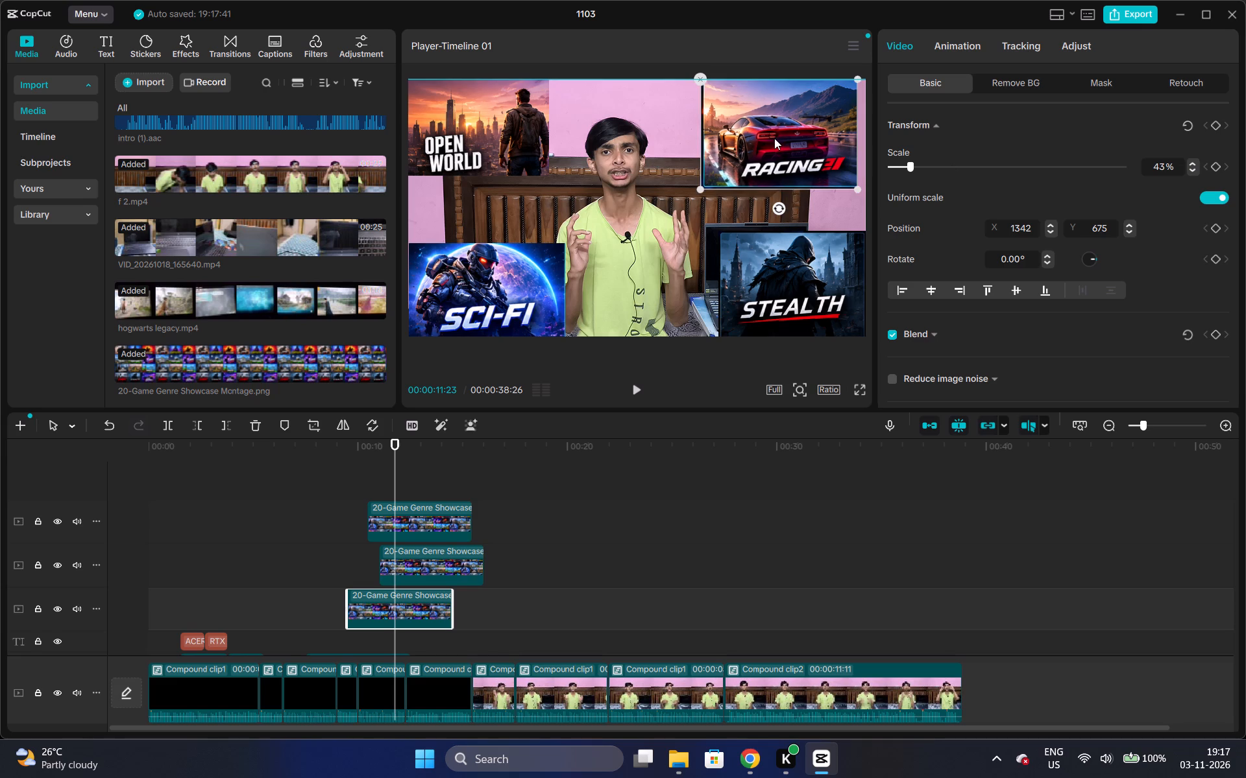
{"action": "left_click_drag", "start_coordinate": [774, 138], "coordinate": [781, 136]}
Enlarge the OPEN WORLD card in the upper-left corner of the video frame to 43%.
{"action": "left_click", "coordinate": [550, 114]}
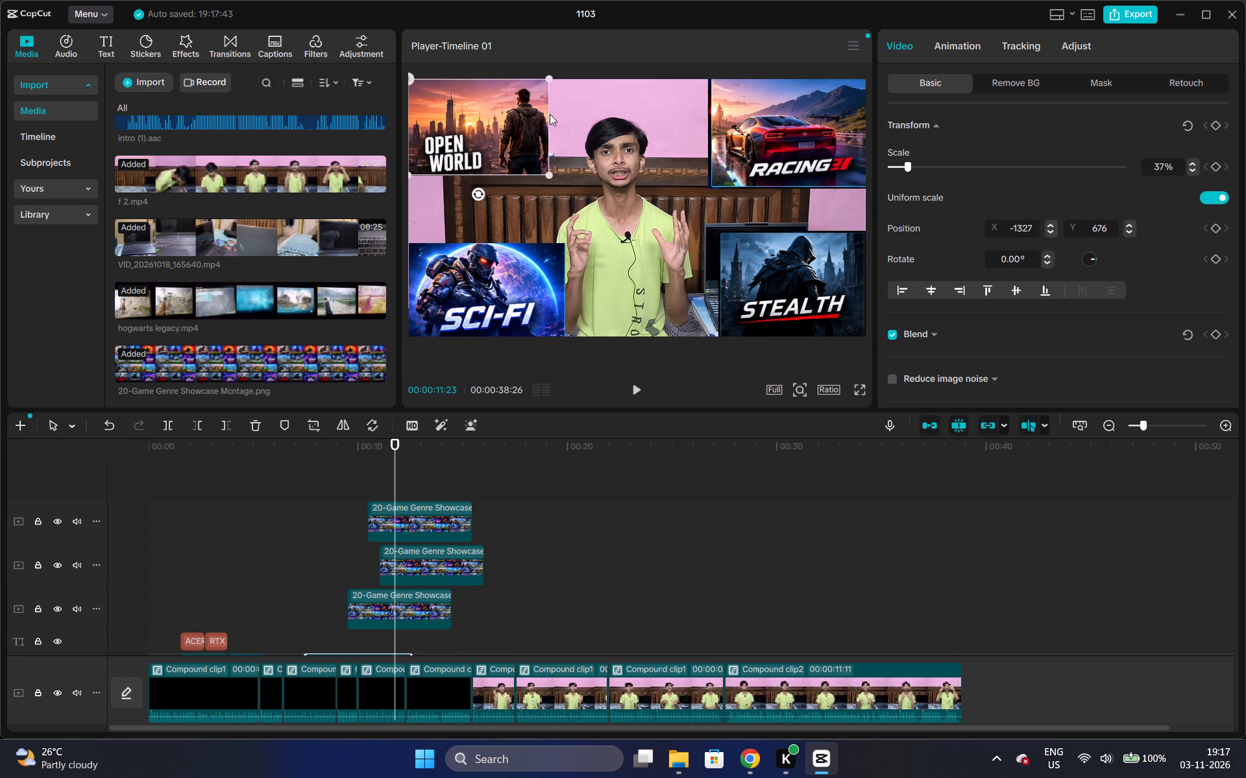
{"action": "double_click", "coordinate": [1188, 160]}
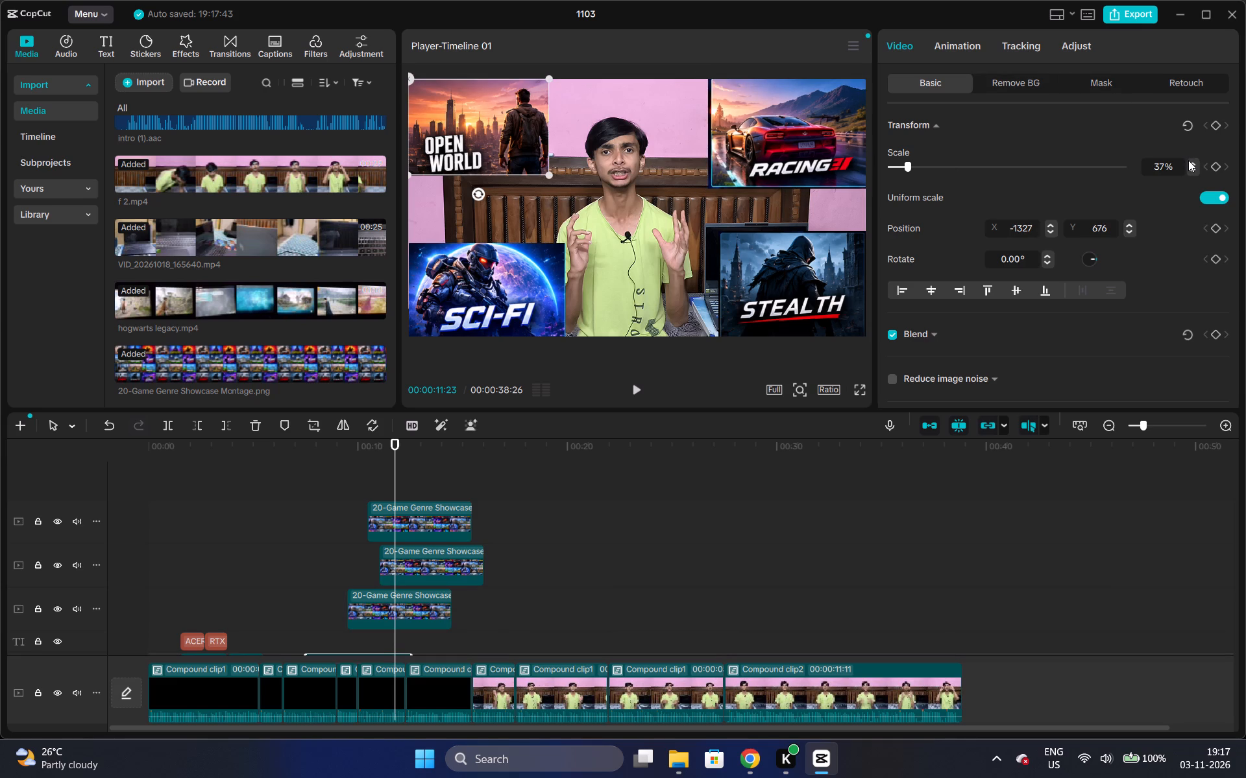
{"action": "triple_click", "coordinate": [1190, 161]}
{"action": "triple_click", "coordinate": [1190, 161]}
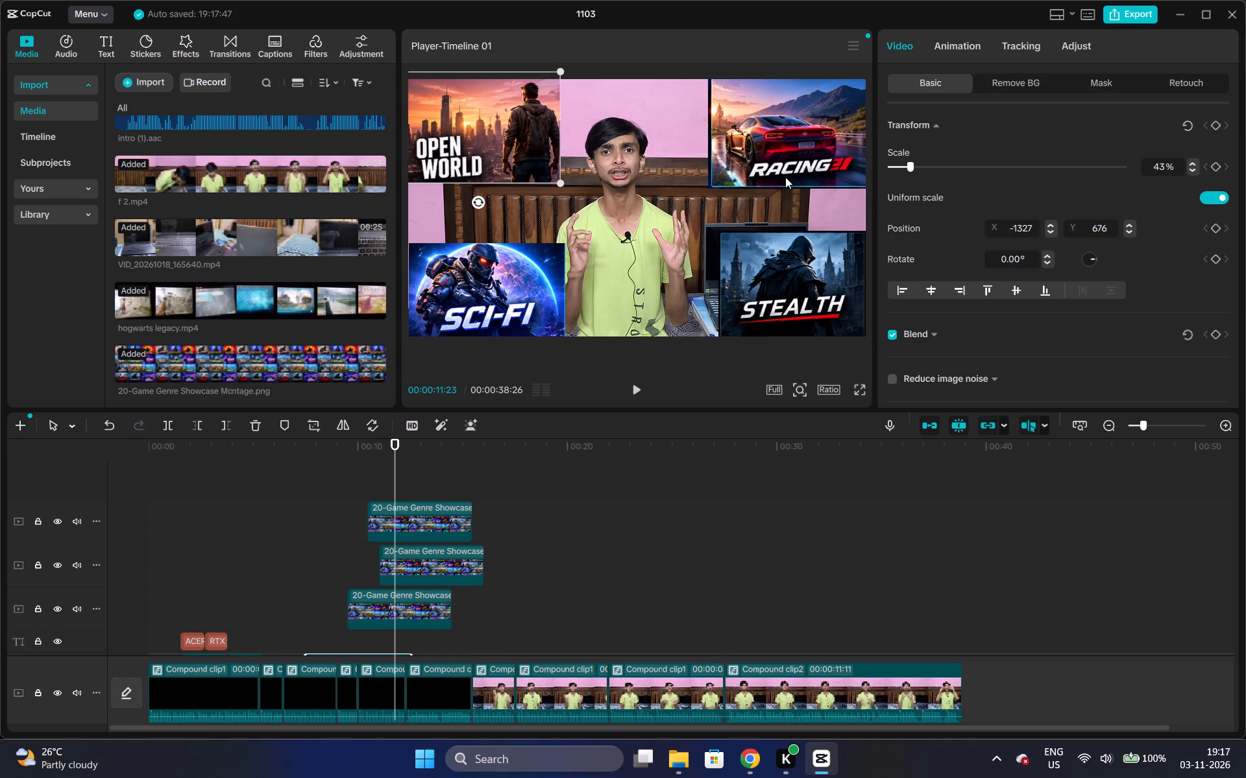
Enlarge the SCI-FI card to 43% and shift it within the lower-left corner of the video frame to X -1191, Y -701.
{"action": "left_click", "coordinate": [548, 266]}
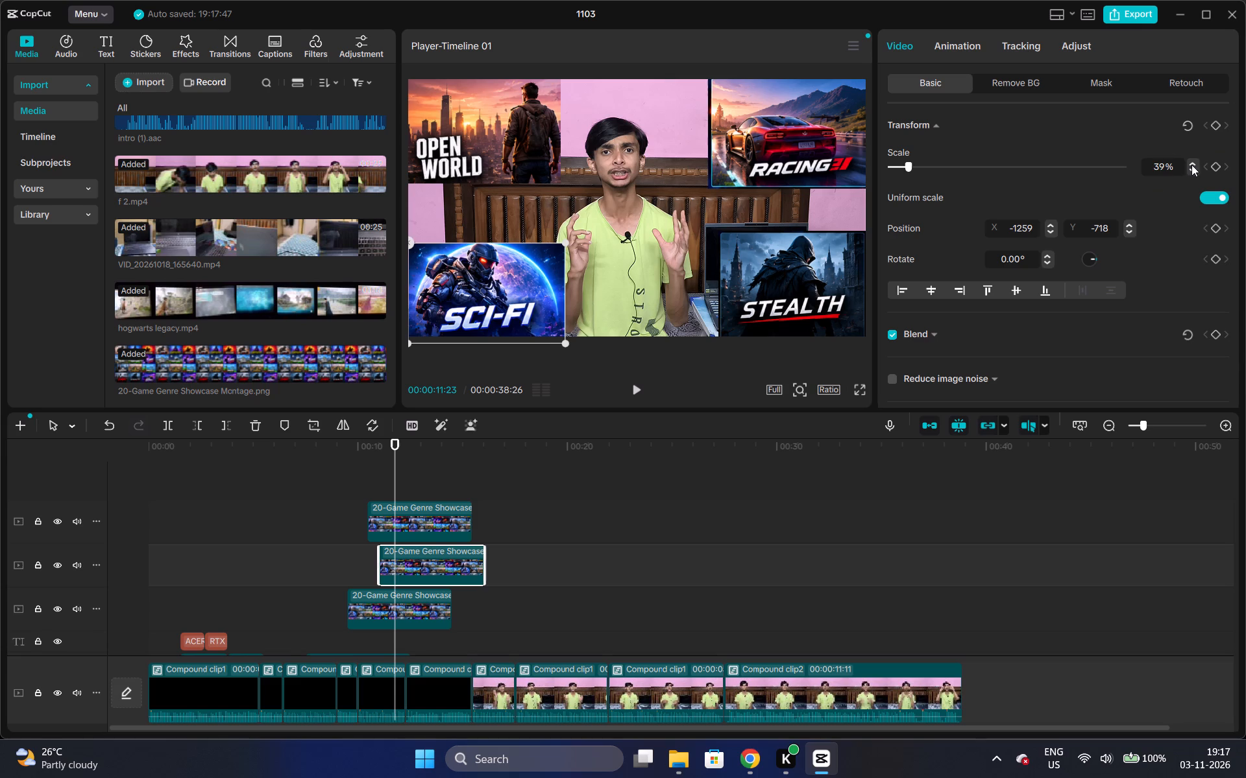
{"action": "triple_click", "coordinate": [1191, 165]}
{"action": "left_click", "coordinate": [1191, 165]}
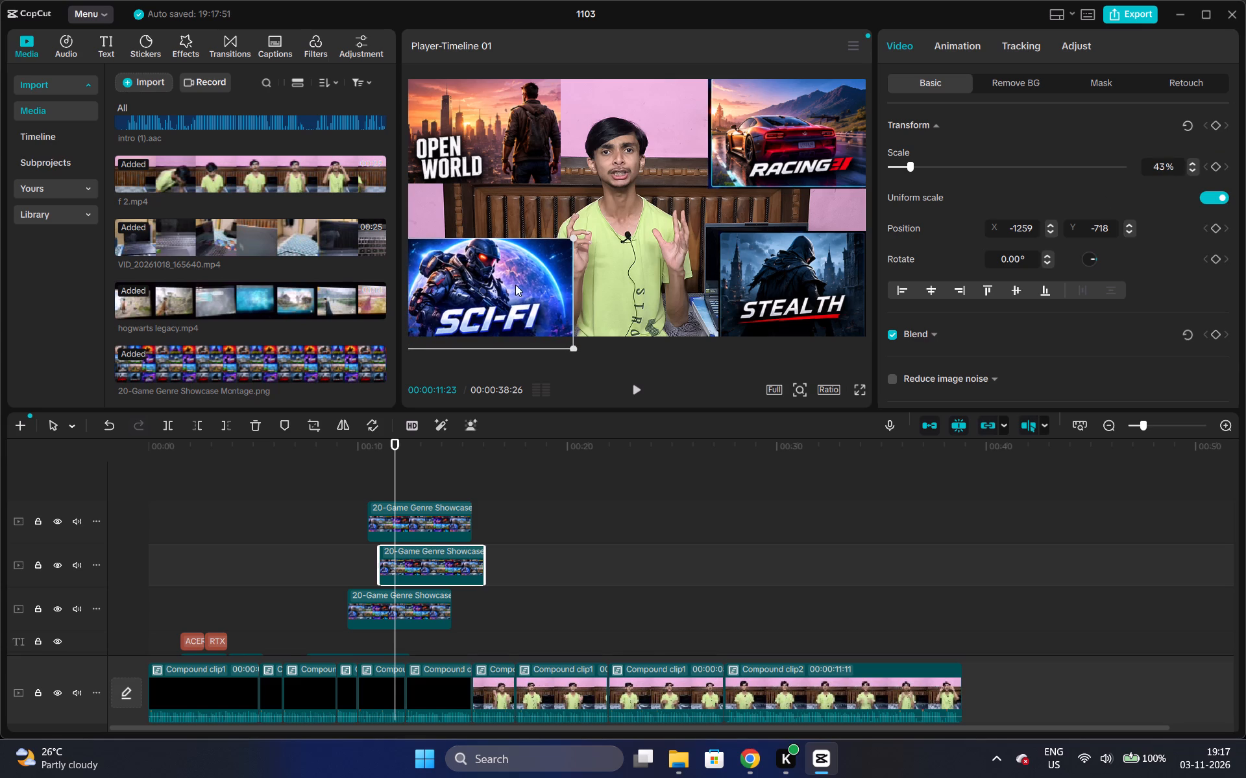
{"action": "left_click_drag", "start_coordinate": [515, 285], "coordinate": [524, 283]}
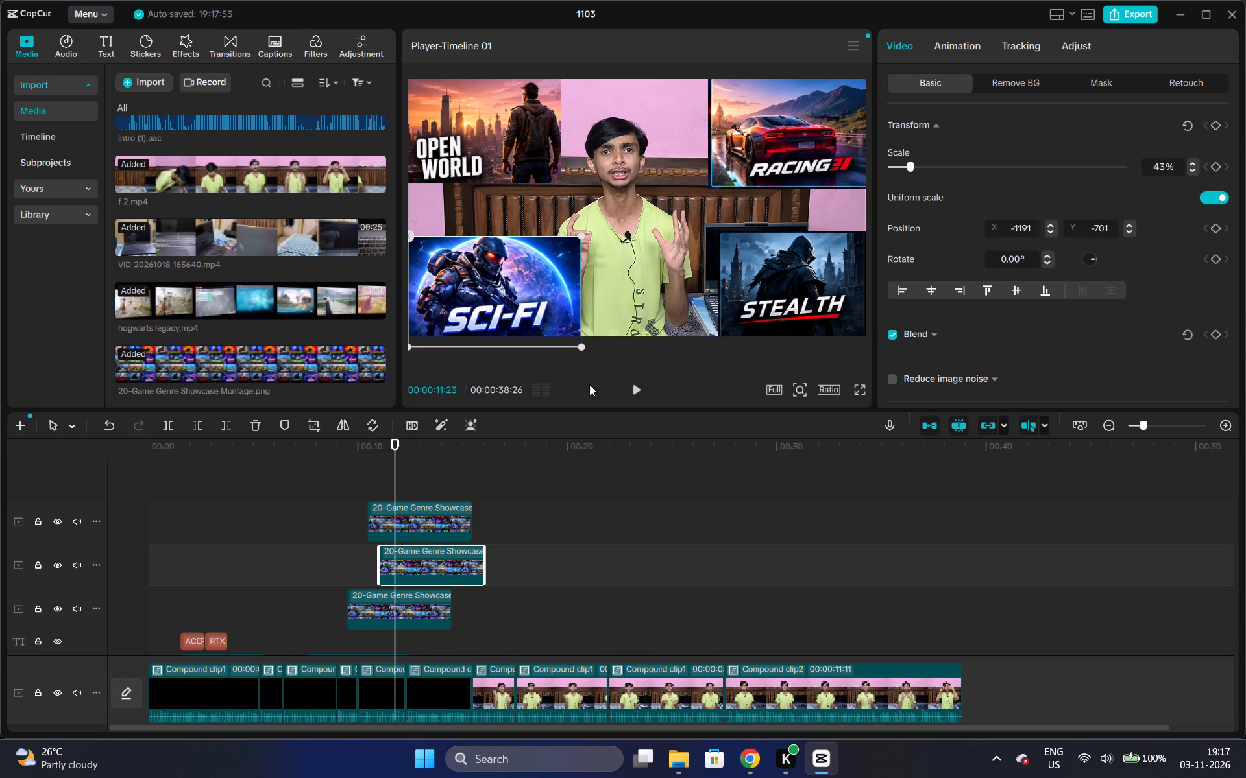
{"action": "left_click", "coordinate": [550, 367]}
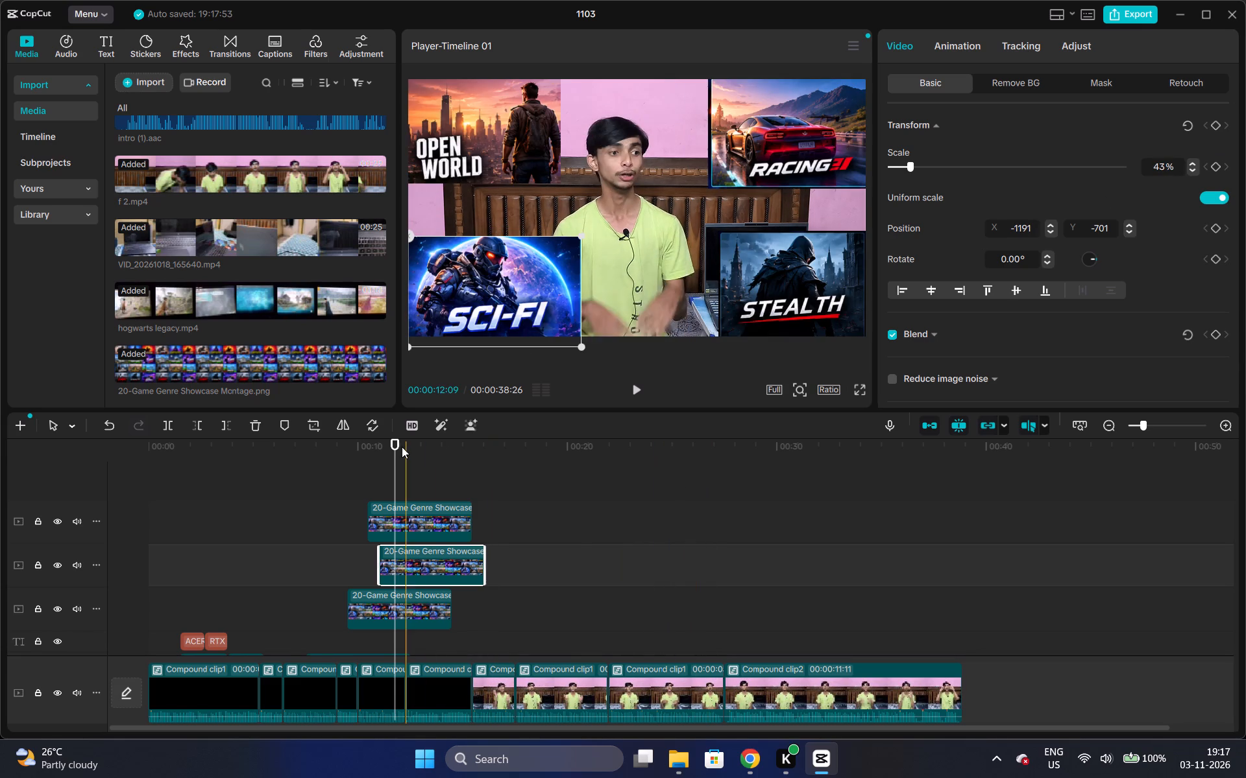
Move the playhead to about 12 seconds on the timeline.
{"action": "left_click", "coordinate": [397, 447]}
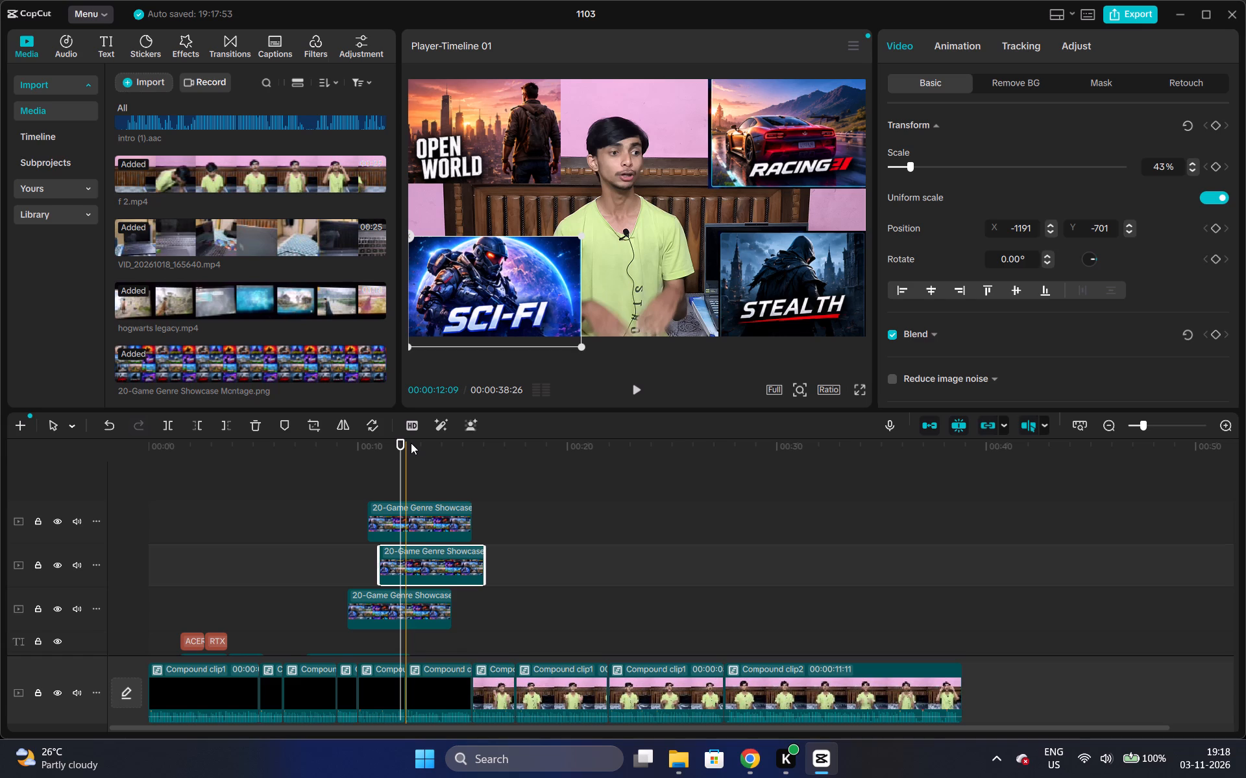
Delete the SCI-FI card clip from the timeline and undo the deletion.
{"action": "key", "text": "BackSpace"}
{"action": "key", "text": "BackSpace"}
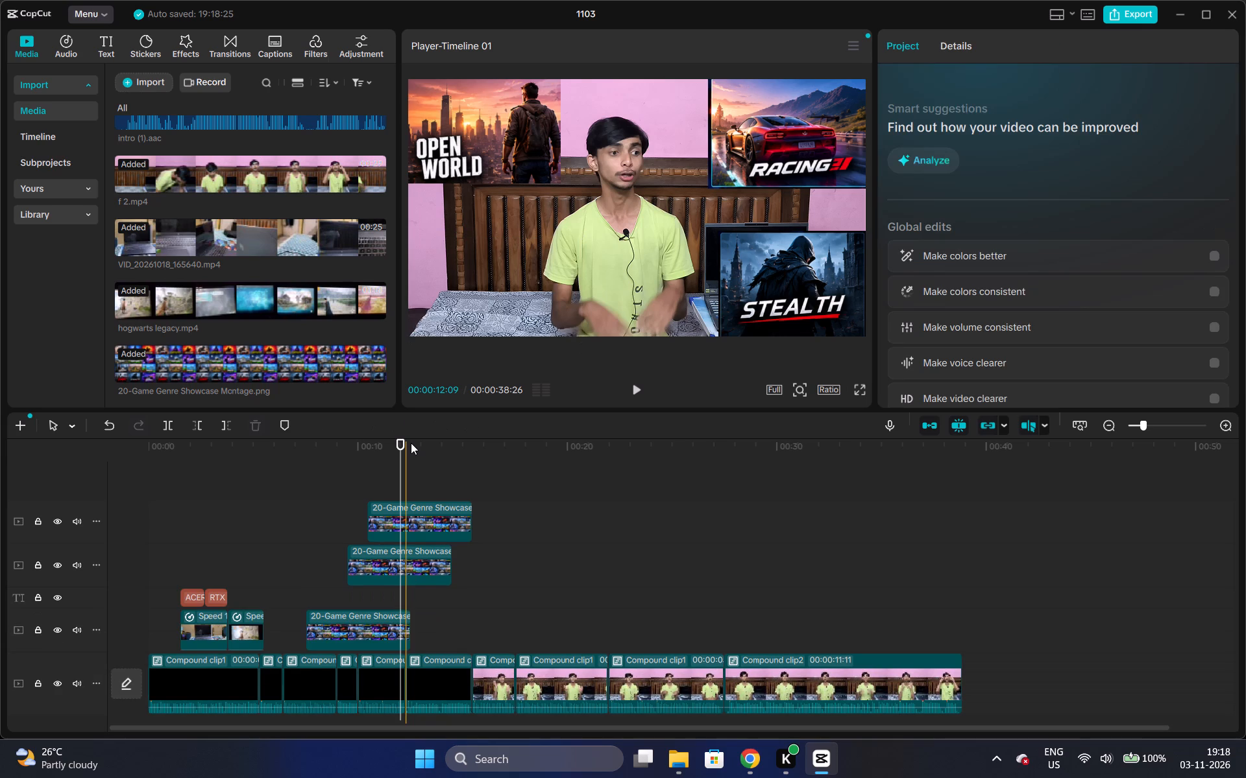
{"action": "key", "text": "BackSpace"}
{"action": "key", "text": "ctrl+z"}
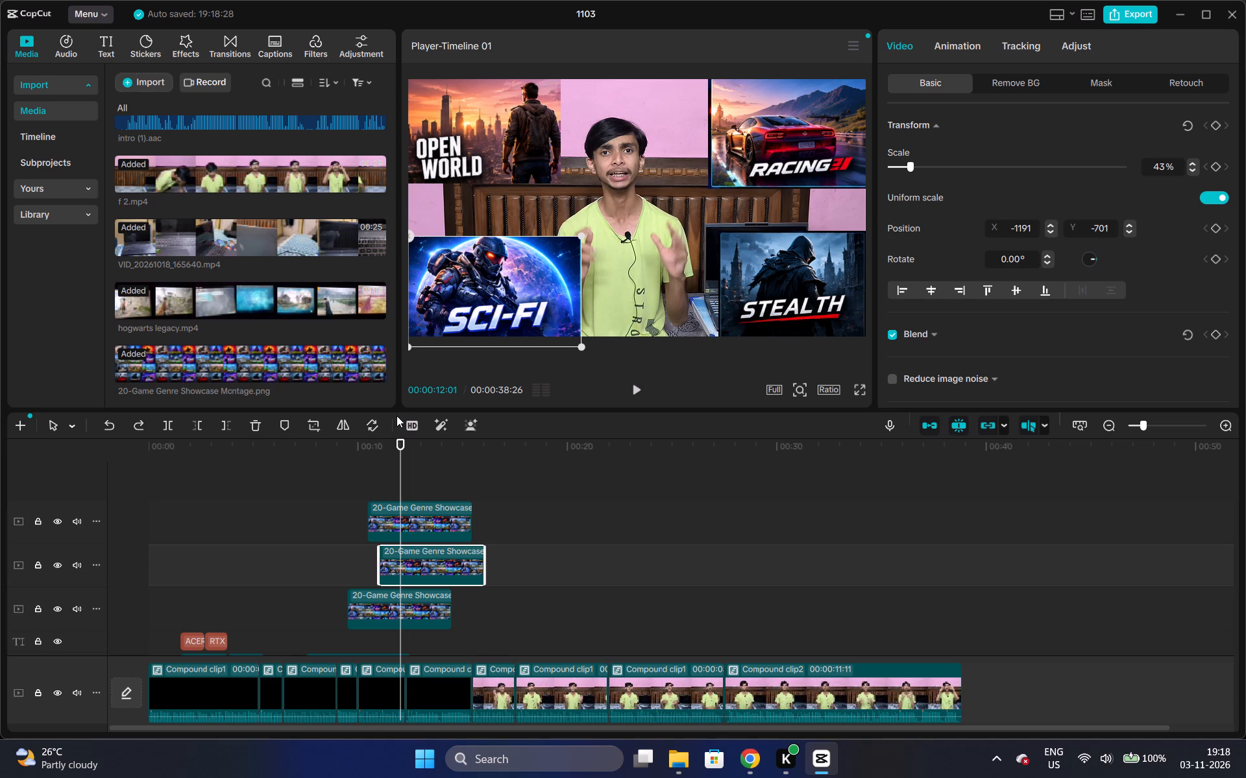
Shift the OPEN WORLD card slightly inward in the upper-left corner of the video frame, flush with the frame's top edge.
{"action": "left_click", "coordinate": [492, 168]}
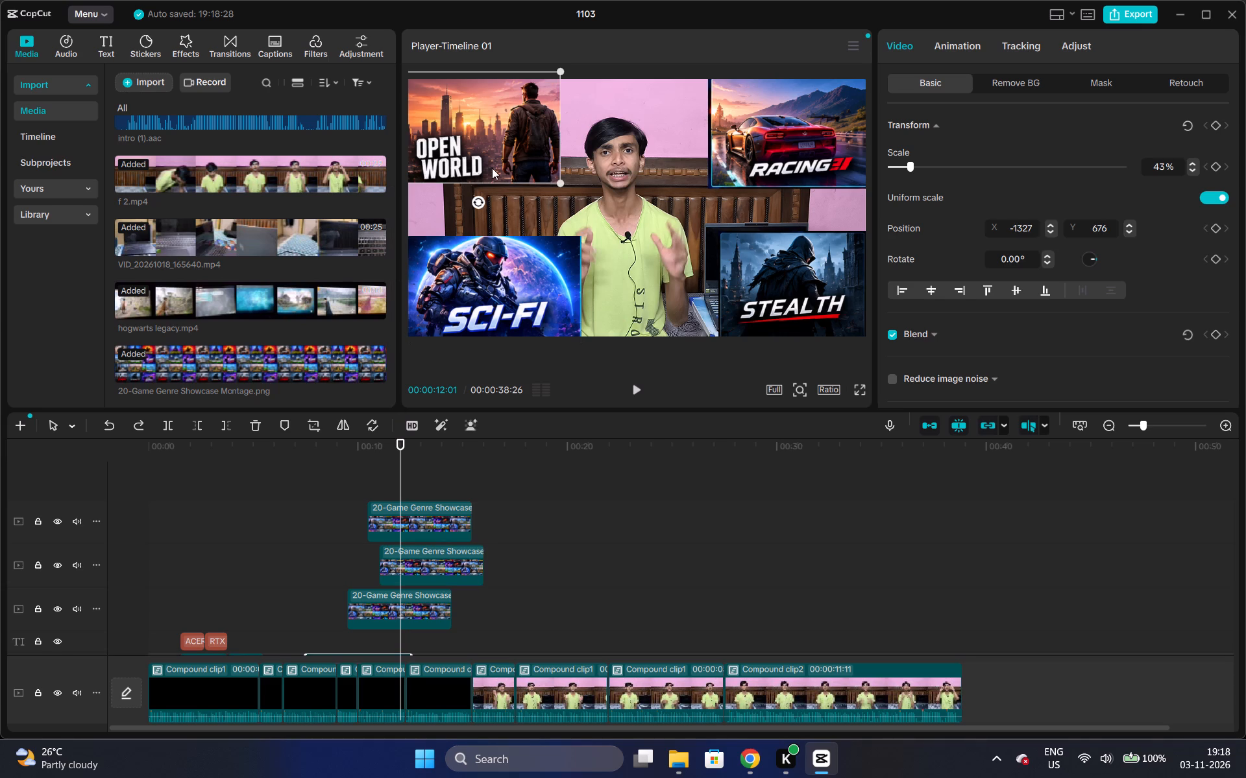
{"action": "left_click_drag", "start_coordinate": [480, 106], "coordinate": [502, 114]}
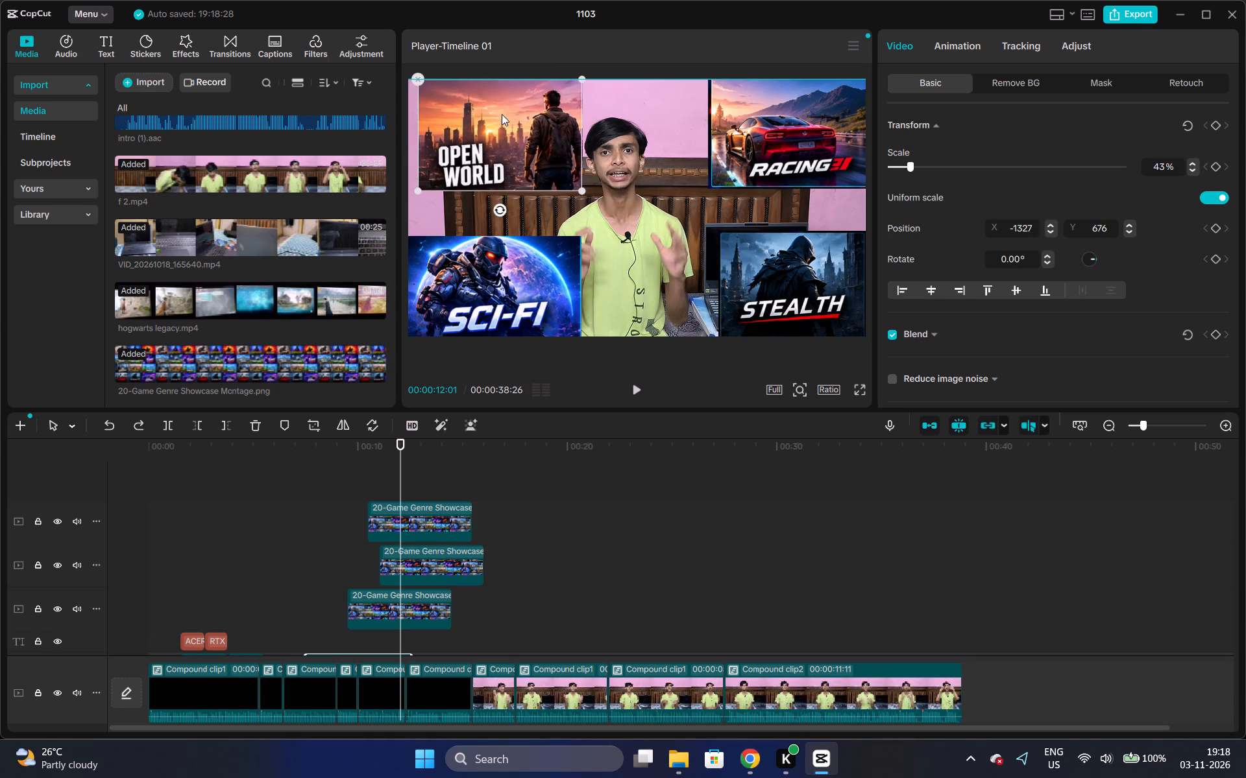
{"action": "left_click_drag", "start_coordinate": [502, 114], "coordinate": [493, 114]}
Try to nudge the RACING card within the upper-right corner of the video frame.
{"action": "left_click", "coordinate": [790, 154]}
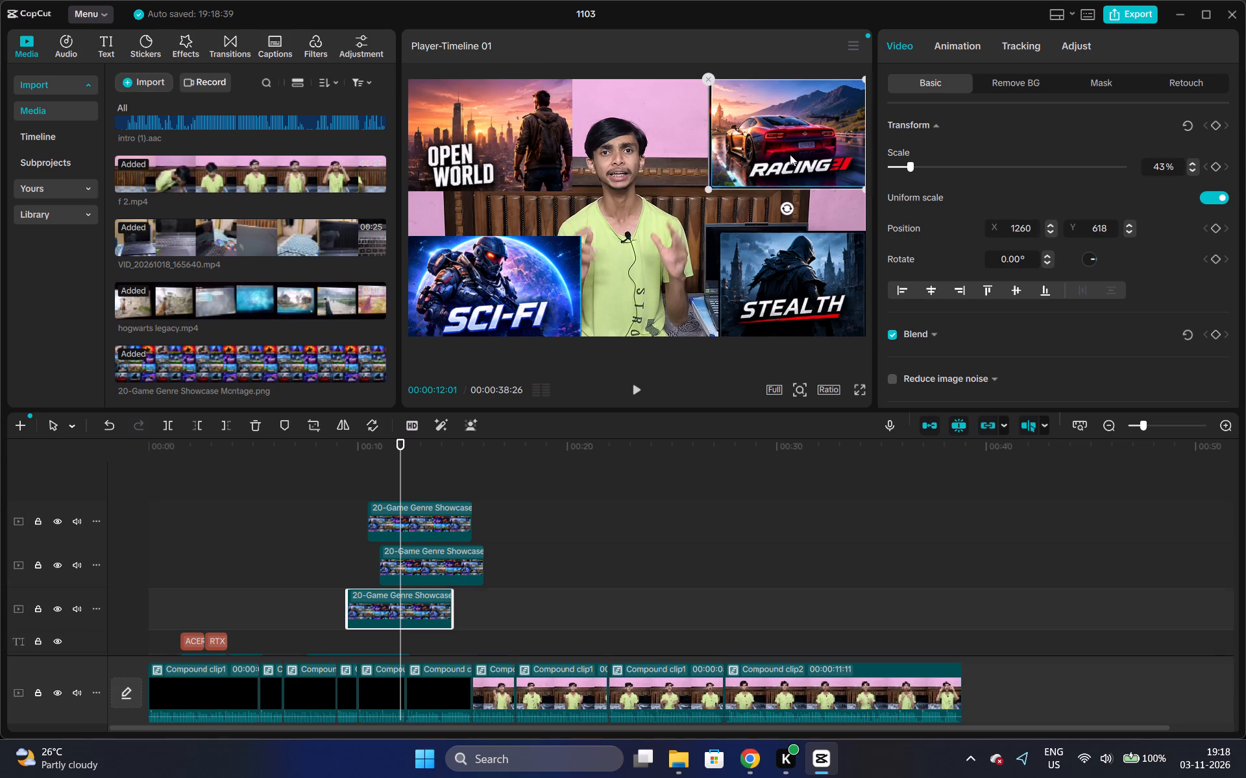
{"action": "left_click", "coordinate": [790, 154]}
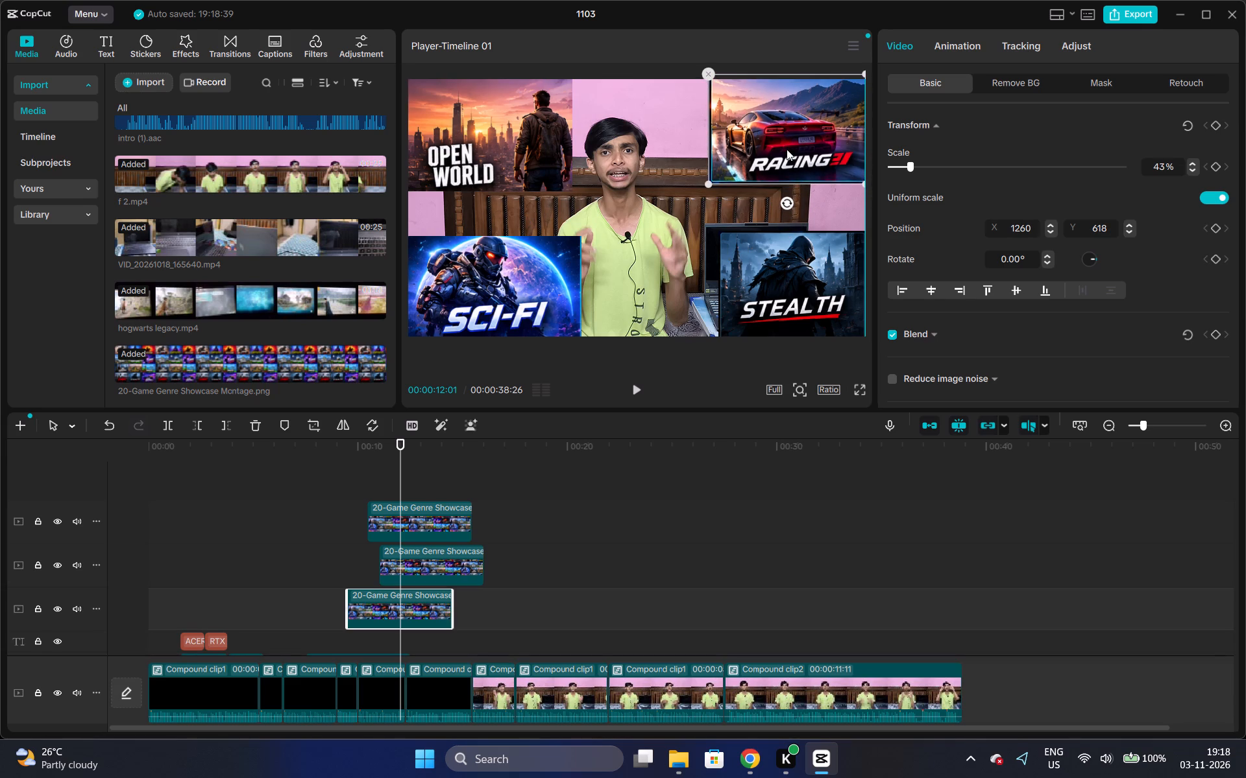
Shift the STEALTH card up slightly in the lower-right corner of the video frame to X 1300, Y -616.
{"action": "left_click_drag", "start_coordinate": [787, 257], "coordinate": [787, 226]}
{"action": "left_click", "coordinate": [761, 279]}
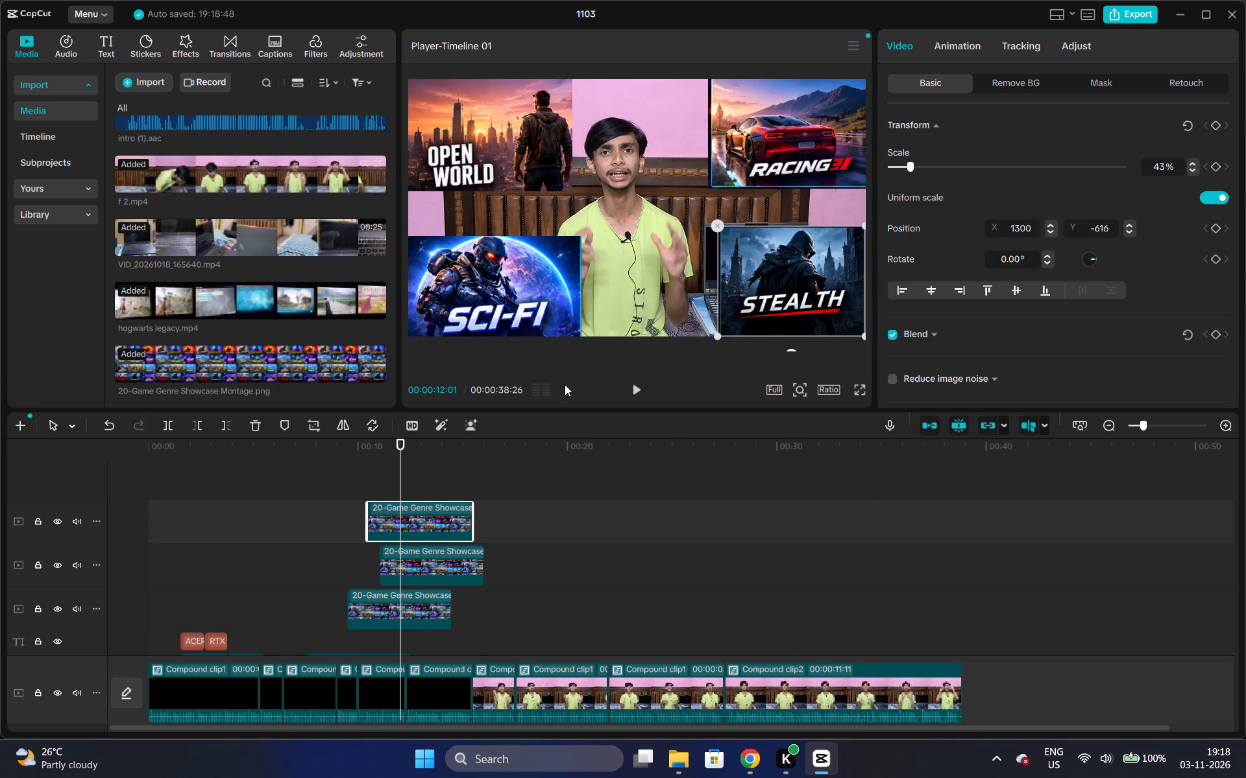
Move the playhead to 00:00:11:08 on the timeline, just before the SCI-FI card clip's start.
{"action": "left_click", "coordinate": [423, 479]}
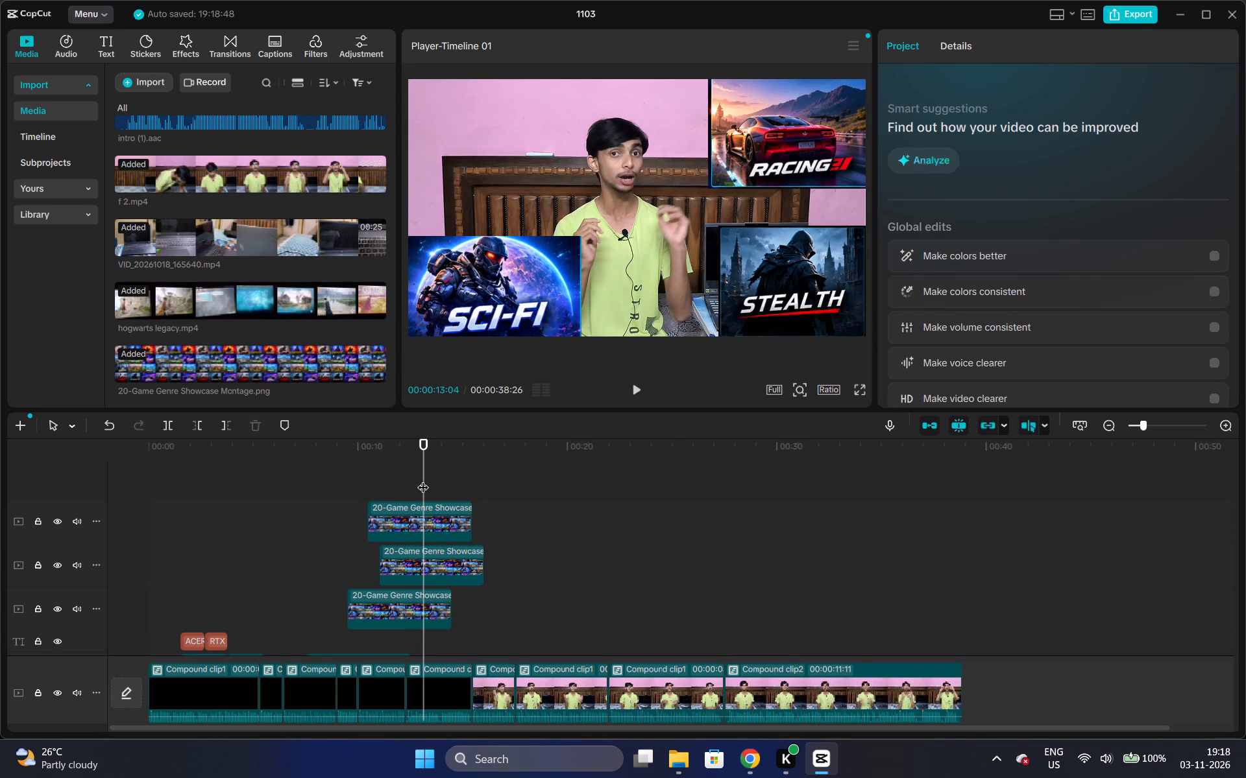
{"action": "left_click", "coordinate": [385, 476]}
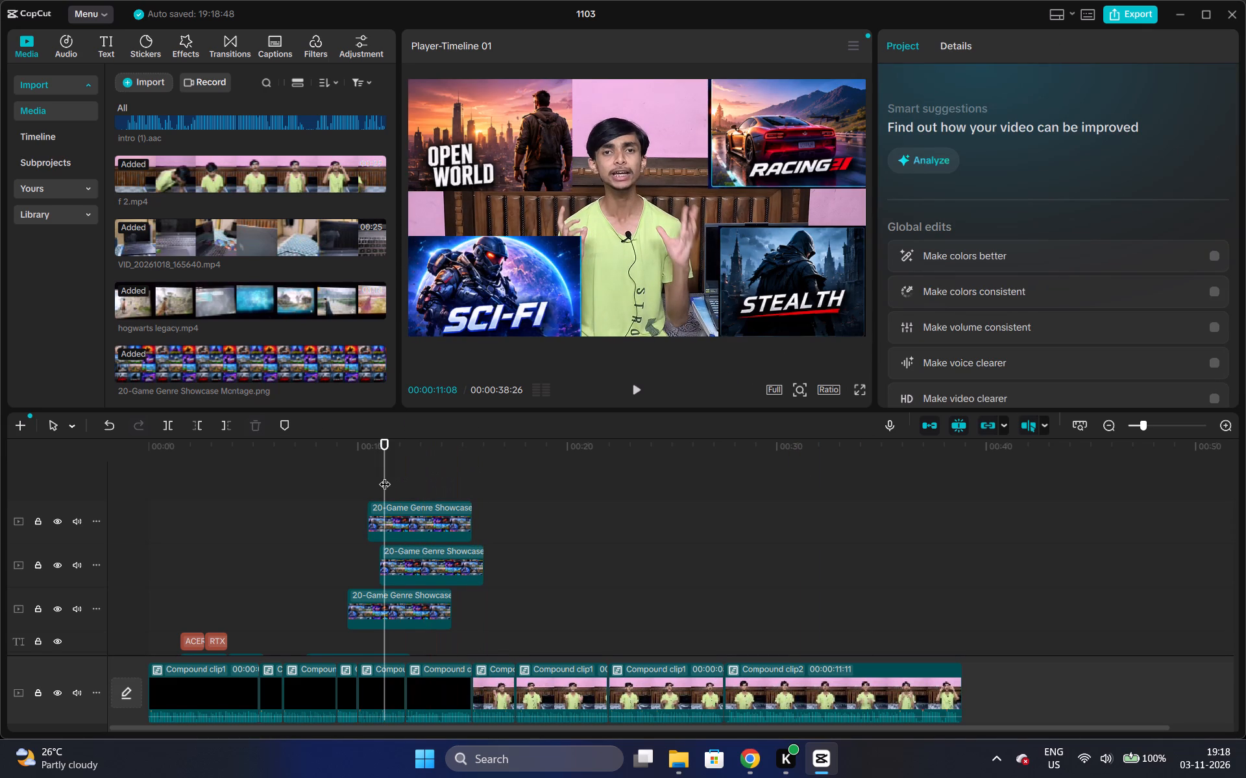
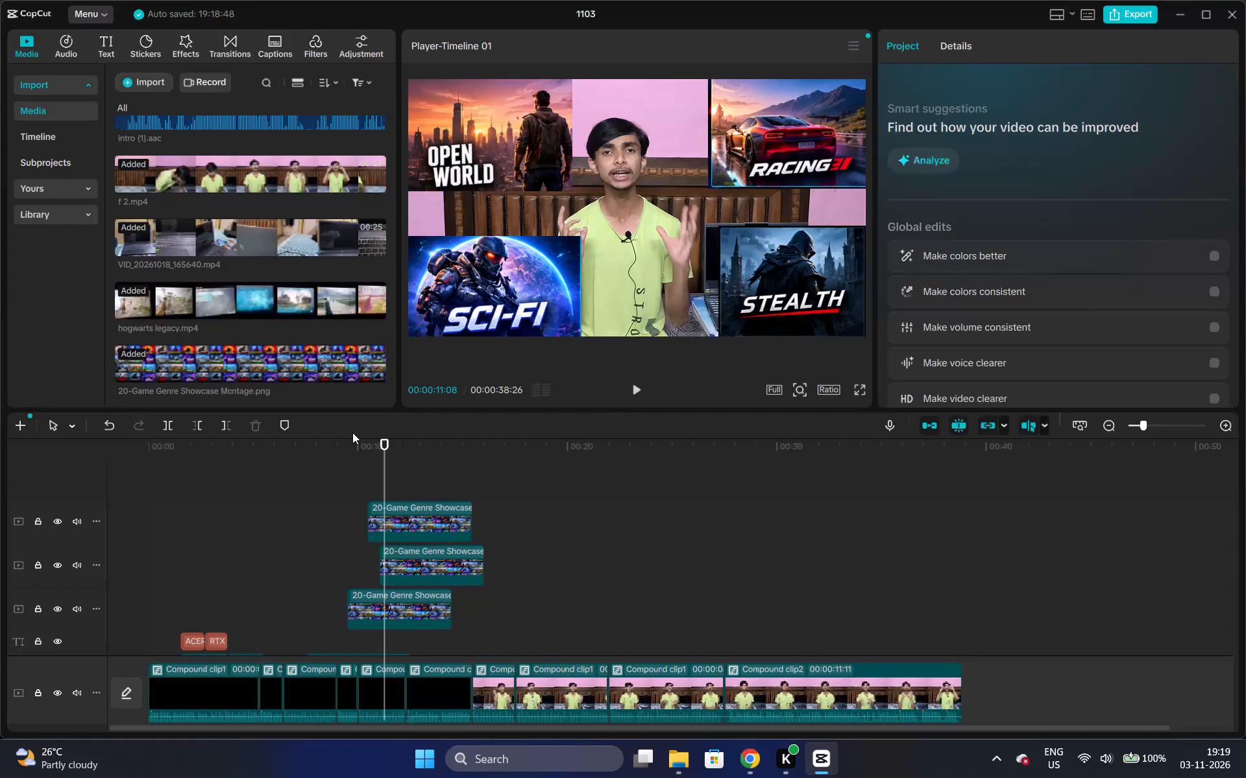
Play the video full screen from the start through the four game-card montage to review it.
{"action": "left_click_drag", "start_coordinate": [346, 449], "coordinate": [214, 448]}
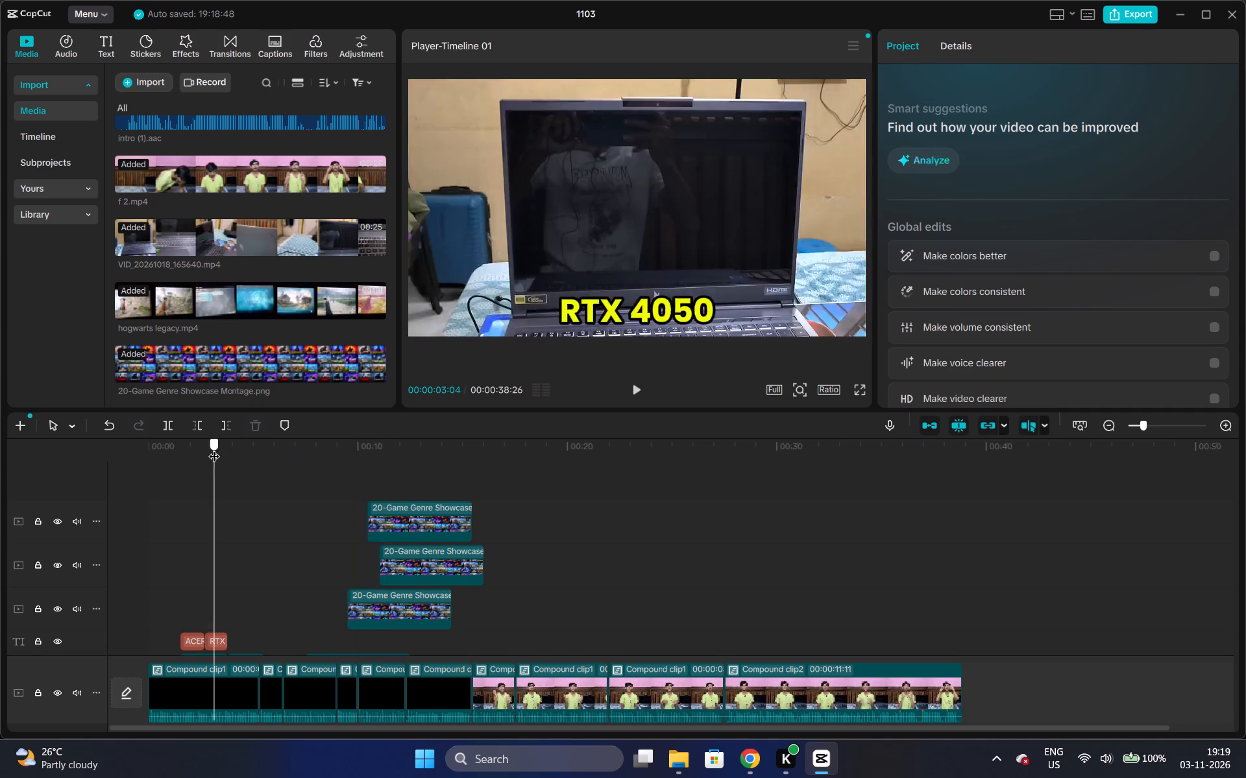
{"action": "left_click_drag", "start_coordinate": [214, 448], "coordinate": [125, 456]}
{"action": "left_click", "coordinate": [855, 386]}
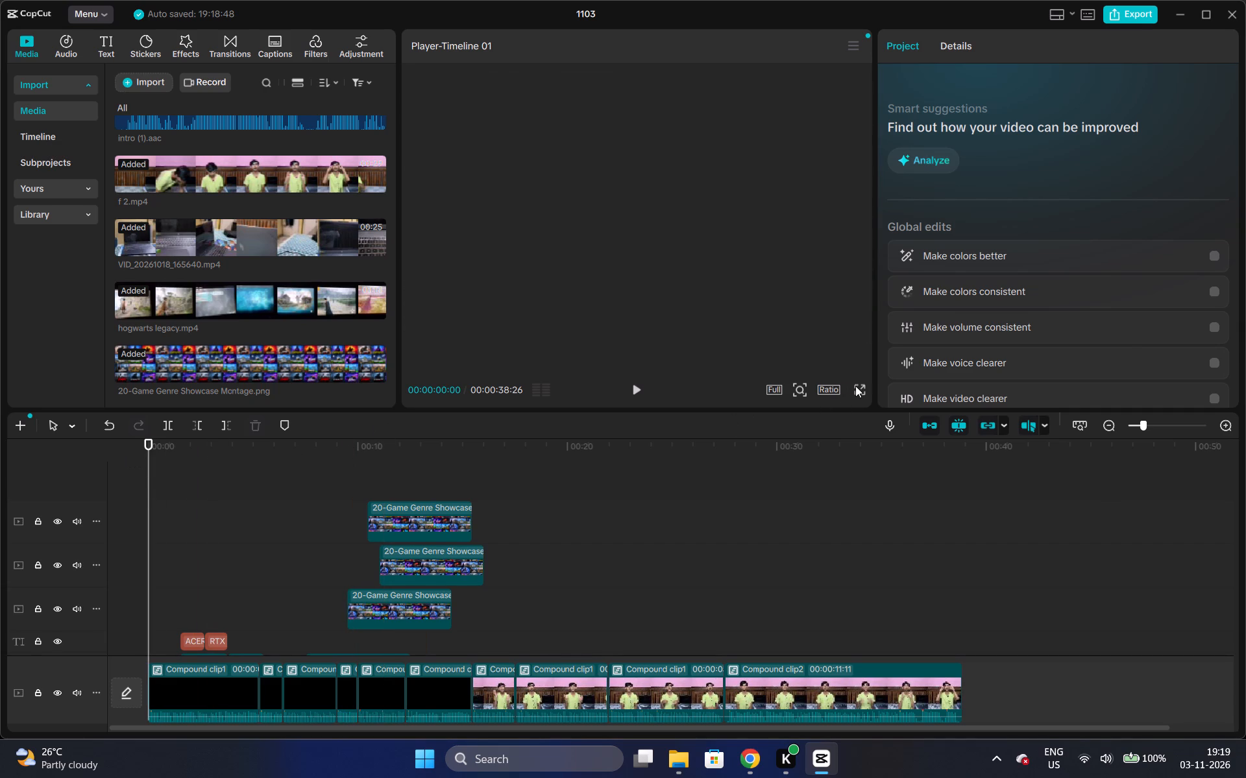
{"action": "key", "text": "space"}
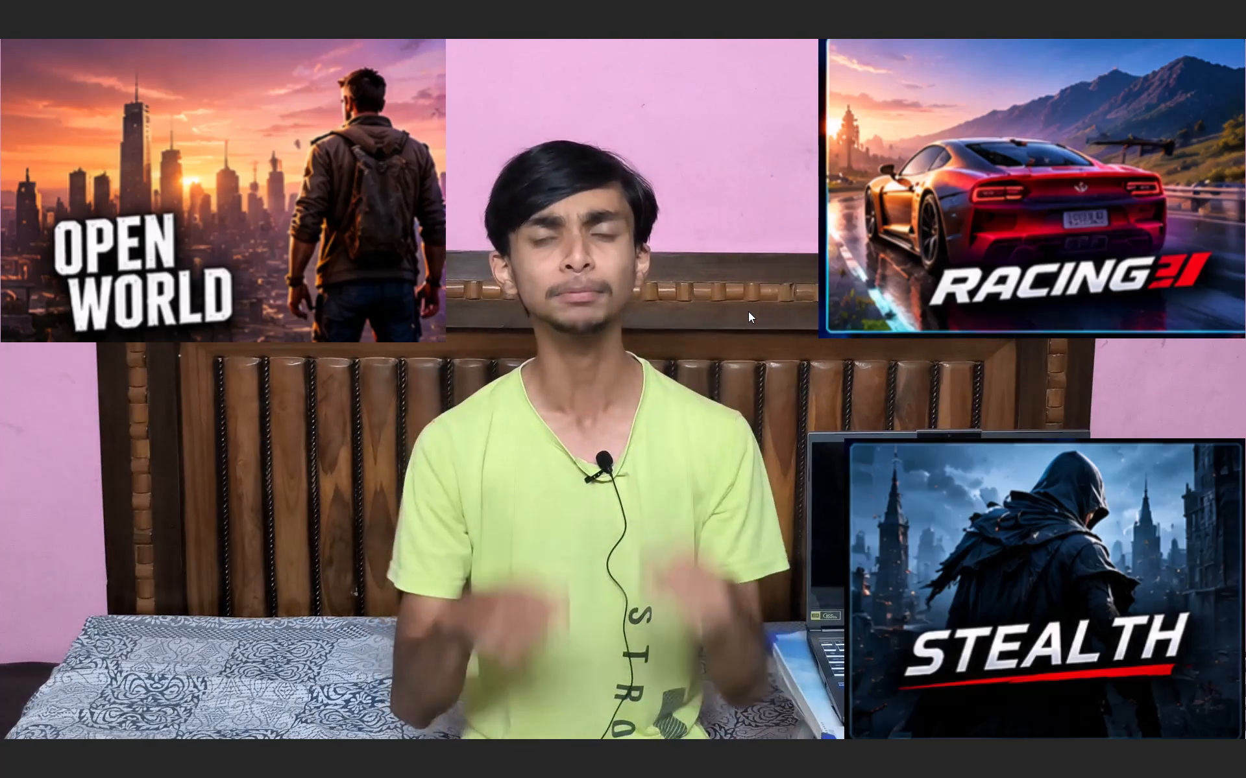
{"action": "key", "text": "space"}
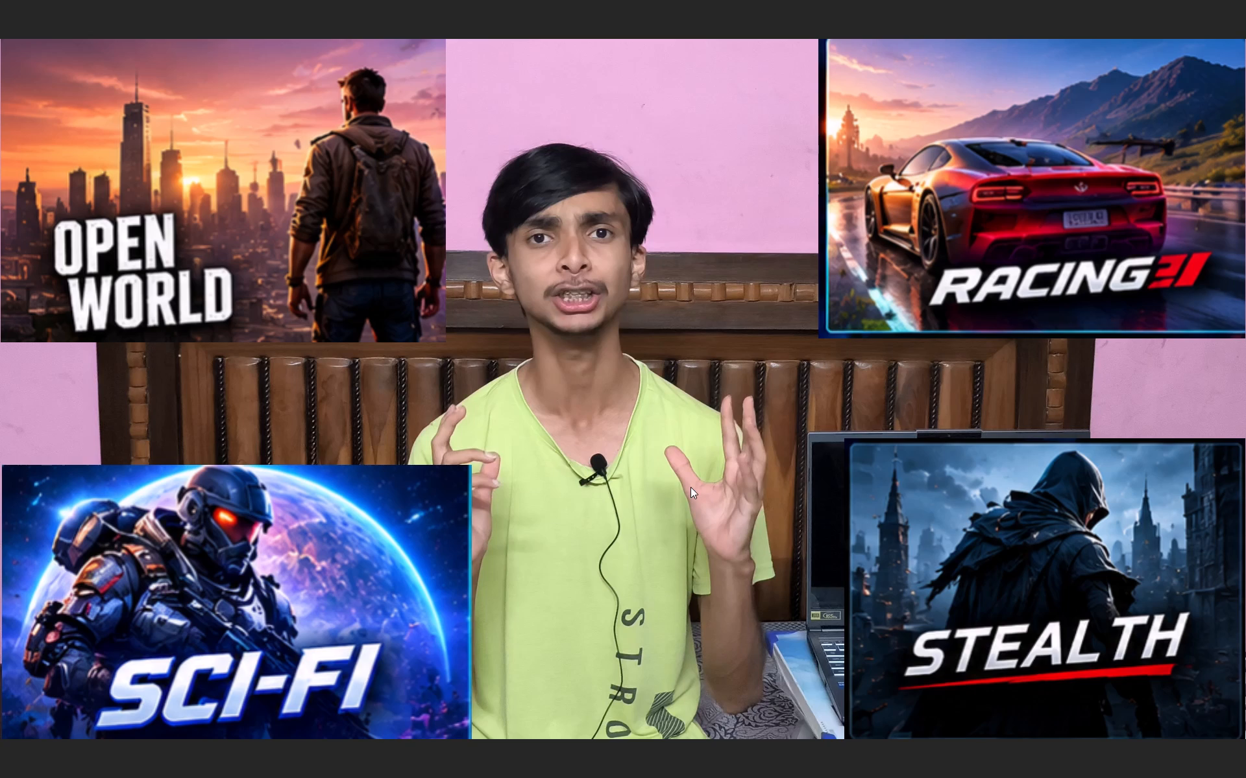
{"action": "key", "text": "Escape"}
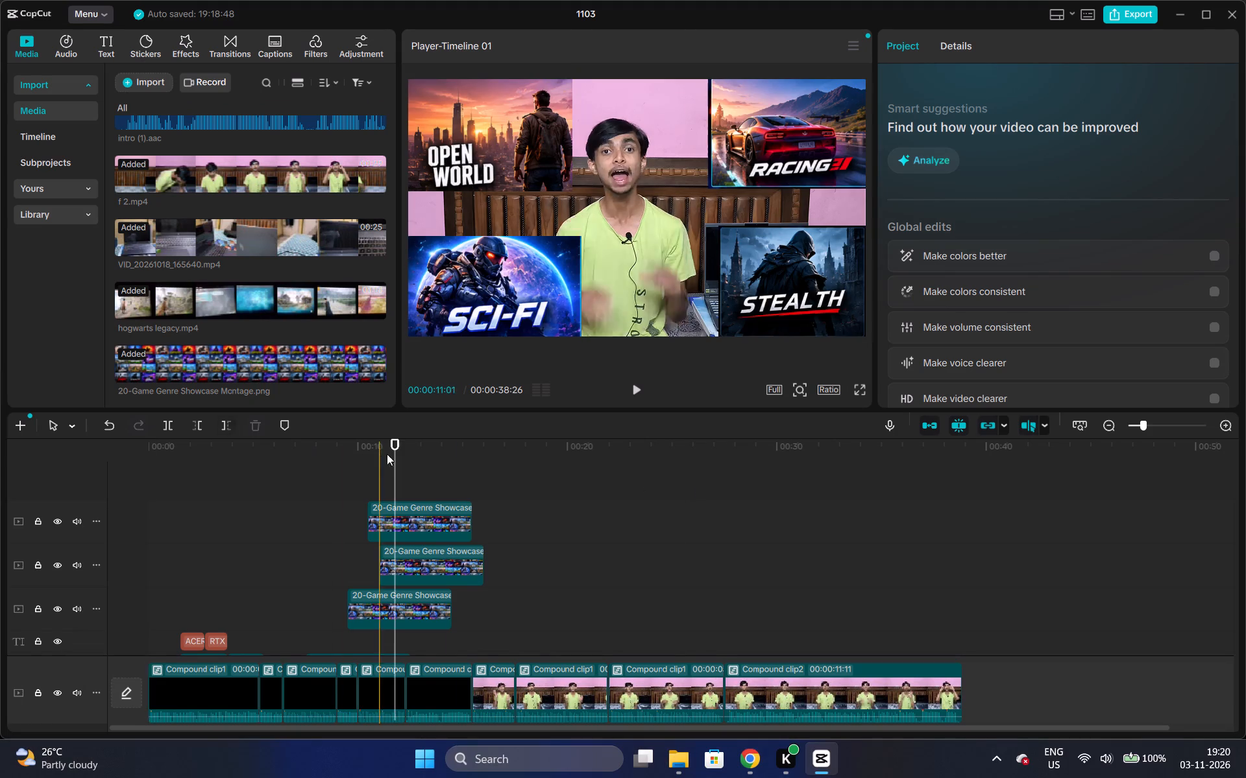
Move the playhead to 00:00:18:10 on the timeline, past the end of the game-card clips.
{"action": "left_click", "coordinate": [391, 484]}
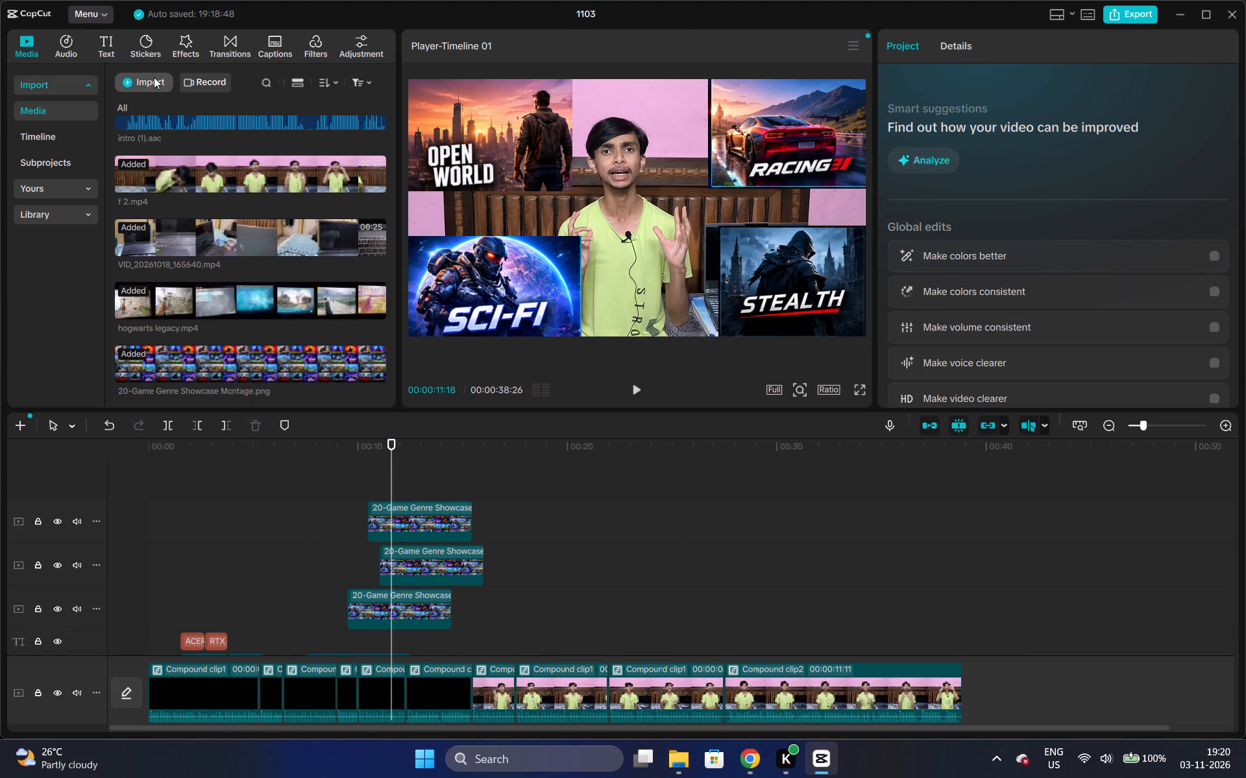
{"action": "left_click", "coordinate": [525, 476]}
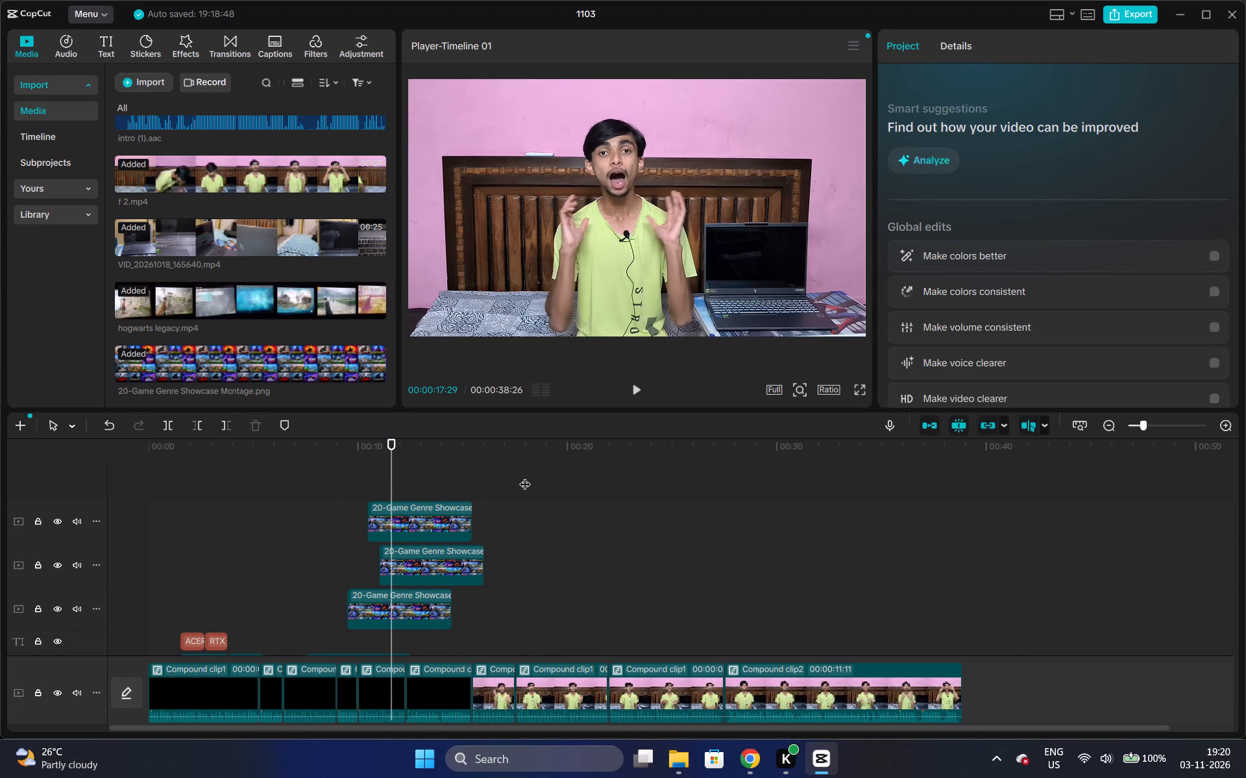
{"action": "left_click", "coordinate": [532, 476]}
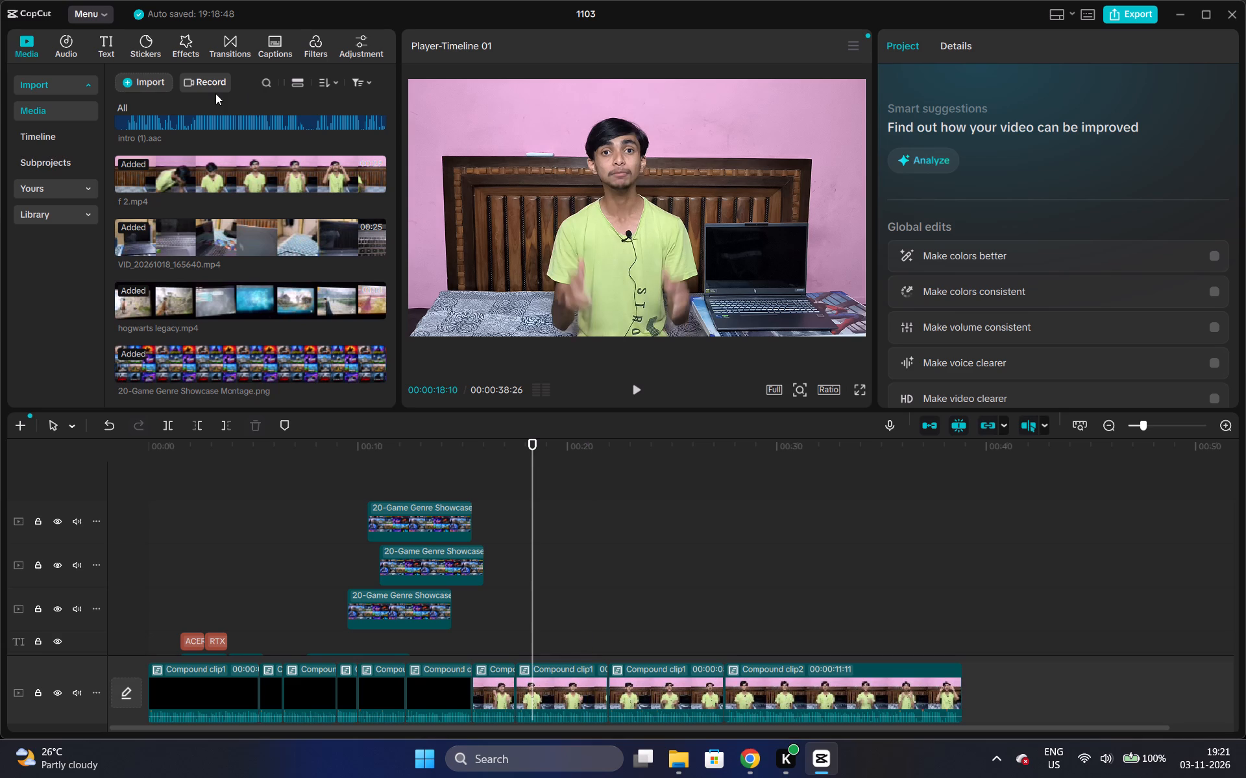
Start a media import and browse to the att req folder inside videos on drive H:.
{"action": "left_click", "coordinate": [130, 77]}
{"action": "left_click", "coordinate": [186, 124]}
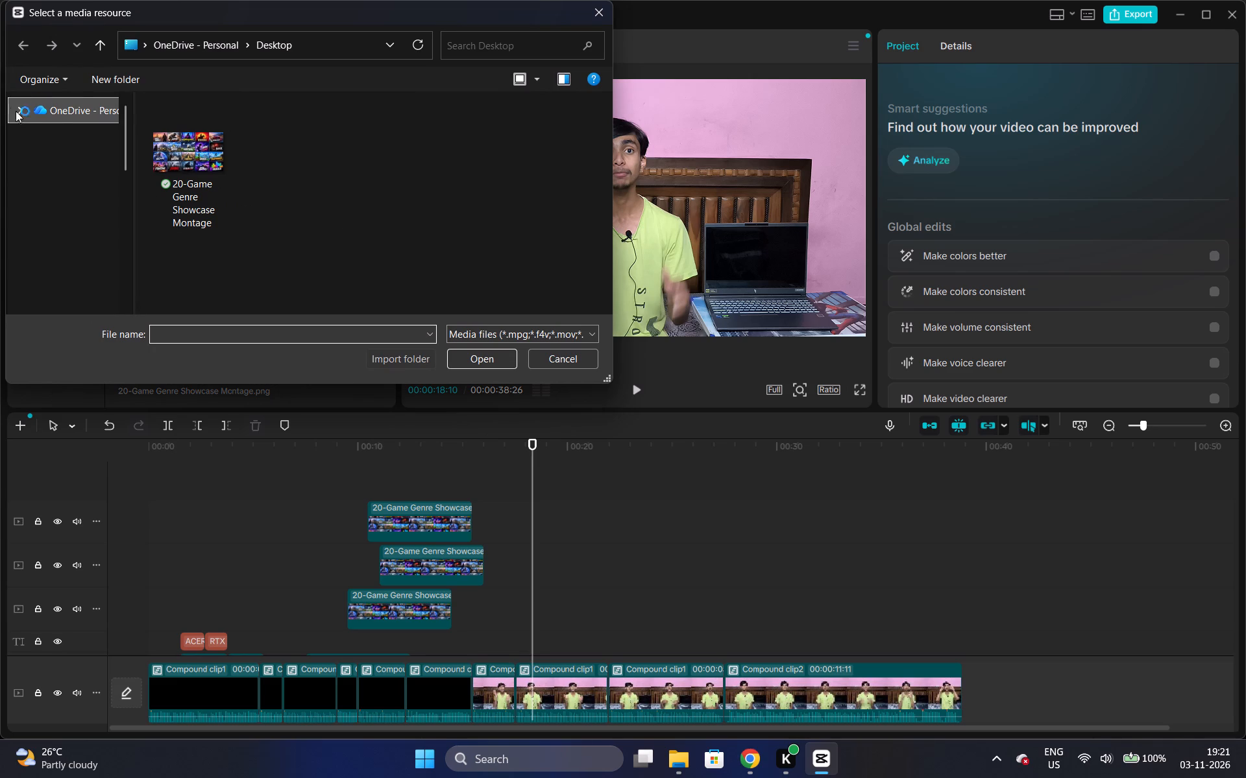
{"action": "left_click_drag", "start_coordinate": [124, 135], "coordinate": [125, 270]}
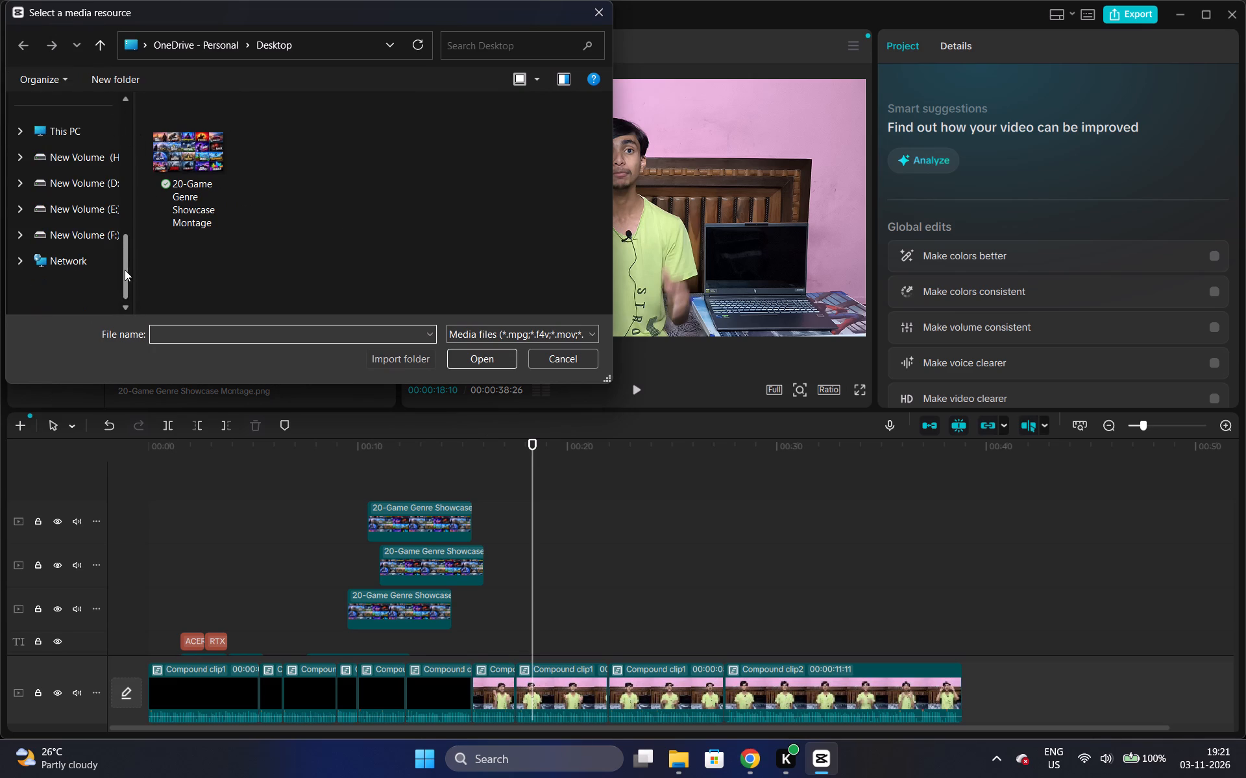
{"action": "left_click_drag", "start_coordinate": [125, 270], "coordinate": [119, 267]}
{"action": "left_click", "coordinate": [82, 136]}
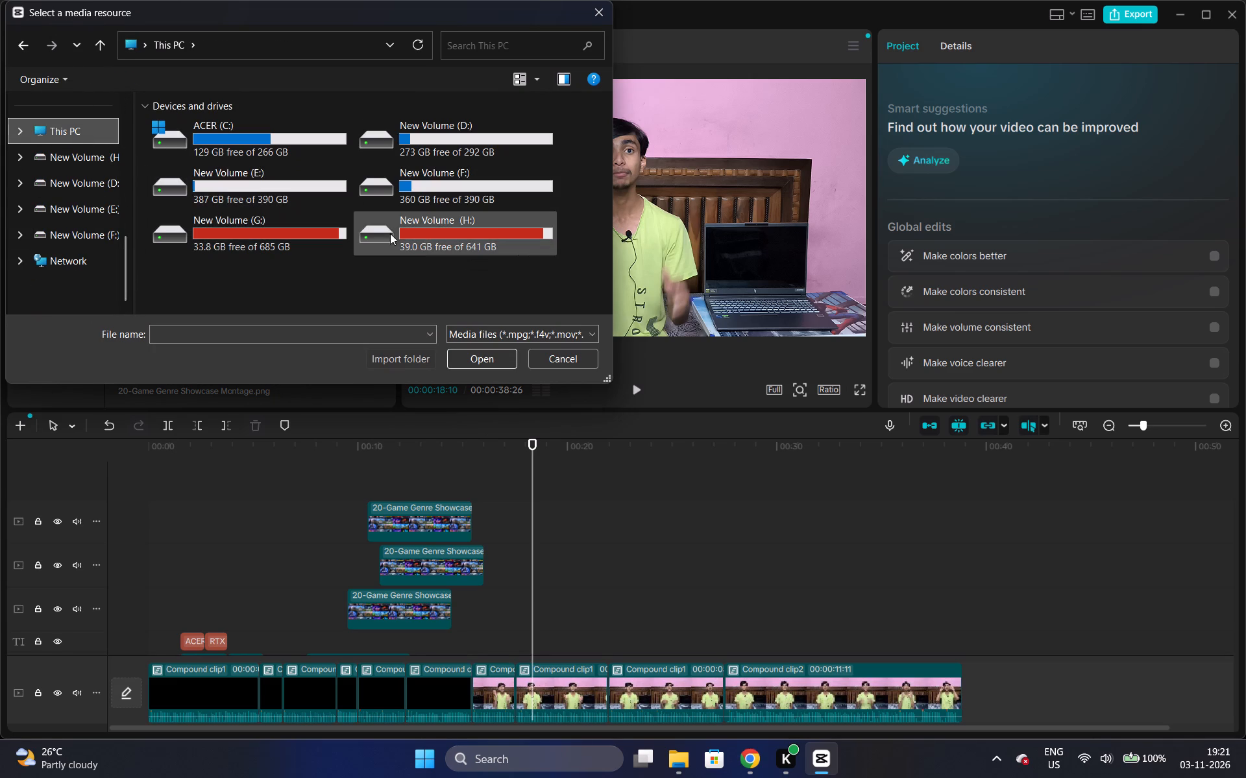
{"action": "left_click", "coordinate": [426, 237]}
{"action": "left_click", "coordinate": [426, 237]}
{"action": "double_click", "coordinate": [426, 237]}
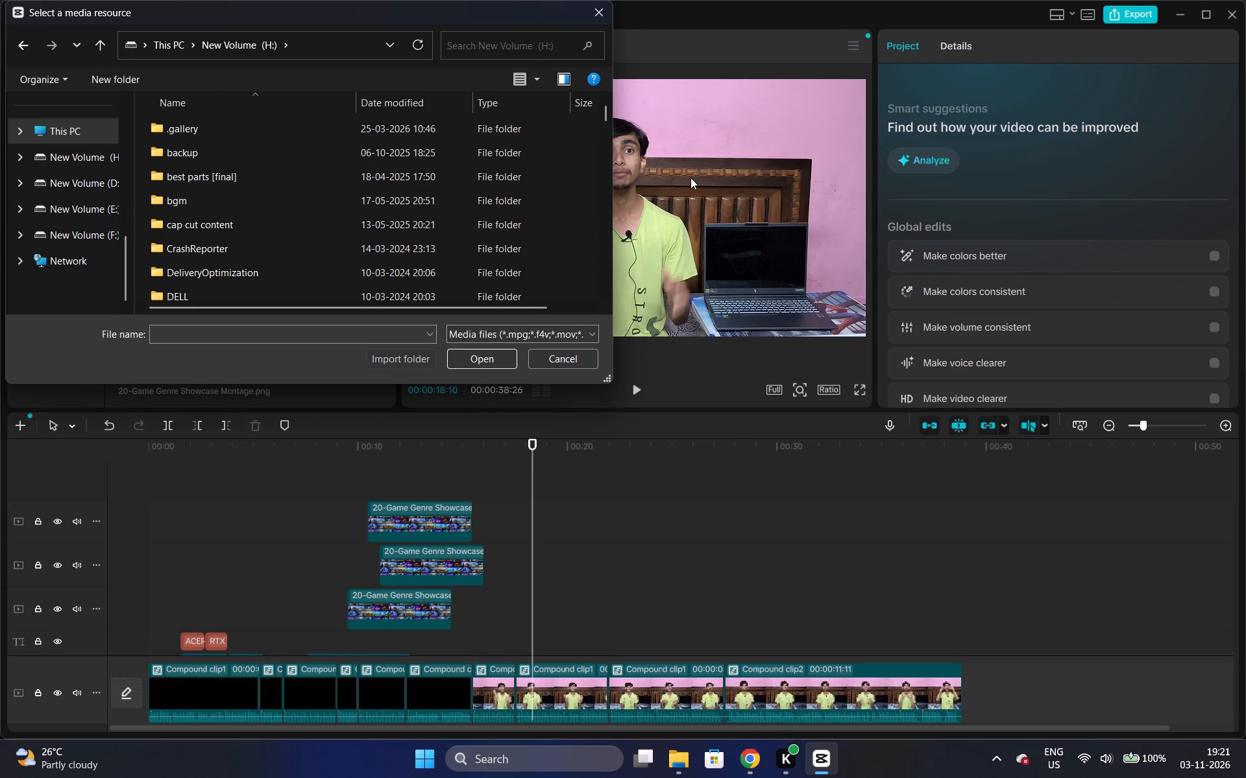
{"action": "left_click_drag", "start_coordinate": [607, 110], "coordinate": [607, 150]}
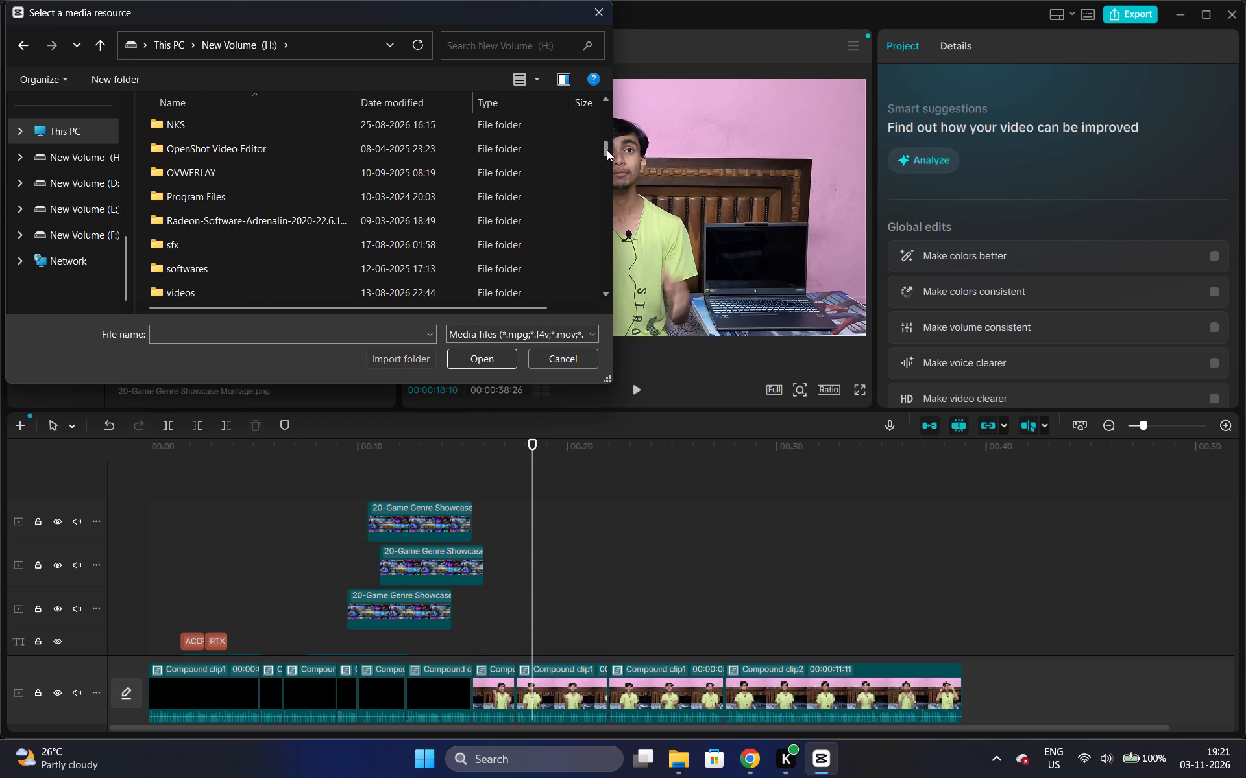
{"action": "left_click_drag", "start_coordinate": [607, 150], "coordinate": [607, 154]}
{"action": "double_click", "coordinate": [365, 177]}
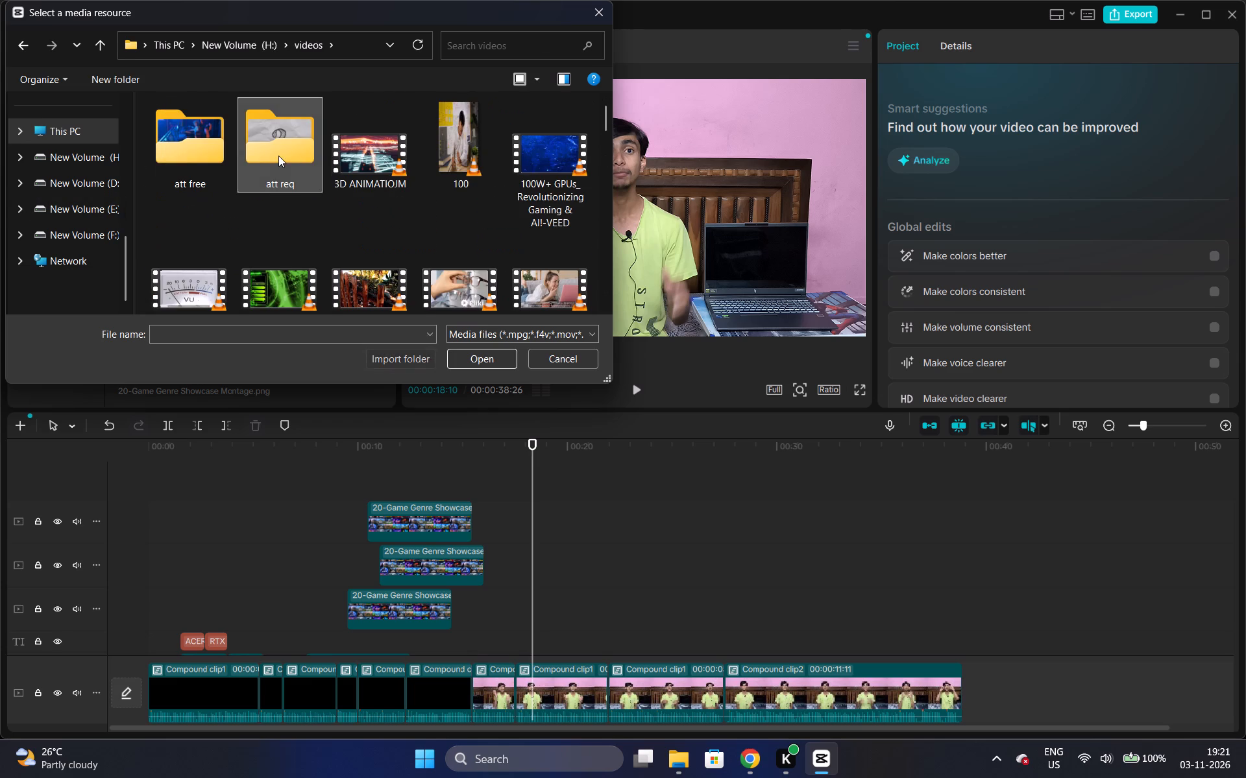
{"action": "double_click", "coordinate": [278, 156]}
Search the att req folder for YT to find the gameplay clips.
{"action": "left_click", "coordinate": [487, 47]}
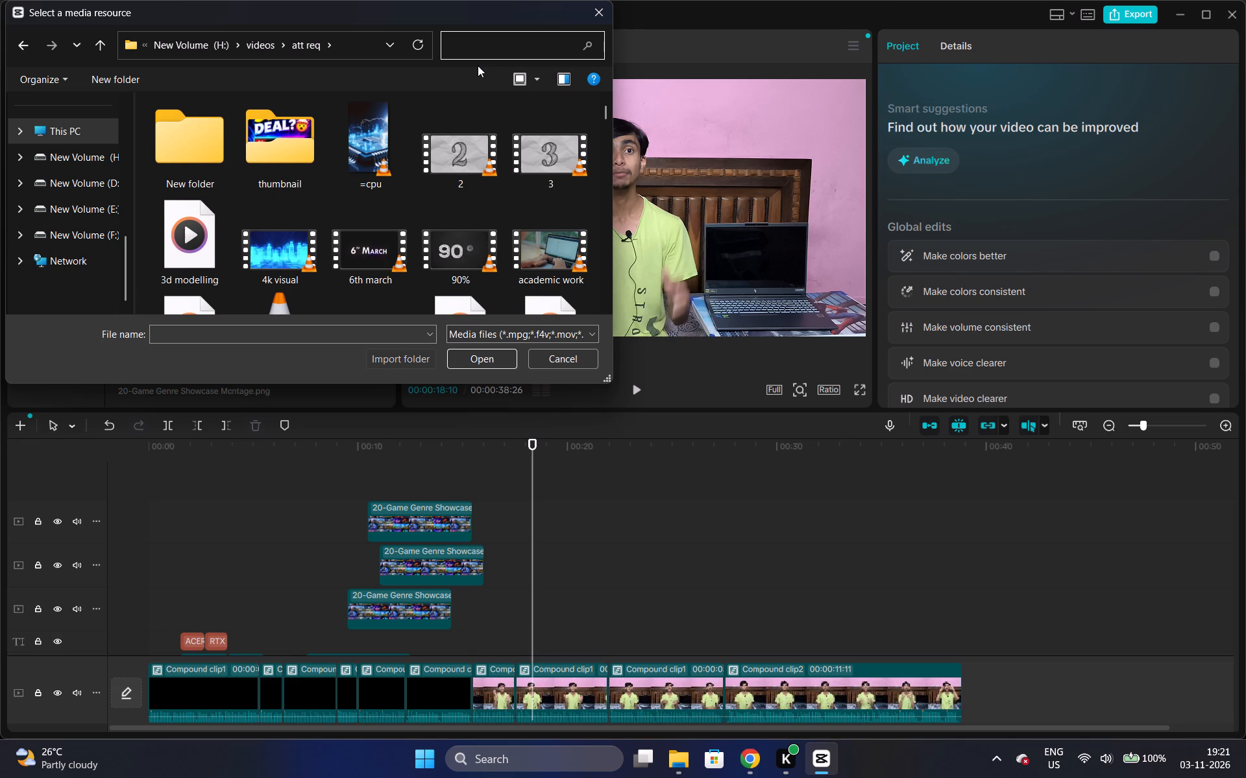
{"action": "key", "text": "g"}
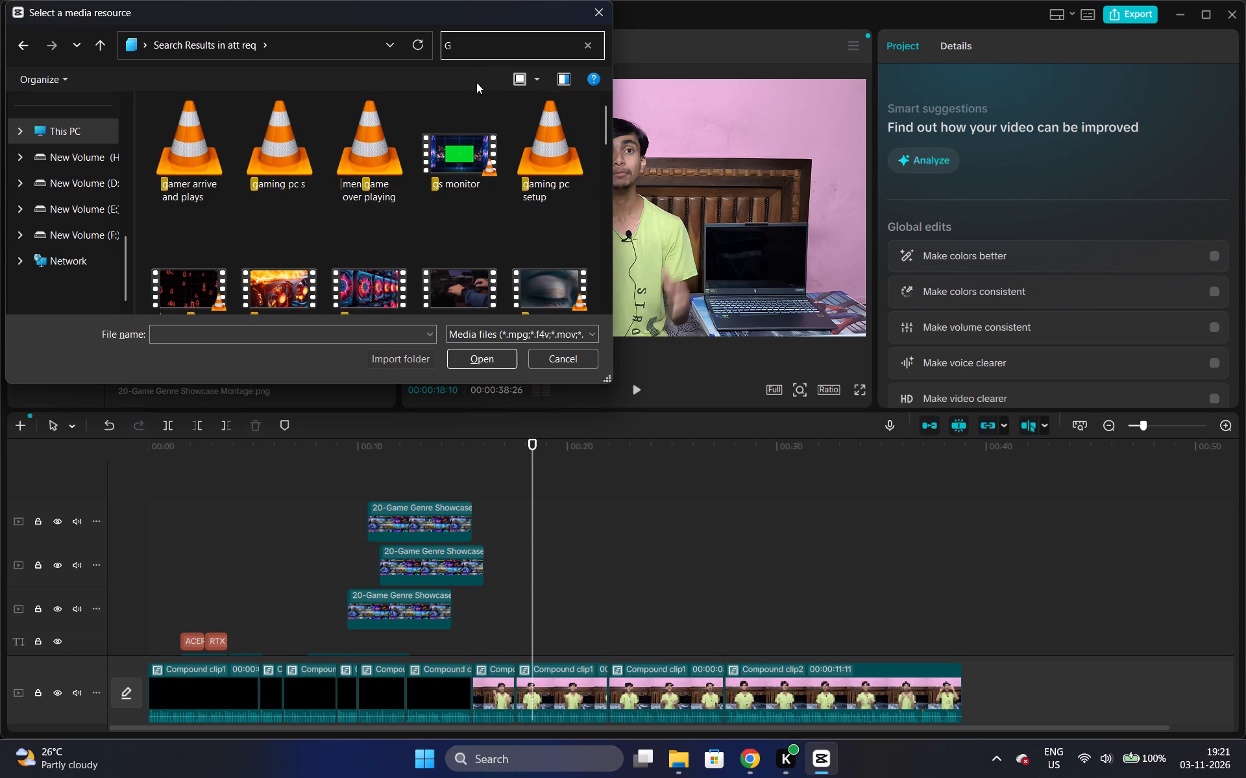
{"action": "key", "text": "BackSpace"}
{"action": "key", "text": "BackSpace"}
{"action": "left_click_drag", "start_coordinate": [604, 110], "coordinate": [604, 111]}
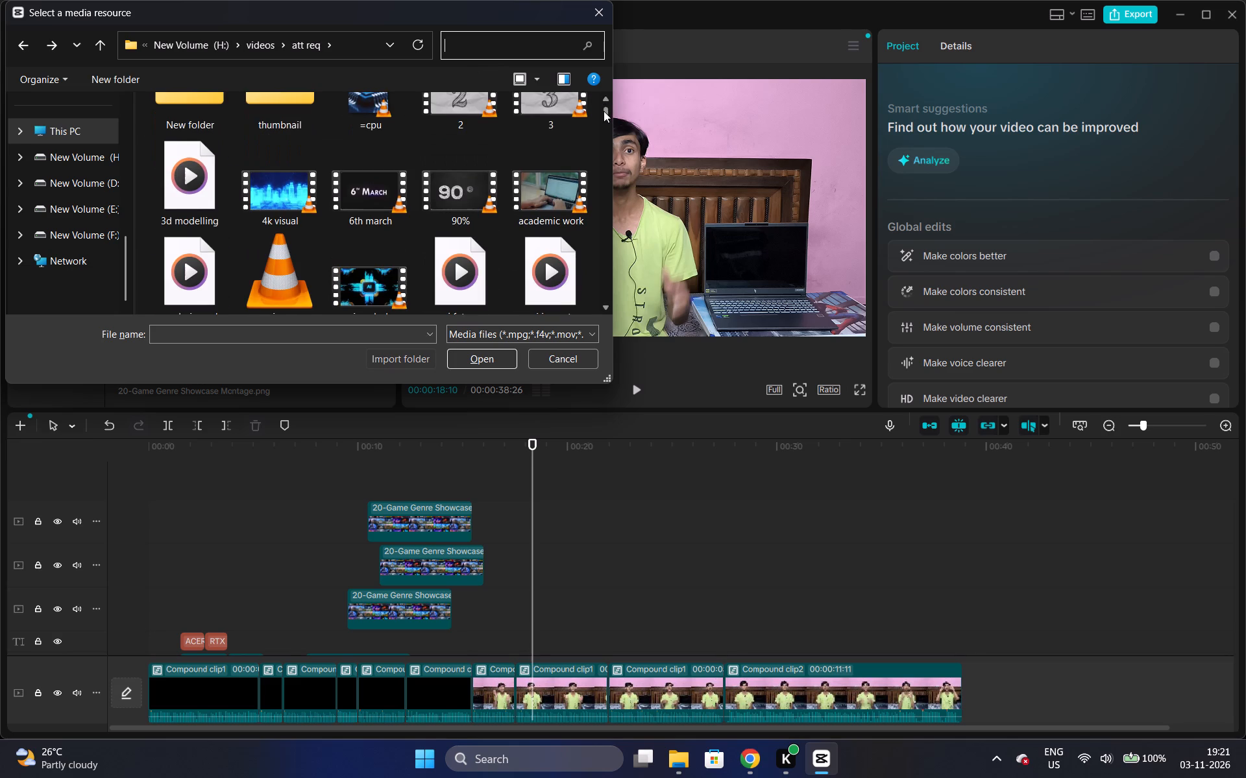
{"action": "left_click_drag", "start_coordinate": [604, 111], "coordinate": [591, 218]}
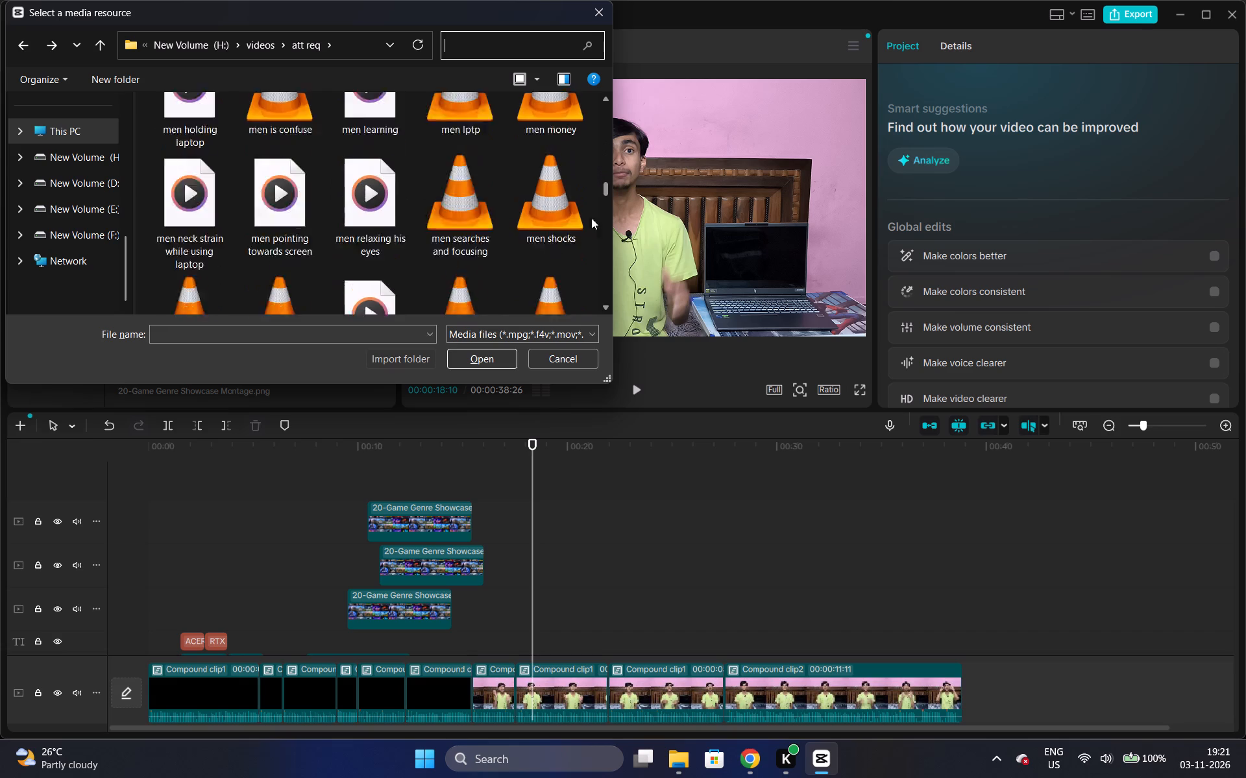
{"action": "left_click_drag", "start_coordinate": [591, 218], "coordinate": [573, 292]}
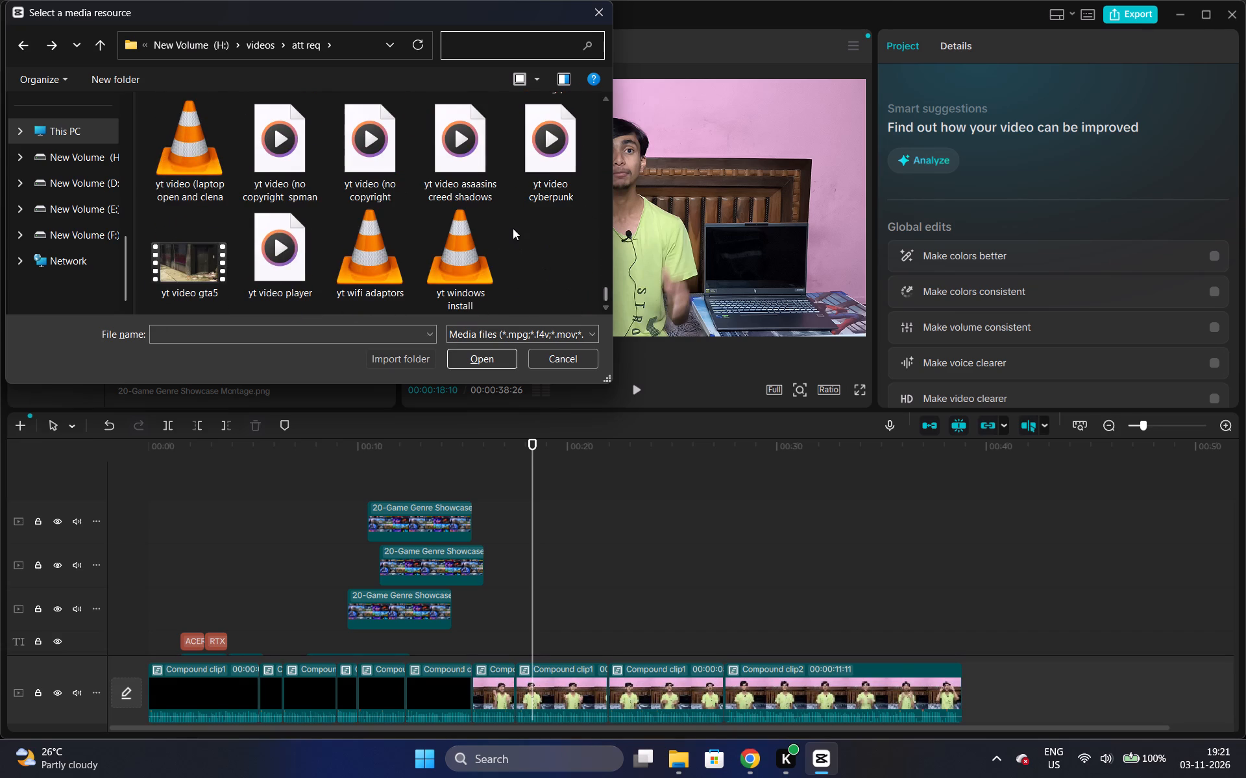
{"action": "key", "text": "y"}
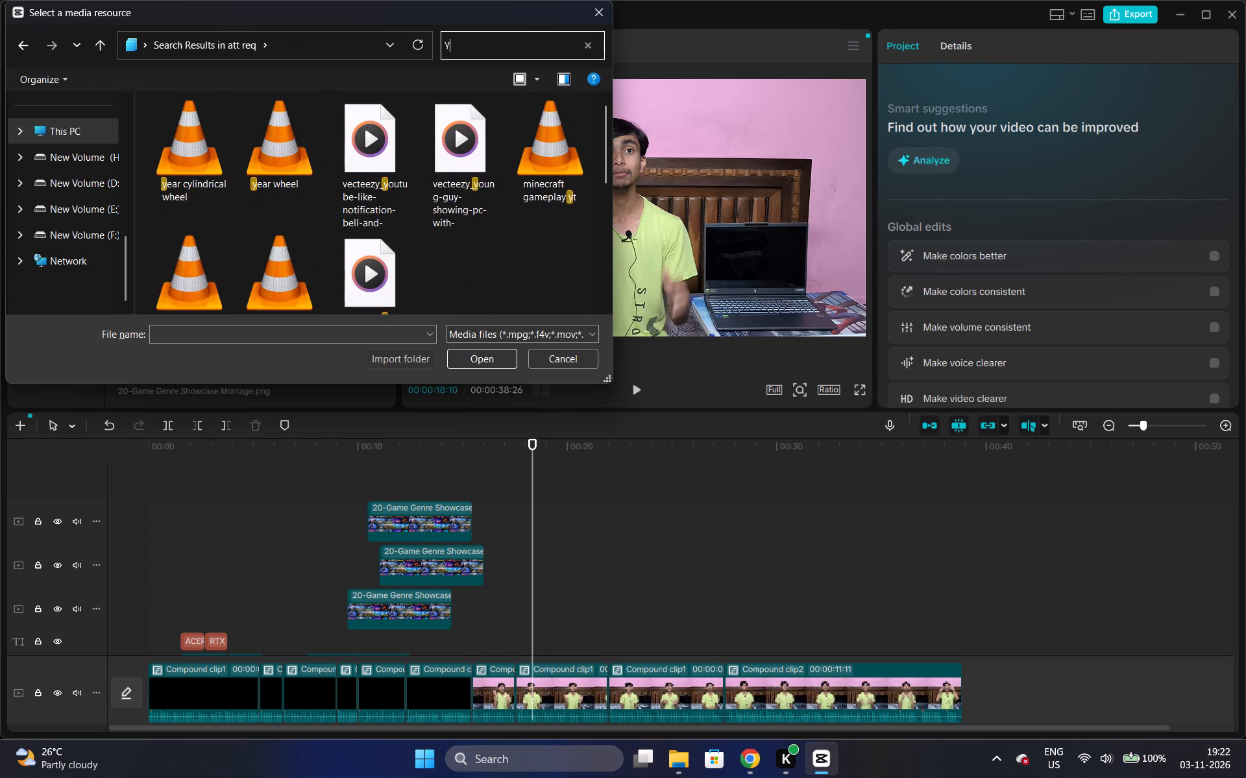
{"action": "key", "text": "t"}
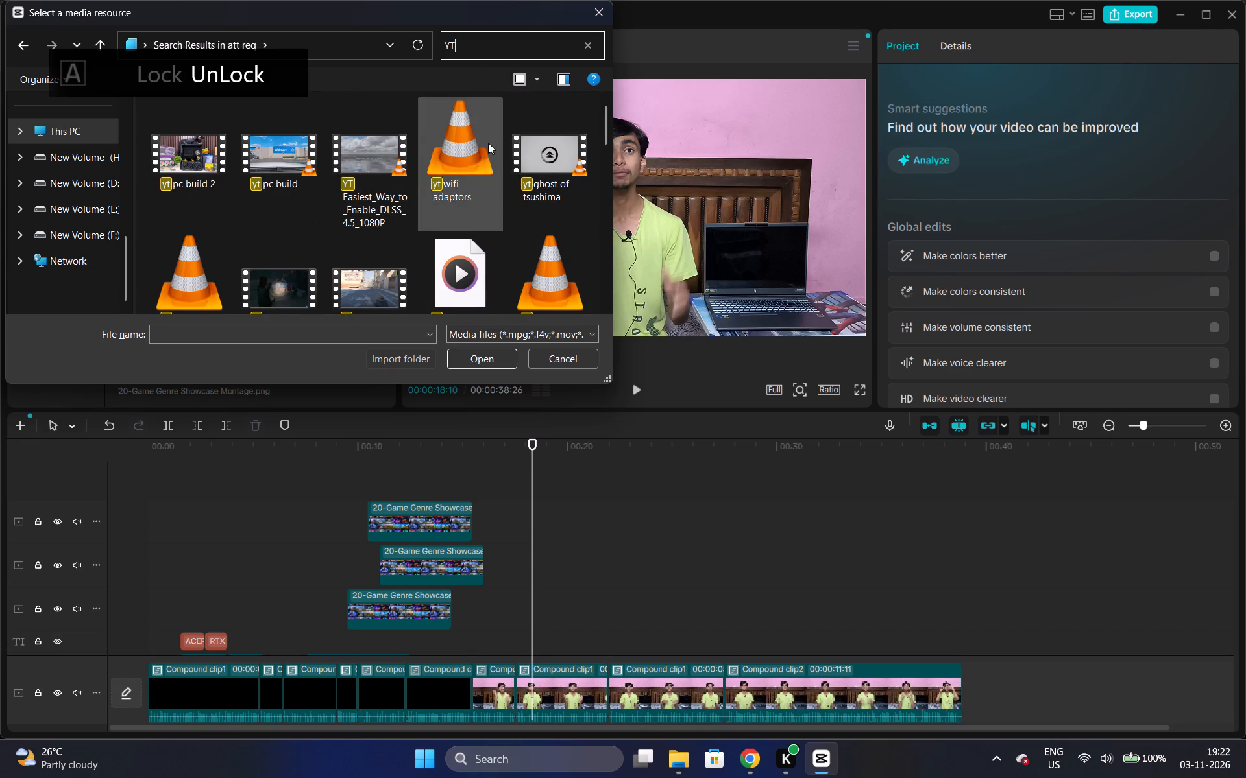
Import the yt clips ghost of tsushima, cs2], monster, both no copyright videos, asaasins creed shadows and gta5, plus valorant gameplay yt.
{"action": "left_click", "coordinate": [527, 138]}
{"action": "left_click_drag", "start_coordinate": [609, 128], "coordinate": [609, 139]}
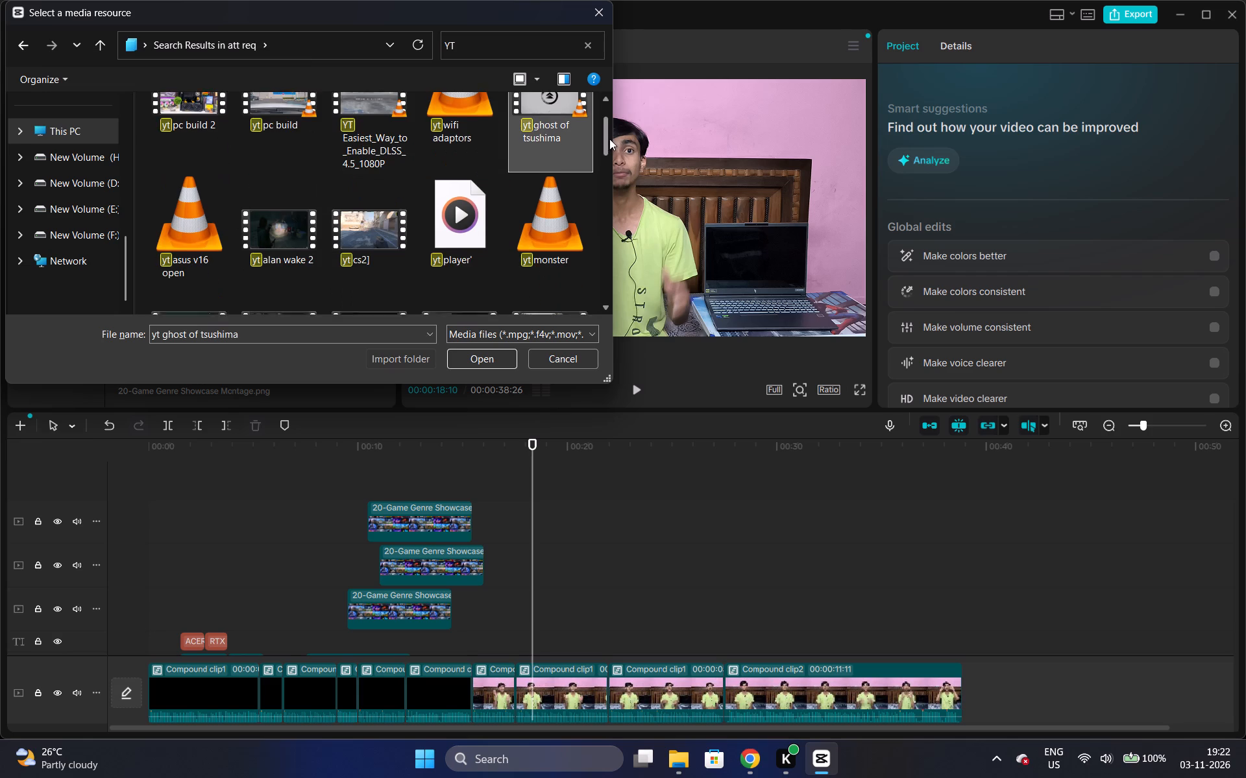
{"action": "left_click_drag", "start_coordinate": [609, 139], "coordinate": [609, 148]}
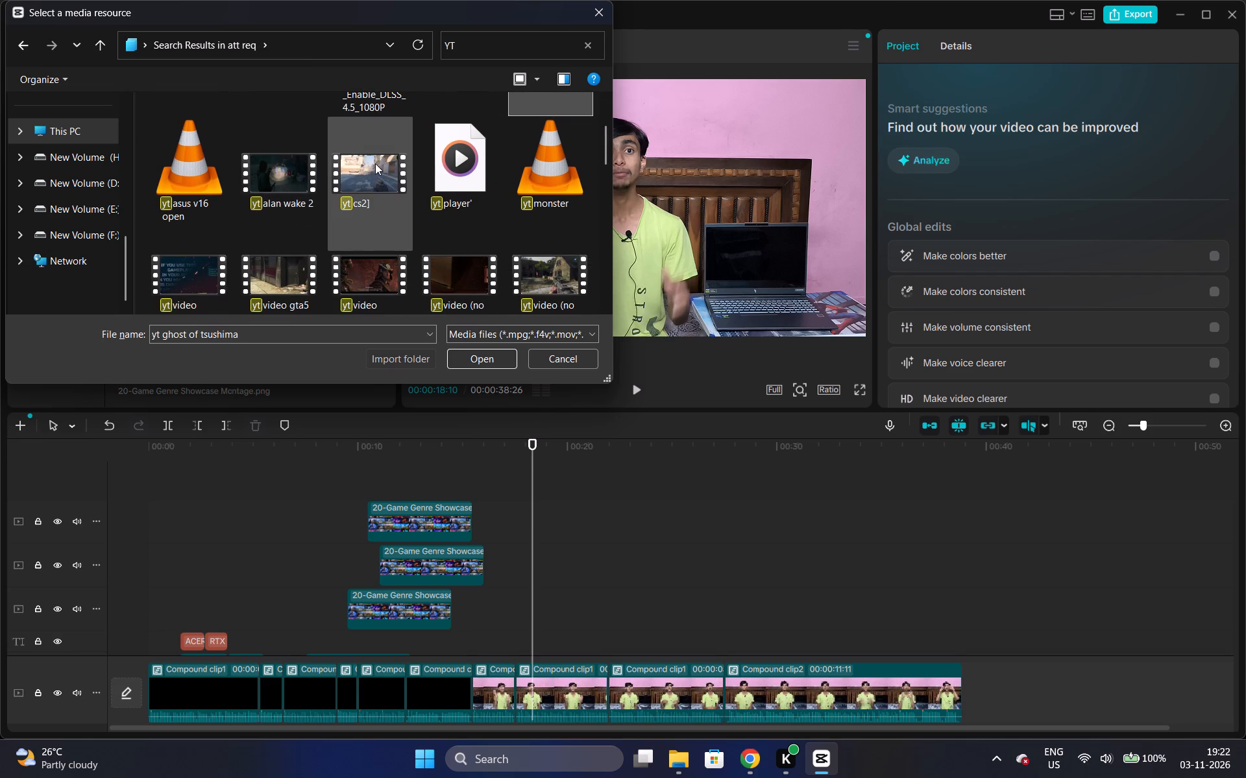
{"action": "left_click", "coordinate": [375, 163], "text": "ctrl"}
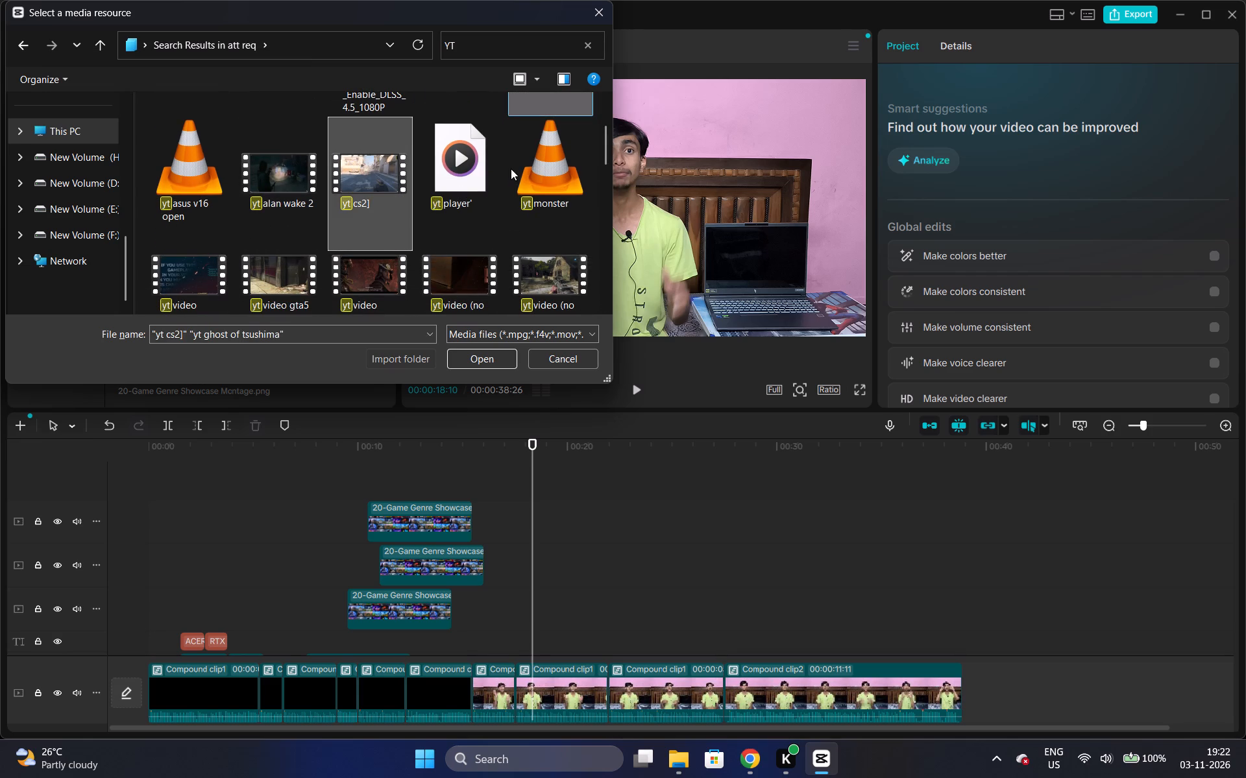
{"action": "left_click", "coordinate": [511, 169], "text": "ctrl"}
{"action": "left_click_drag", "start_coordinate": [607, 156], "coordinate": [607, 172], "text": "ctrl"}
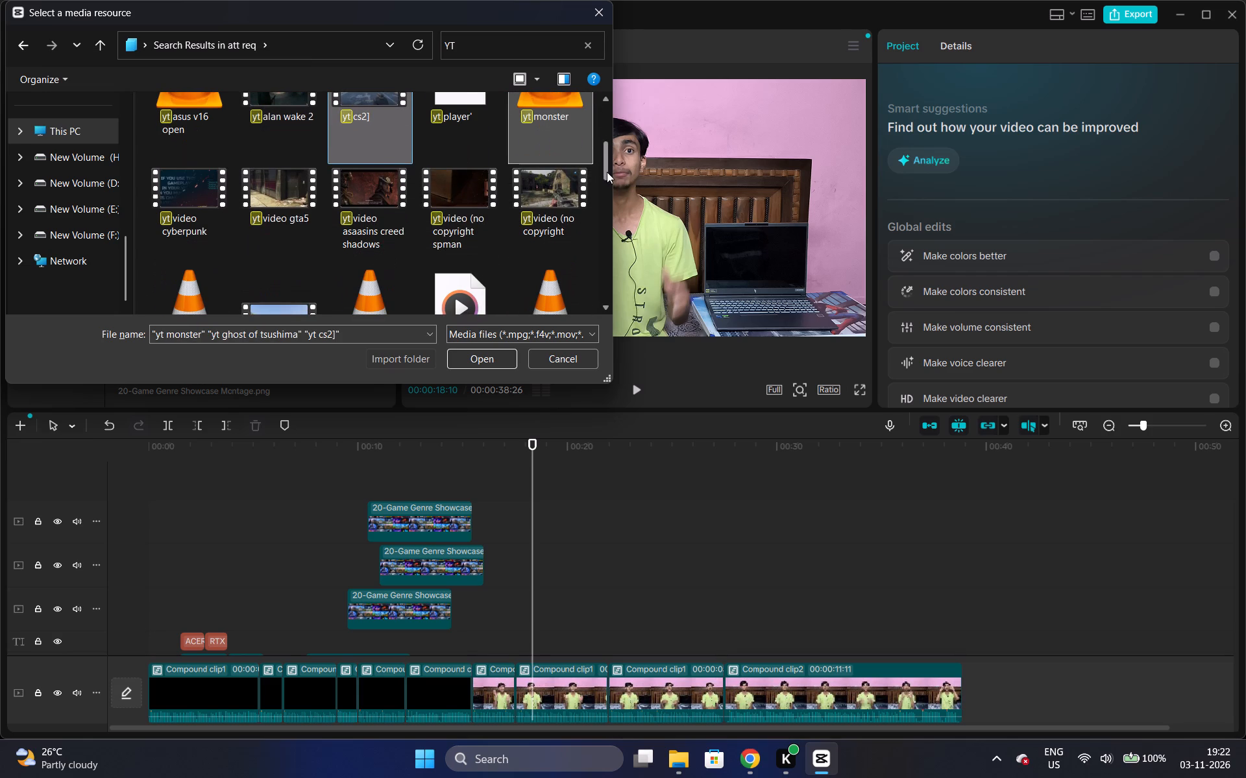
{"action": "left_click_drag", "start_coordinate": [607, 172], "coordinate": [607, 172], "text": "ctrl"}
{"action": "left_click", "coordinate": [554, 186], "text": "ctrl"}
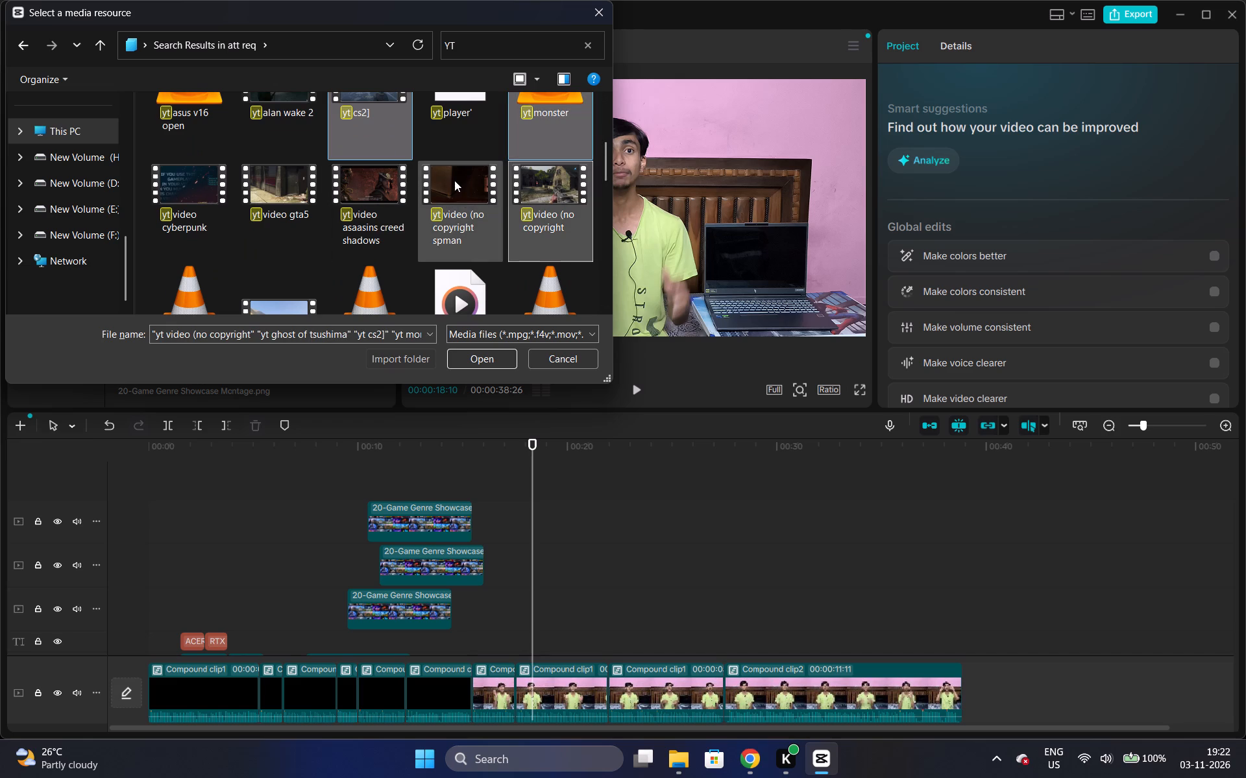
{"action": "left_click", "coordinate": [454, 180], "text": "ctrl"}
{"action": "left_click", "coordinate": [358, 177], "text": "ctrl"}
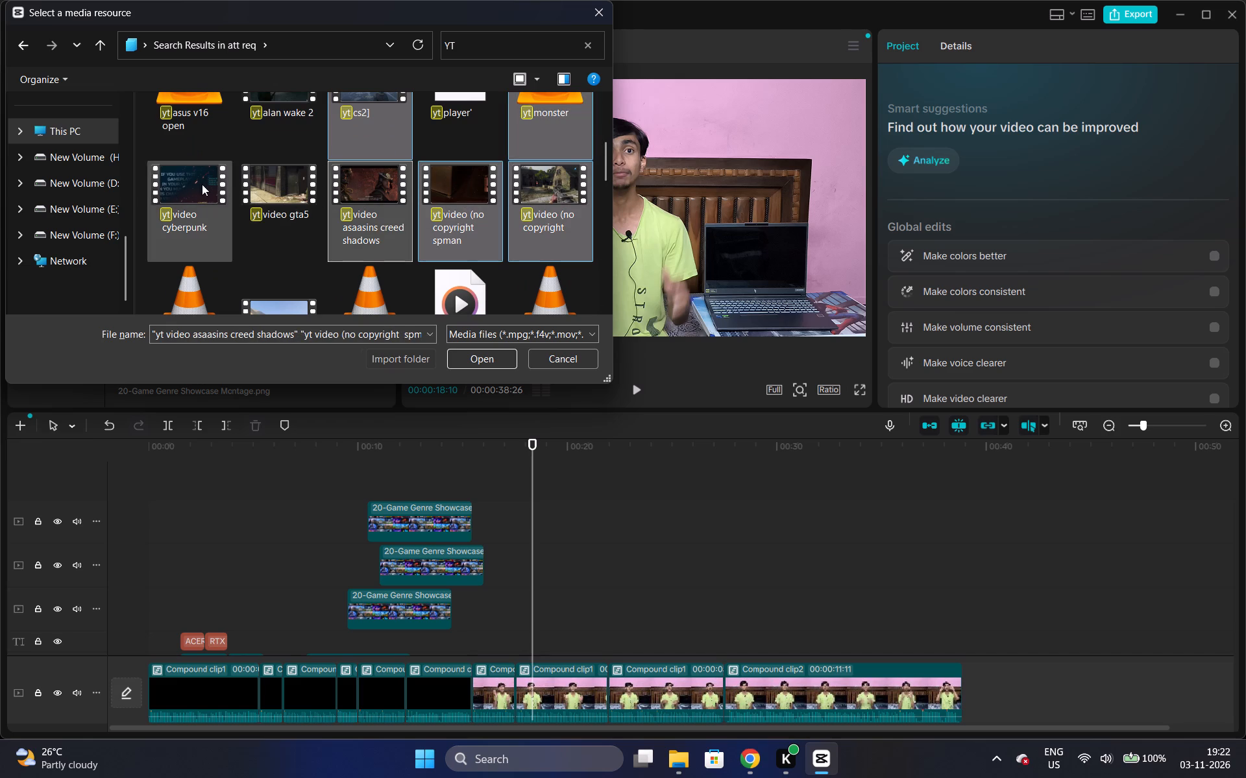
{"action": "left_click", "coordinate": [284, 178], "text": "ctrl"}
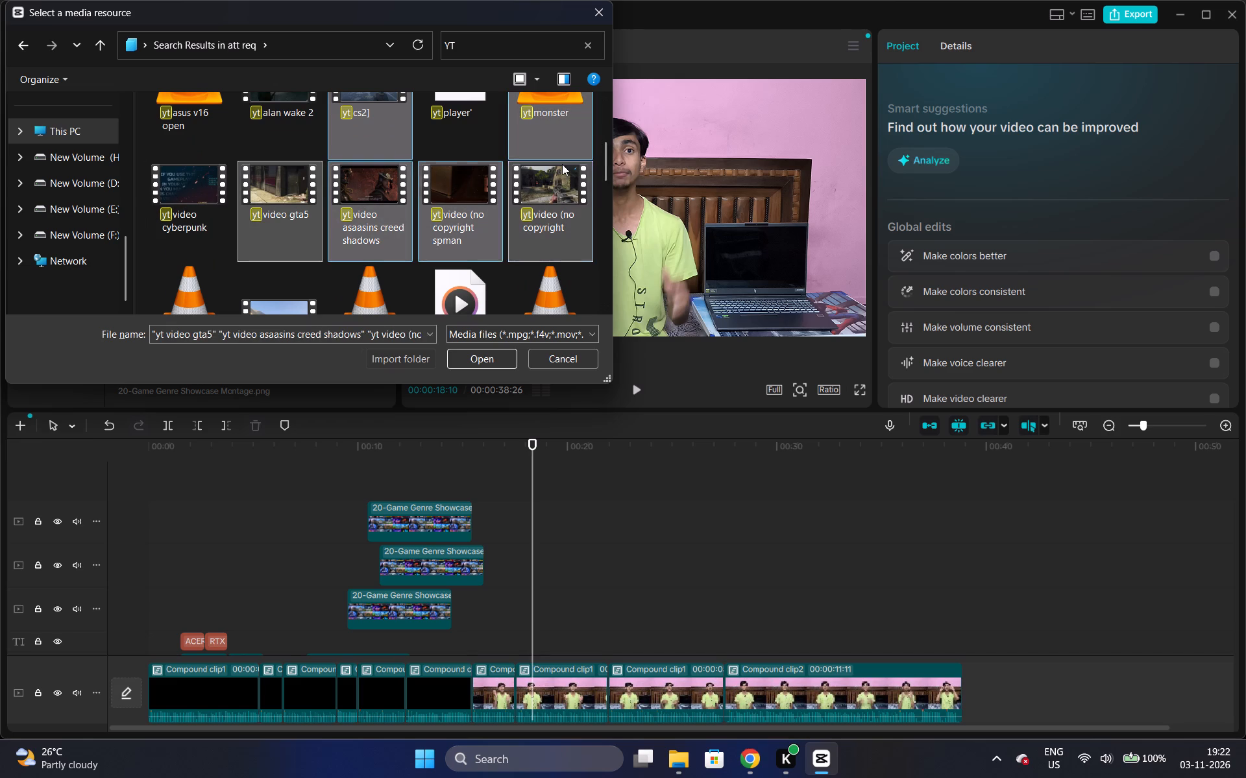
{"action": "left_click", "coordinate": [604, 160], "text": "ctrl"}
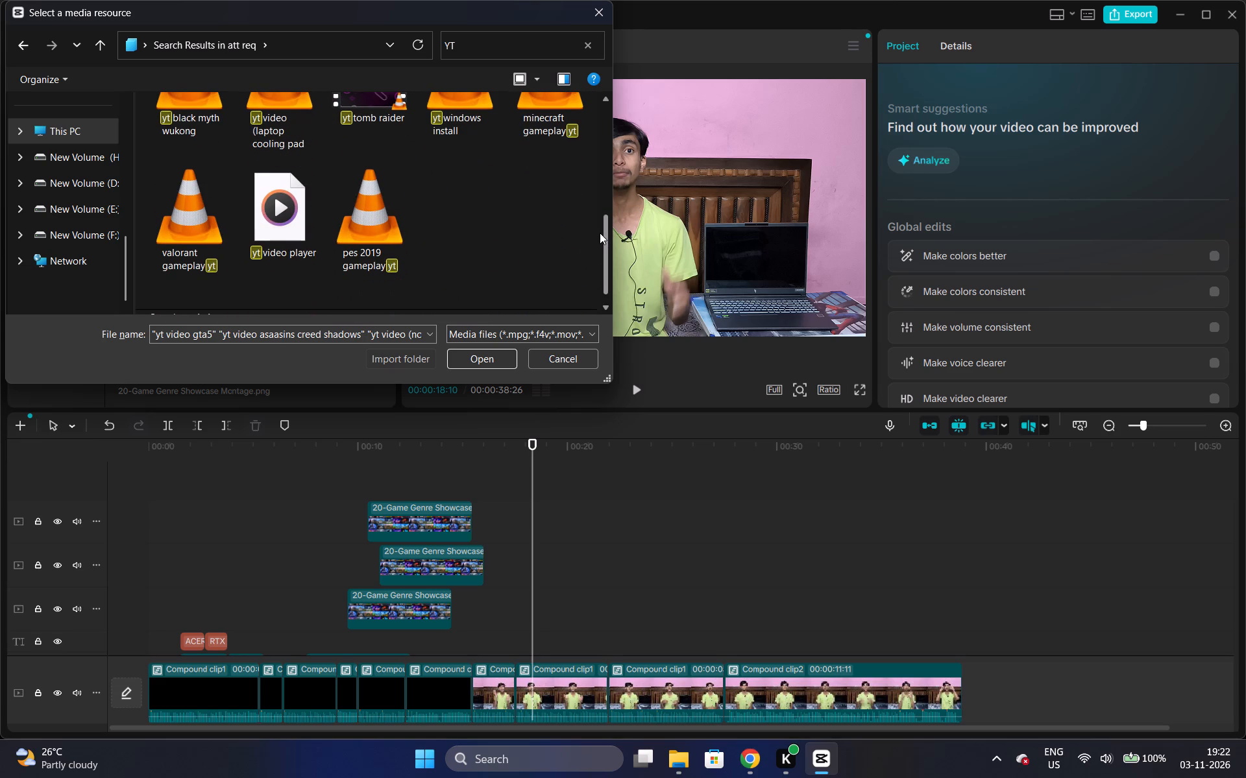
{"action": "left_click", "coordinate": [147, 248], "text": "ctrl"}
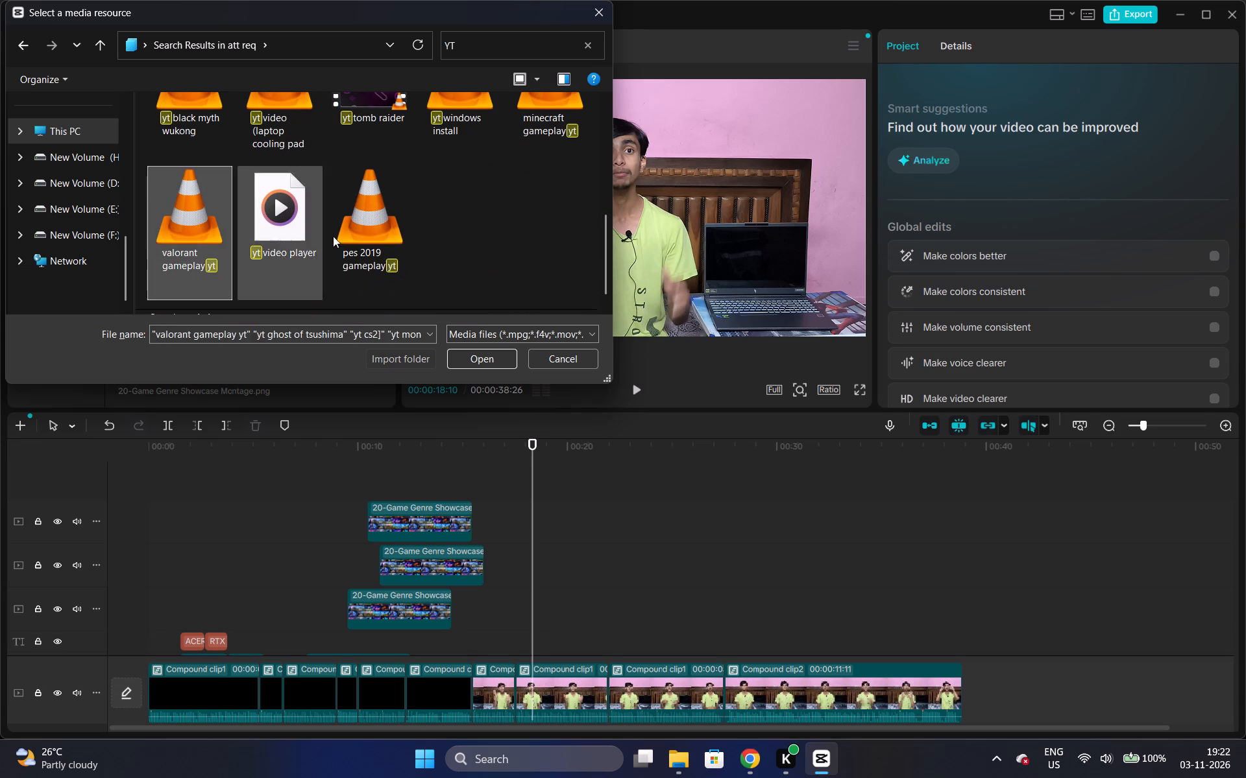
{"action": "left_click_drag", "start_coordinate": [604, 246], "coordinate": [604, 236], "text": "ctrl"}
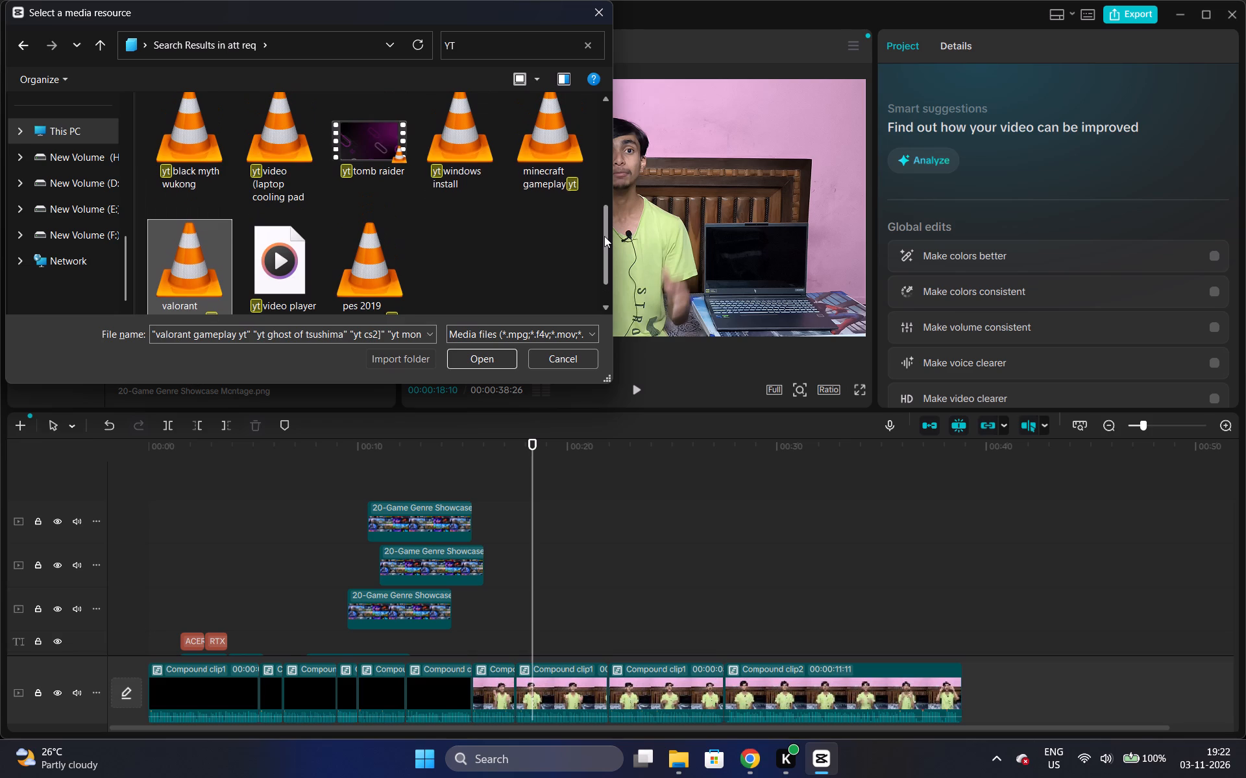
{"action": "left_click_drag", "start_coordinate": [604, 236], "coordinate": [604, 211], "text": "ctrl"}
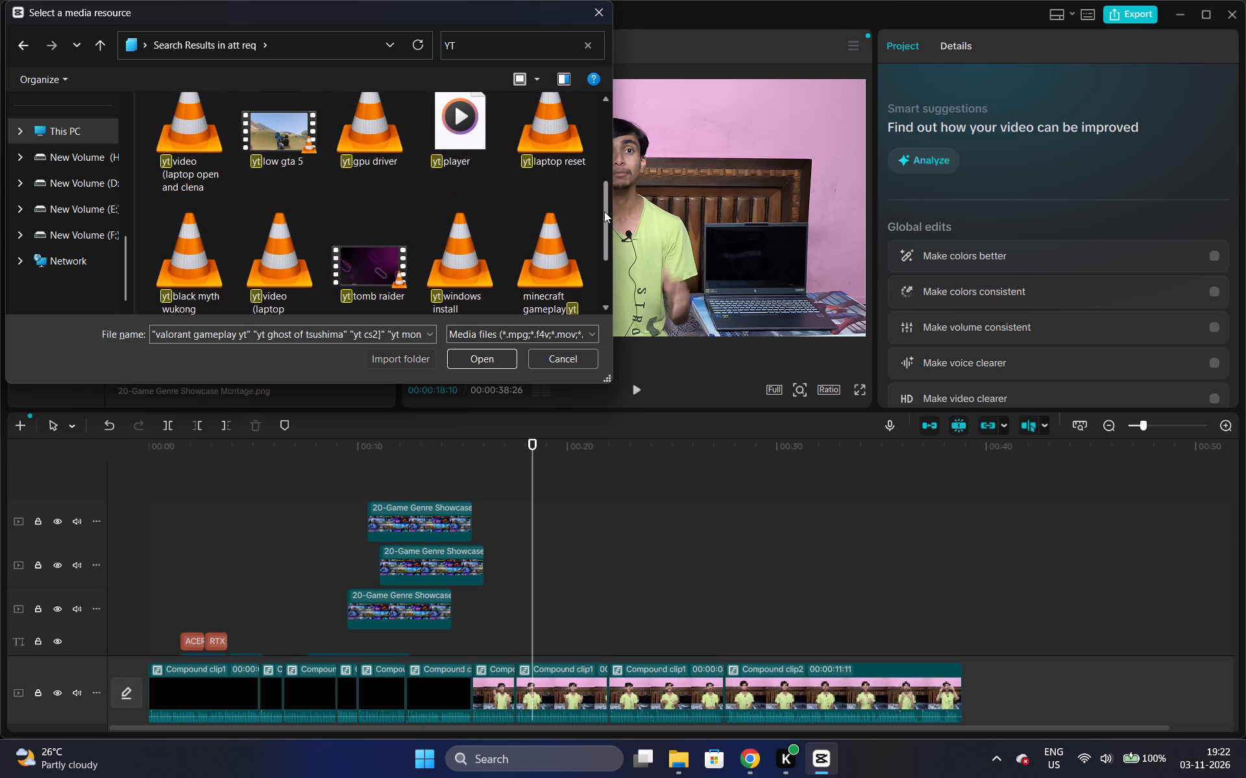
{"action": "left_click_drag", "start_coordinate": [604, 211], "coordinate": [604, 185], "text": "ctrl"}
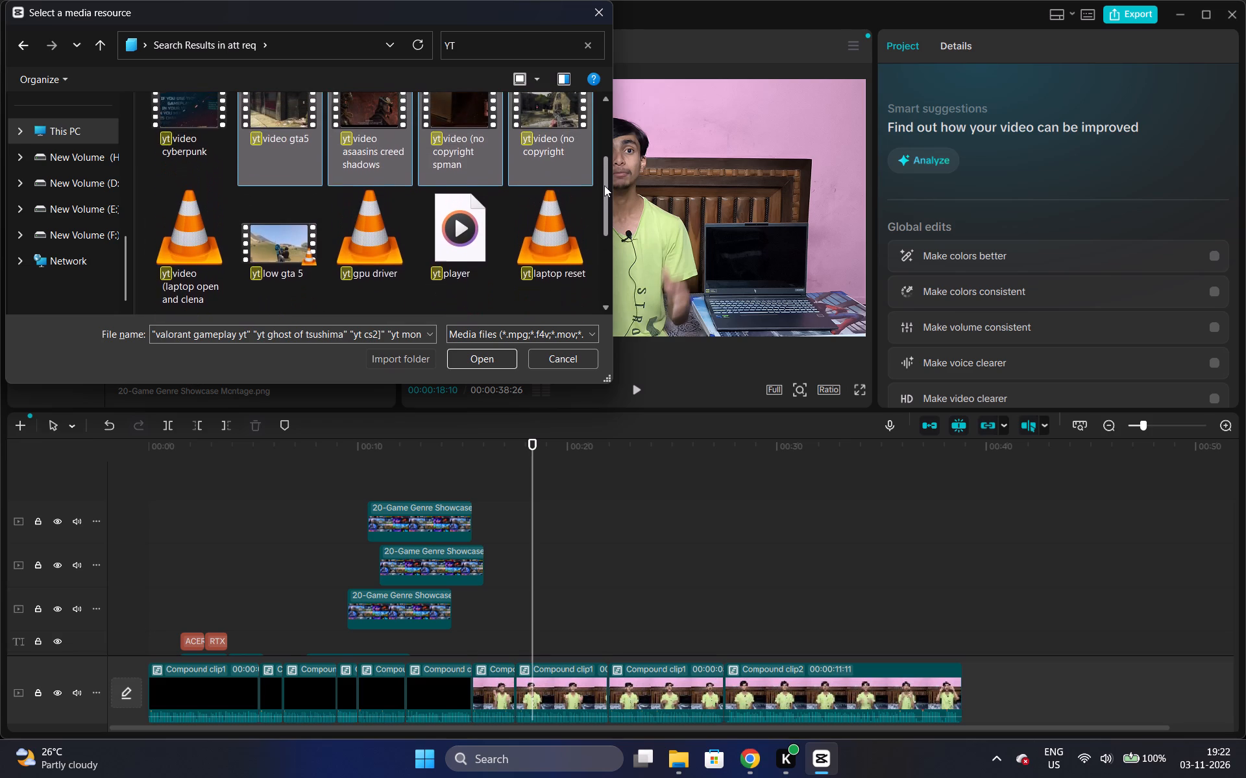
{"action": "left_click_drag", "start_coordinate": [604, 185], "coordinate": [612, 152], "text": "ctrl"}
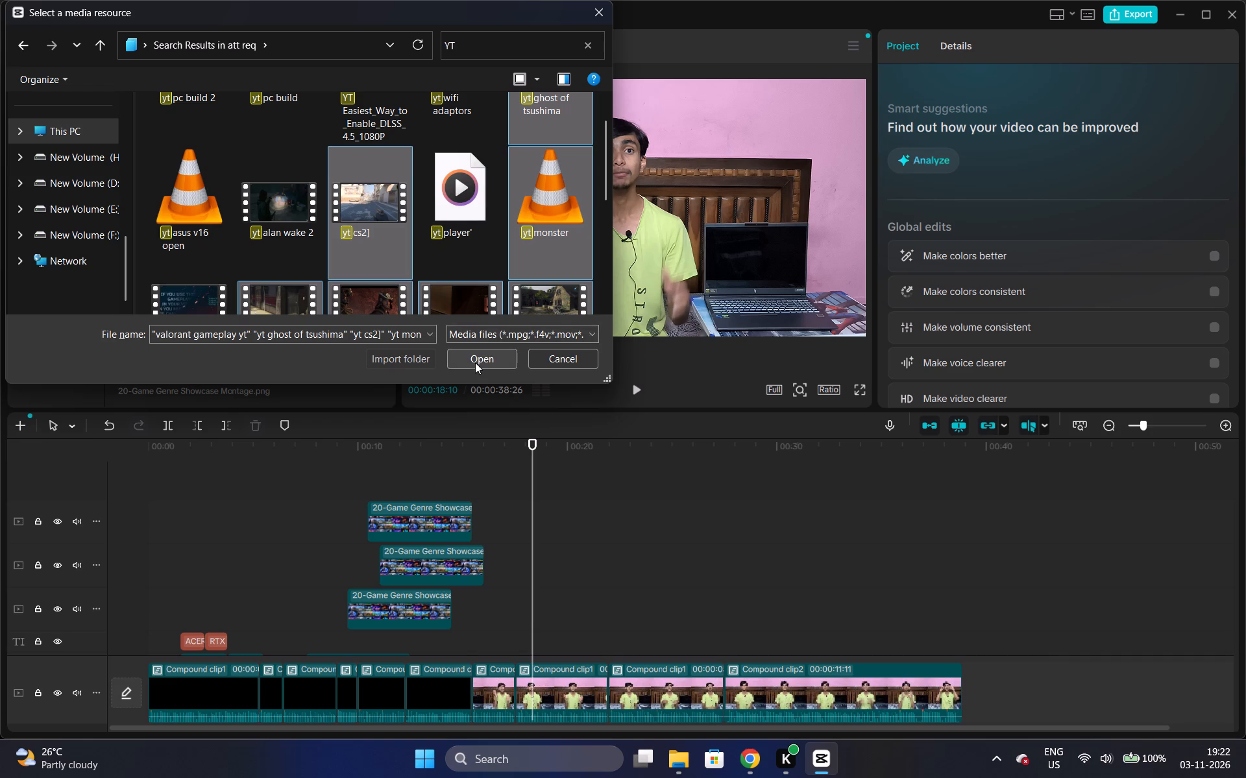
{"action": "left_click", "coordinate": [475, 362]}
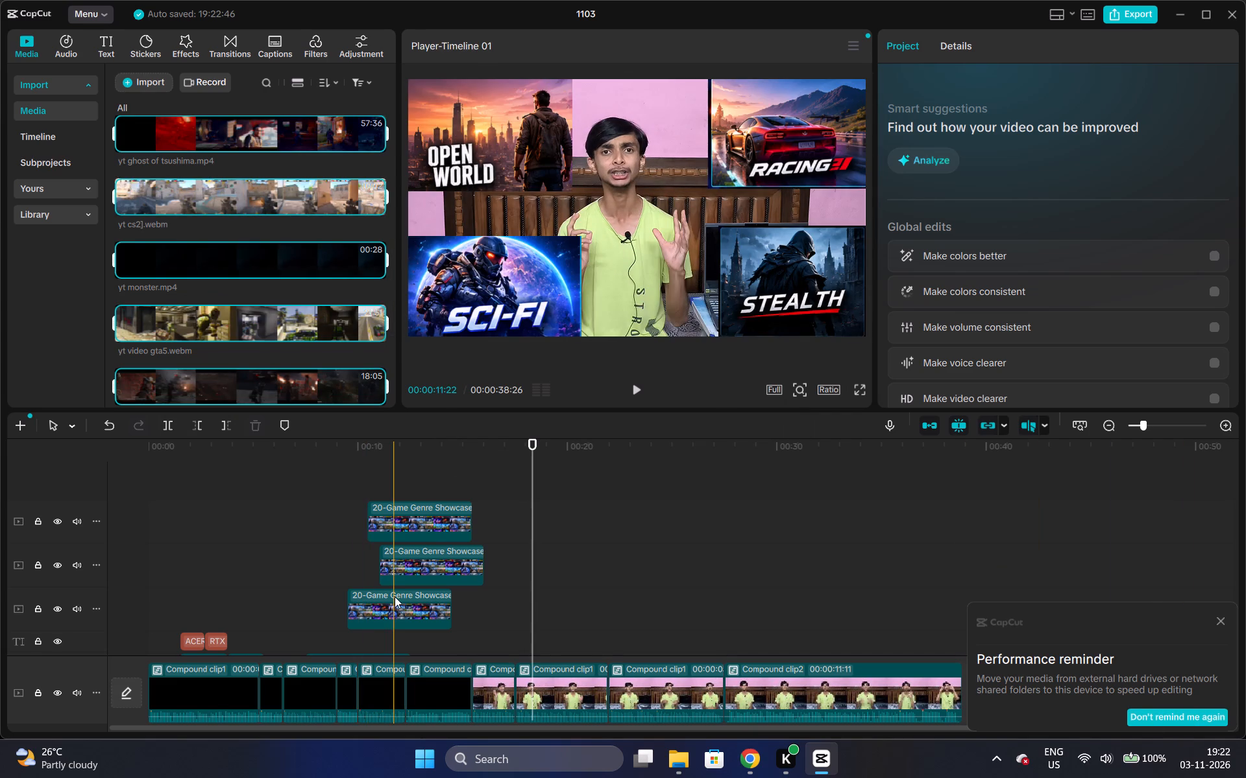
Move the playhead back to 00:00:10:00 and dismiss the performance reminder notification.
{"action": "left_click", "coordinate": [395, 596]}
{"action": "left_click", "coordinate": [359, 537]}
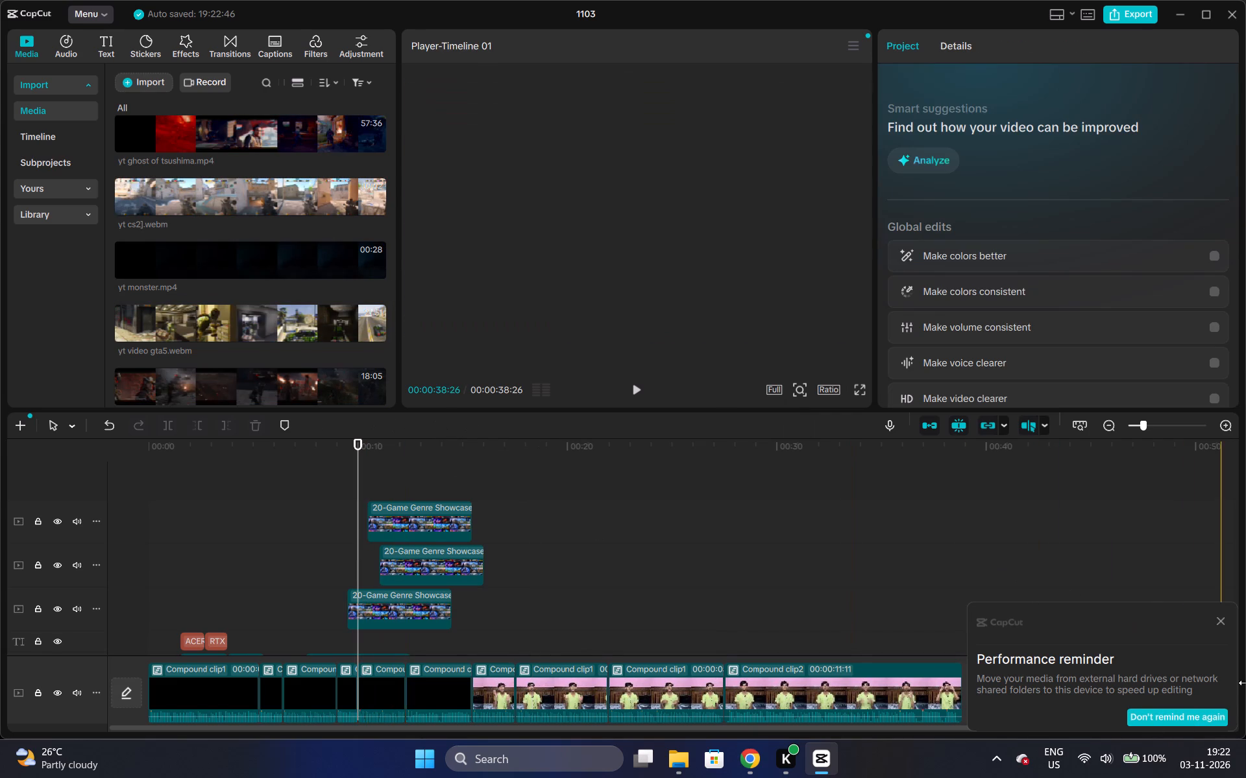
{"action": "left_click", "coordinate": [1220, 620]}
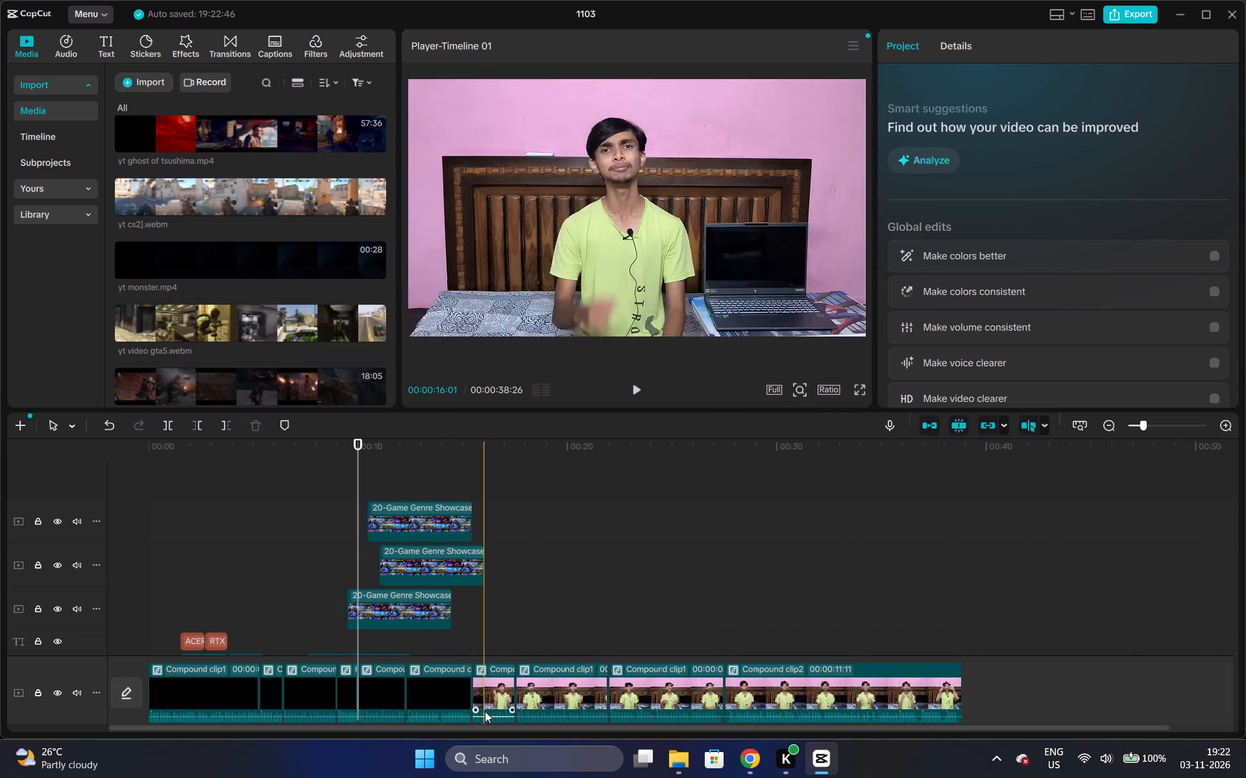
Combine the four overlaid 20-Game Genre Showcase clips on the timeline into one compound clip.
{"action": "left_click_drag", "start_coordinate": [1230, 532], "coordinate": [1231, 559]}
{"action": "left_click", "coordinate": [366, 623], "text": "ctrl"}
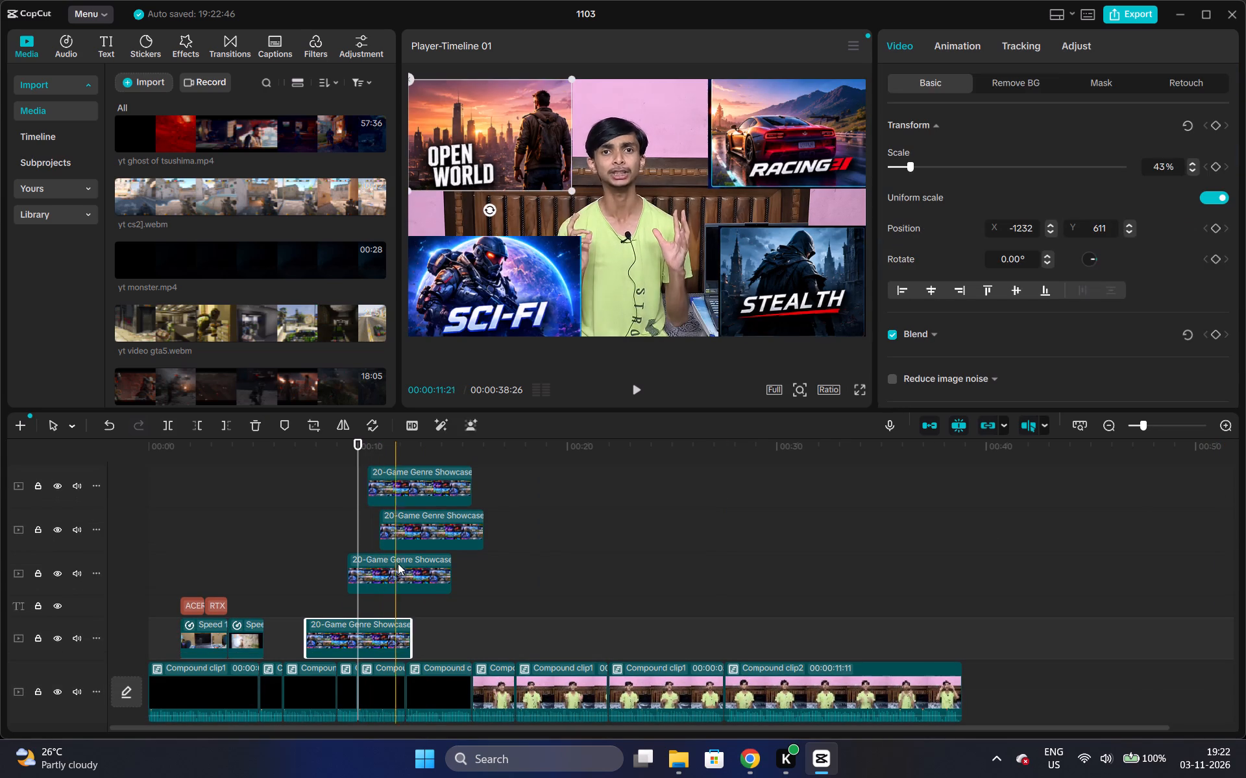
{"action": "left_click", "coordinate": [399, 561], "text": "ctrl"}
{"action": "left_click", "coordinate": [398, 536], "text": "ctrl"}
{"action": "left_click", "coordinate": [408, 484], "text": "ctrl"}
{"action": "right_click", "coordinate": [408, 484]}
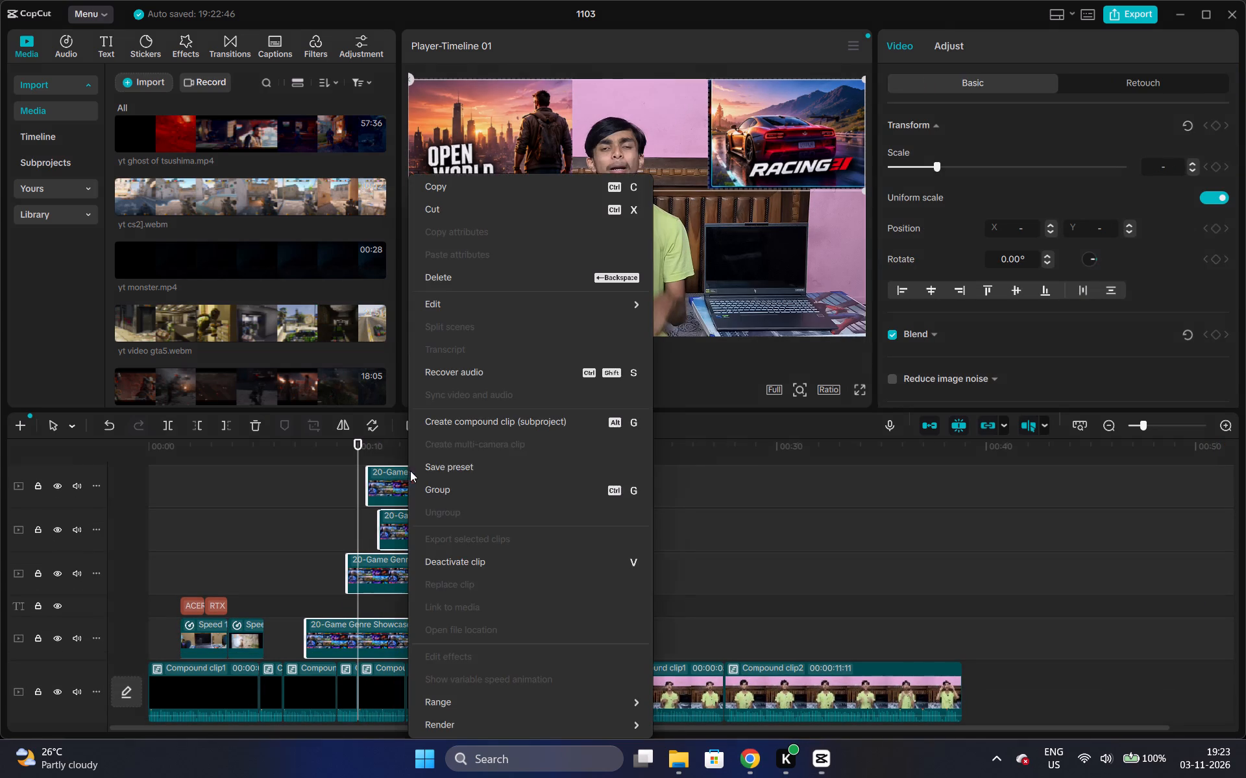
{"action": "left_click", "coordinate": [467, 425]}
Move the genre-card compound clip past the end of the main footage, to about 00:00:48 on the timeline.
{"action": "left_click_drag", "start_coordinate": [364, 533], "coordinate": [1204, 556]}
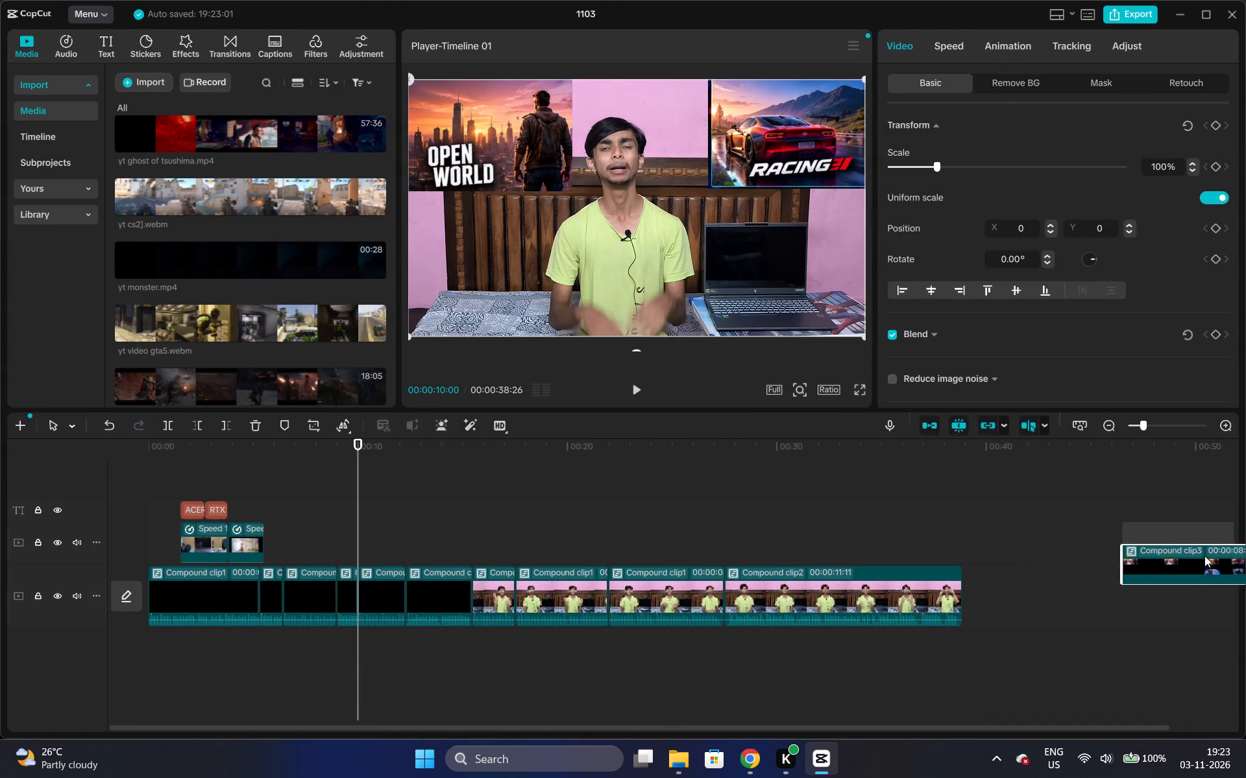
{"action": "left_click_drag", "start_coordinate": [1204, 556], "coordinate": [1205, 556]}
Play the video from the start up to 00:00:07:11 and place valorant gameplay yt.mp4 on an upper track at that point.
{"action": "left_click", "coordinate": [348, 535]}
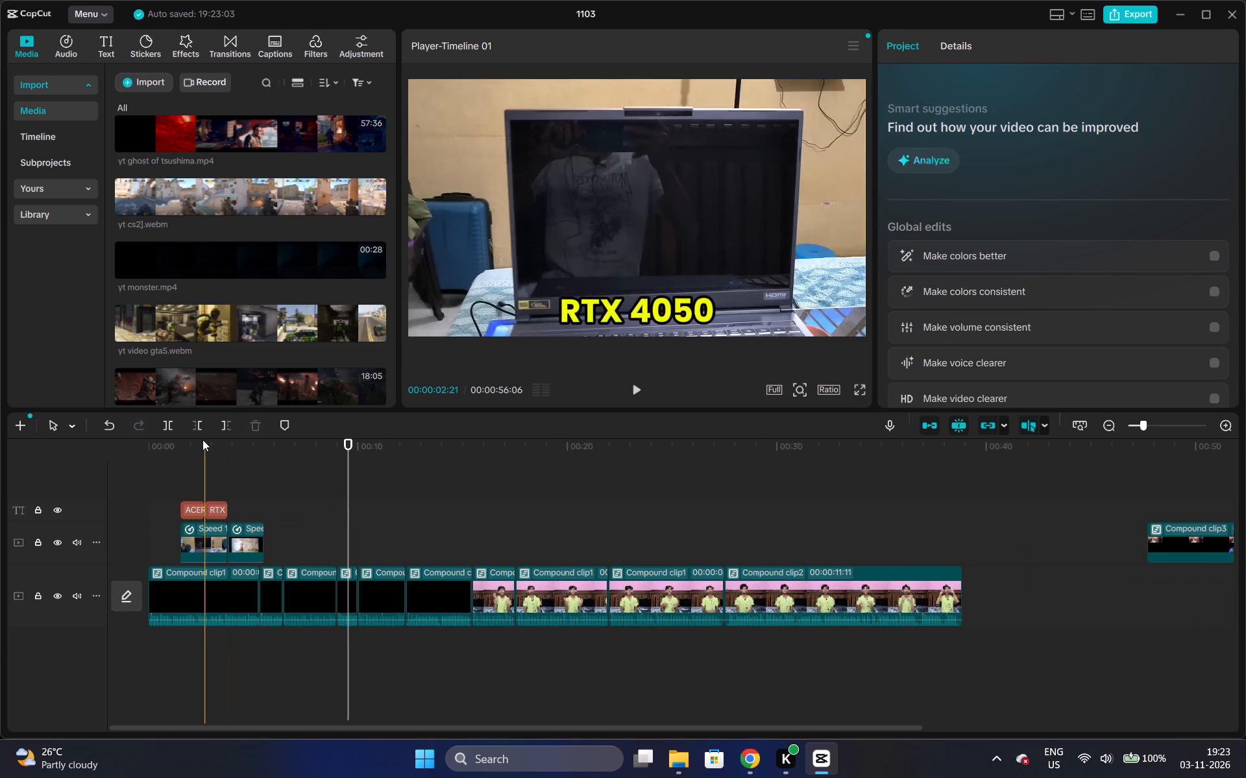
{"action": "left_click", "coordinate": [154, 446]}
{"action": "key", "text": "space"}
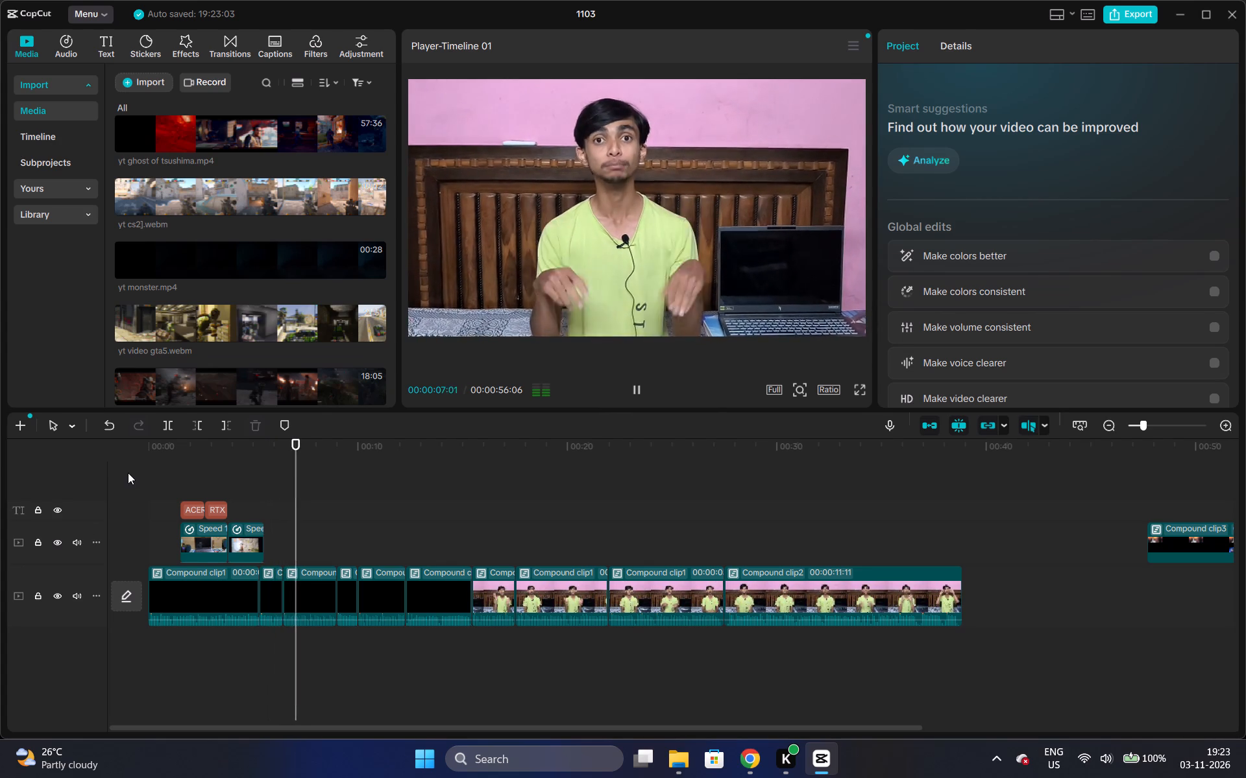
{"action": "key", "text": "space"}
{"action": "left_click_drag", "start_coordinate": [393, 280], "coordinate": [387, 193]}
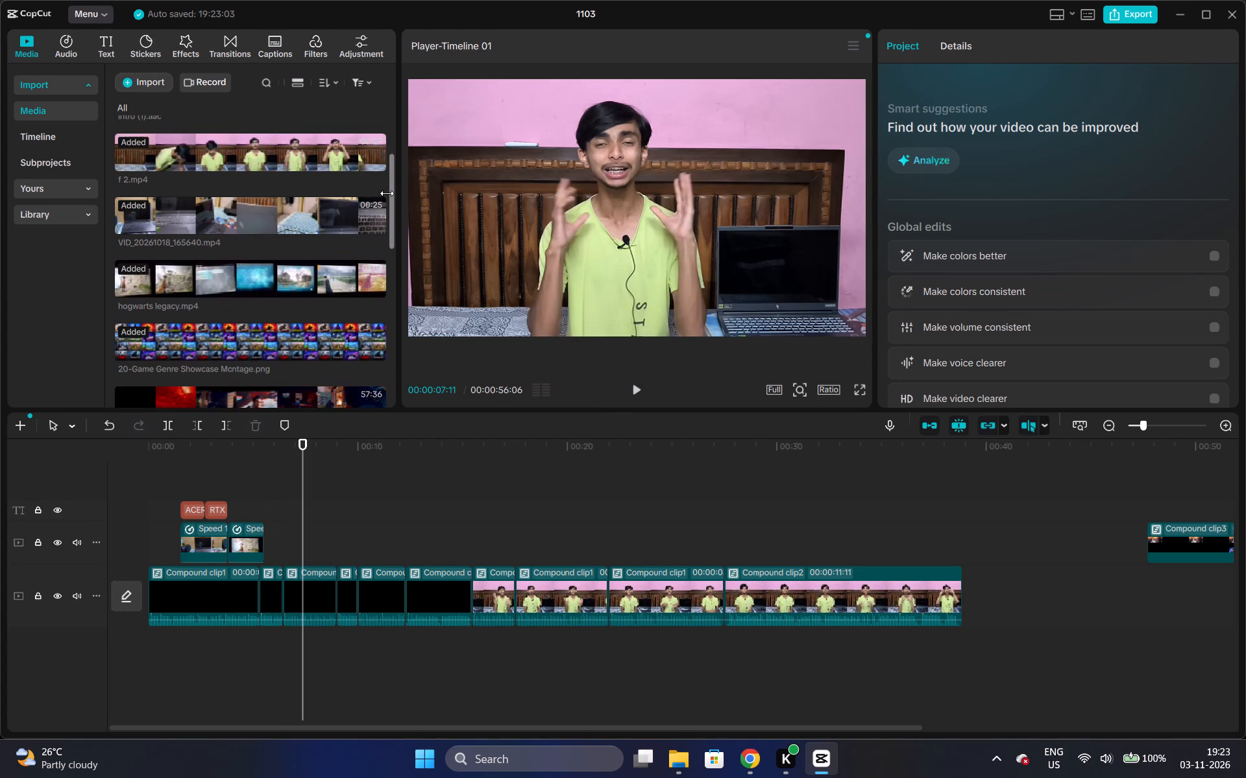
{"action": "left_click_drag", "start_coordinate": [387, 193], "coordinate": [406, 320]}
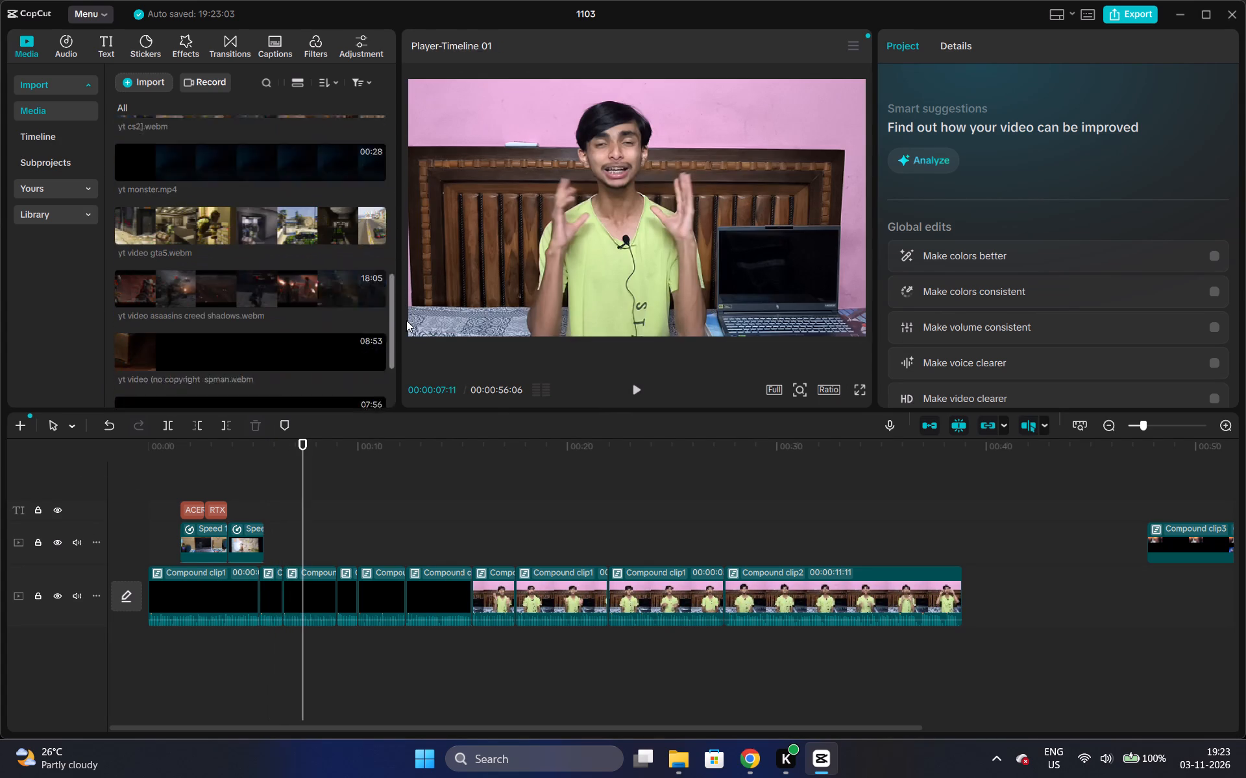
{"action": "left_click_drag", "start_coordinate": [406, 320], "coordinate": [404, 384]}
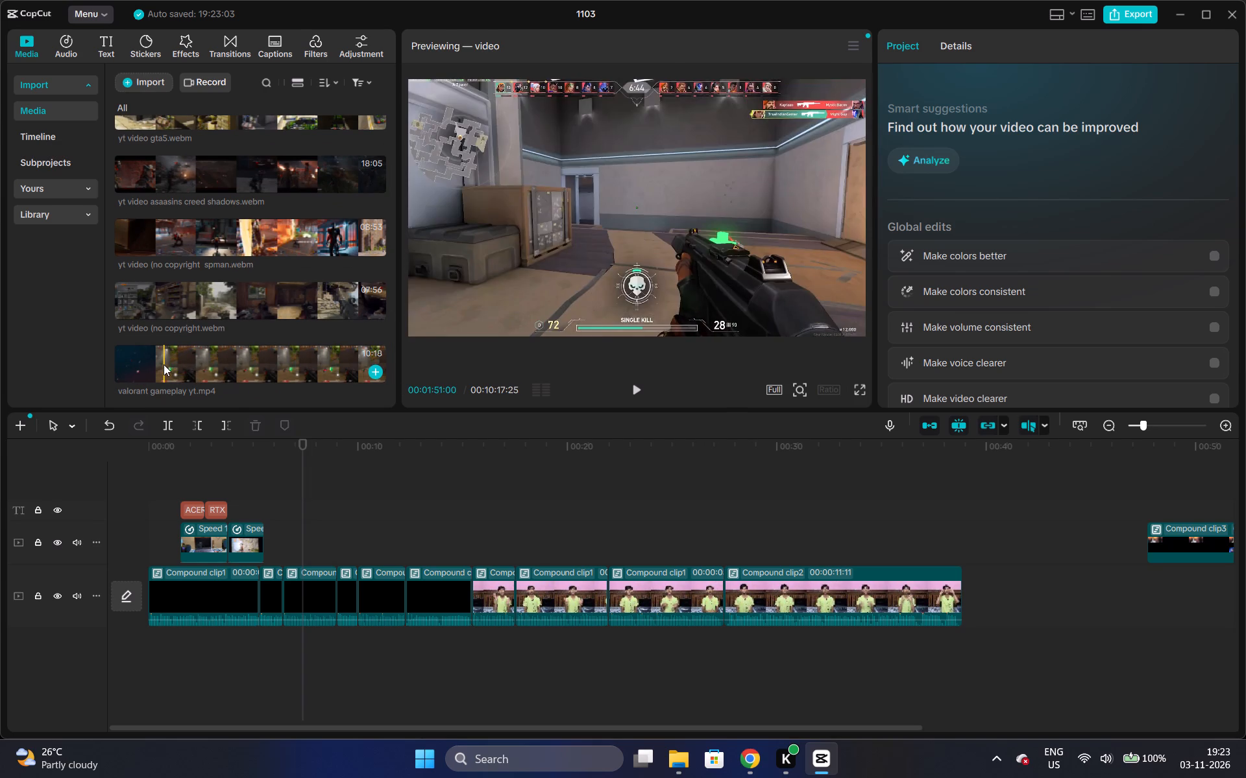
{"action": "left_click_drag", "start_coordinate": [164, 364], "coordinate": [311, 546]}
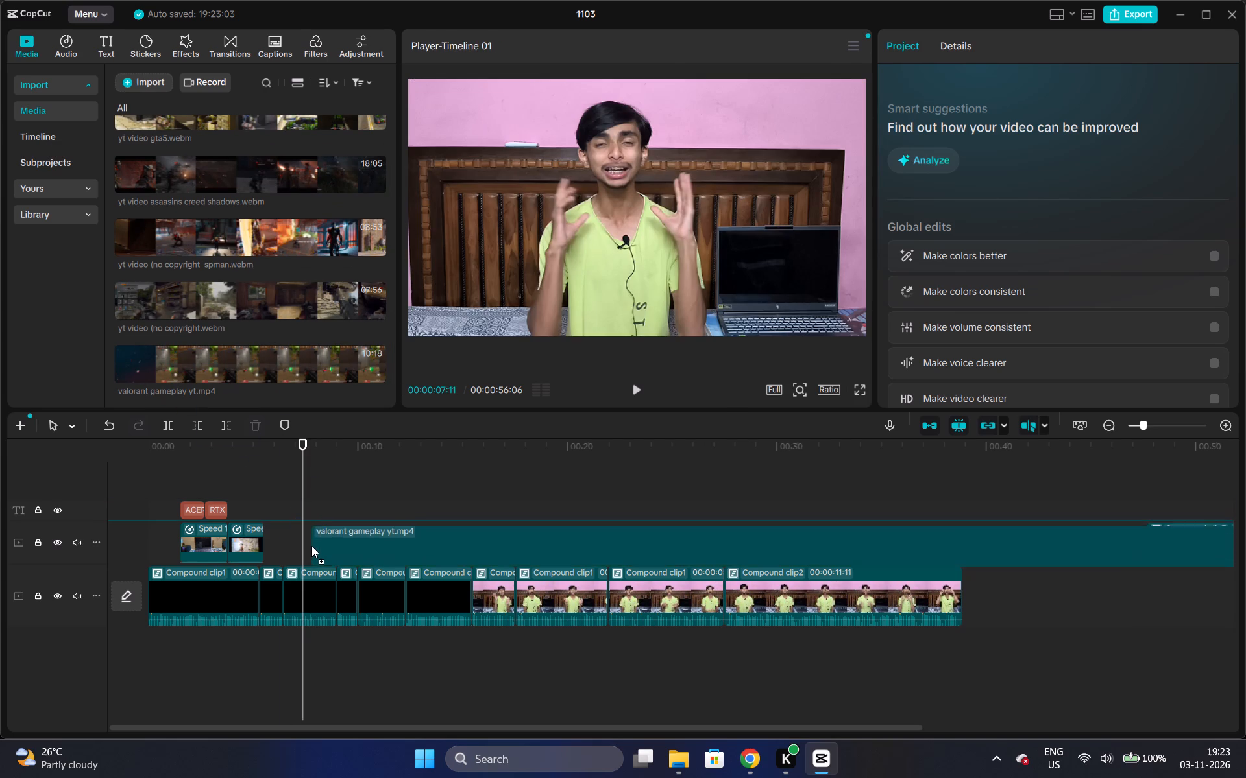
{"action": "left_click_drag", "start_coordinate": [311, 546], "coordinate": [299, 535]}
{"action": "left_click_drag", "start_coordinate": [318, 534], "coordinate": [319, 548]}
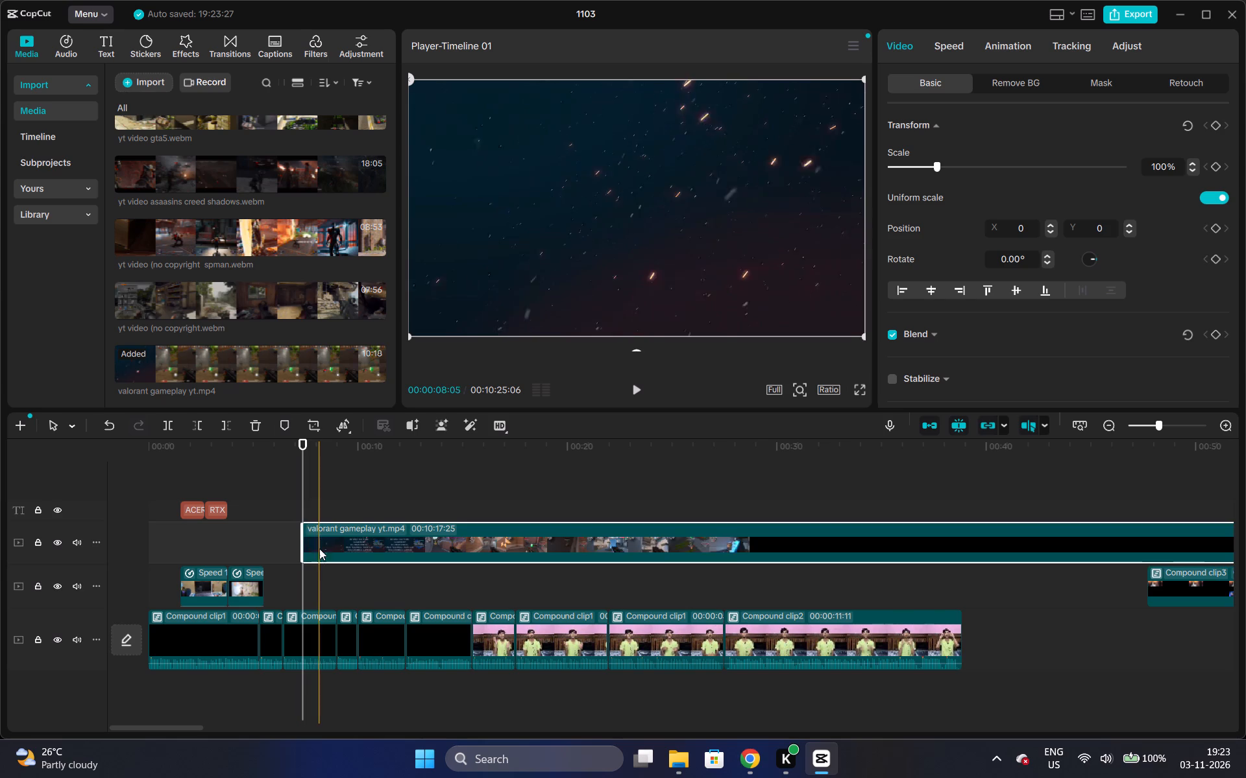
{"action": "left_click_drag", "start_coordinate": [319, 548], "coordinate": [315, 583]}
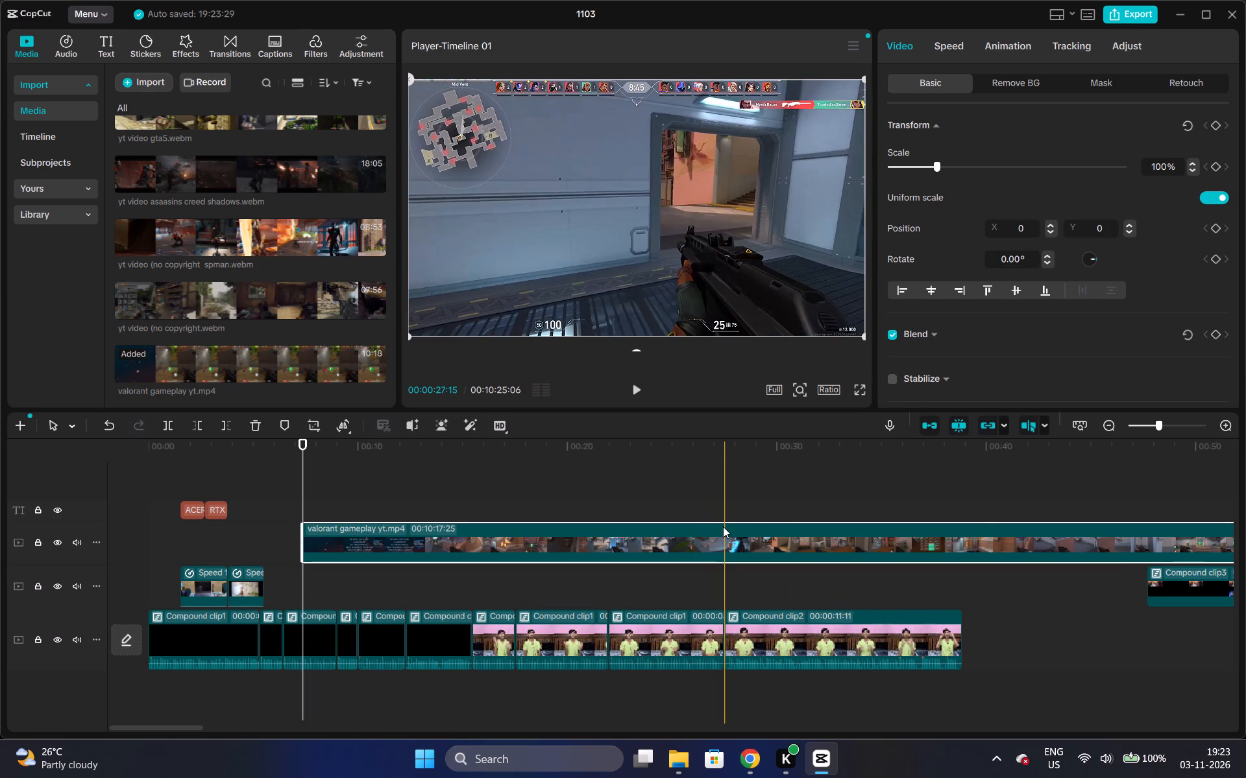
Trim about 20 seconds off the start of the valorant gameplay clip and move it back to 00:00:07:11.
{"action": "key", "text": "q"}
{"action": "left_click_drag", "start_coordinate": [764, 528], "coordinate": [283, 579]}
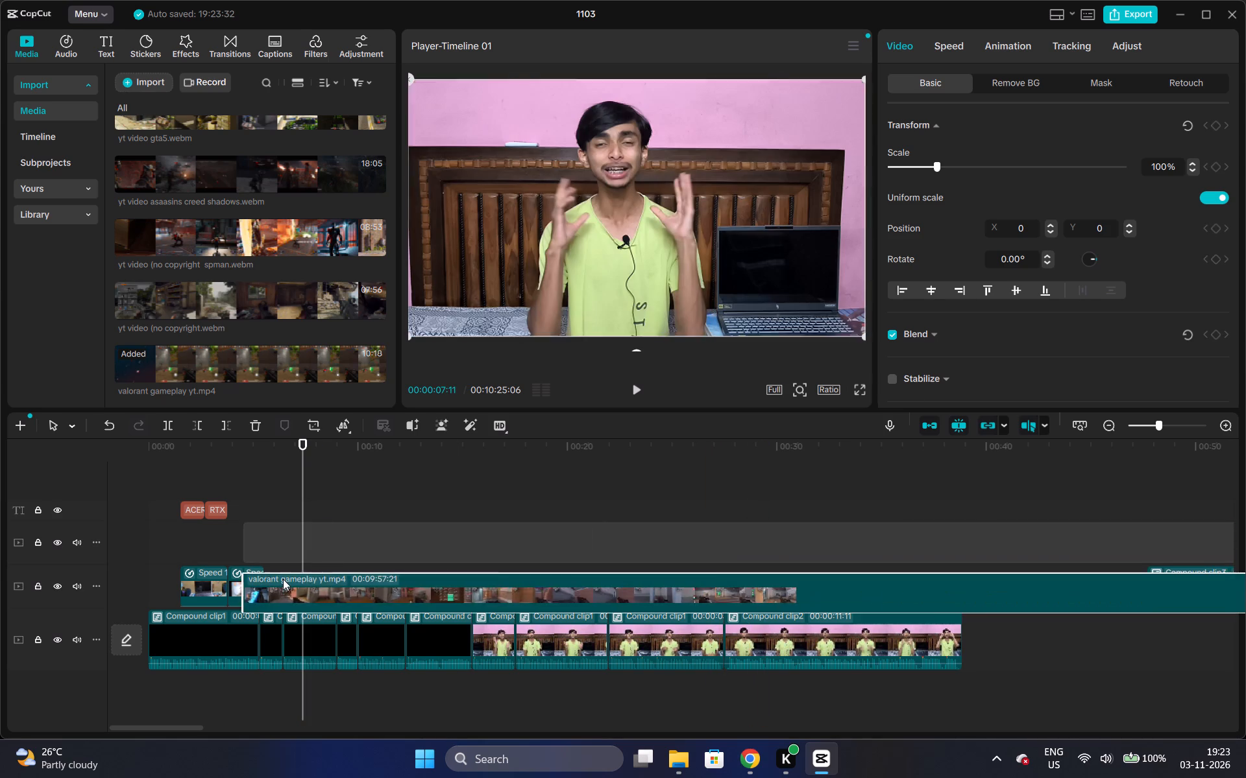
{"action": "left_click_drag", "start_coordinate": [283, 579], "coordinate": [345, 544]}
Set the valorant gameplay clip's standard speed to 2.5x.
{"action": "left_click", "coordinate": [928, 37]}
{"action": "left_click", "coordinate": [944, 49]}
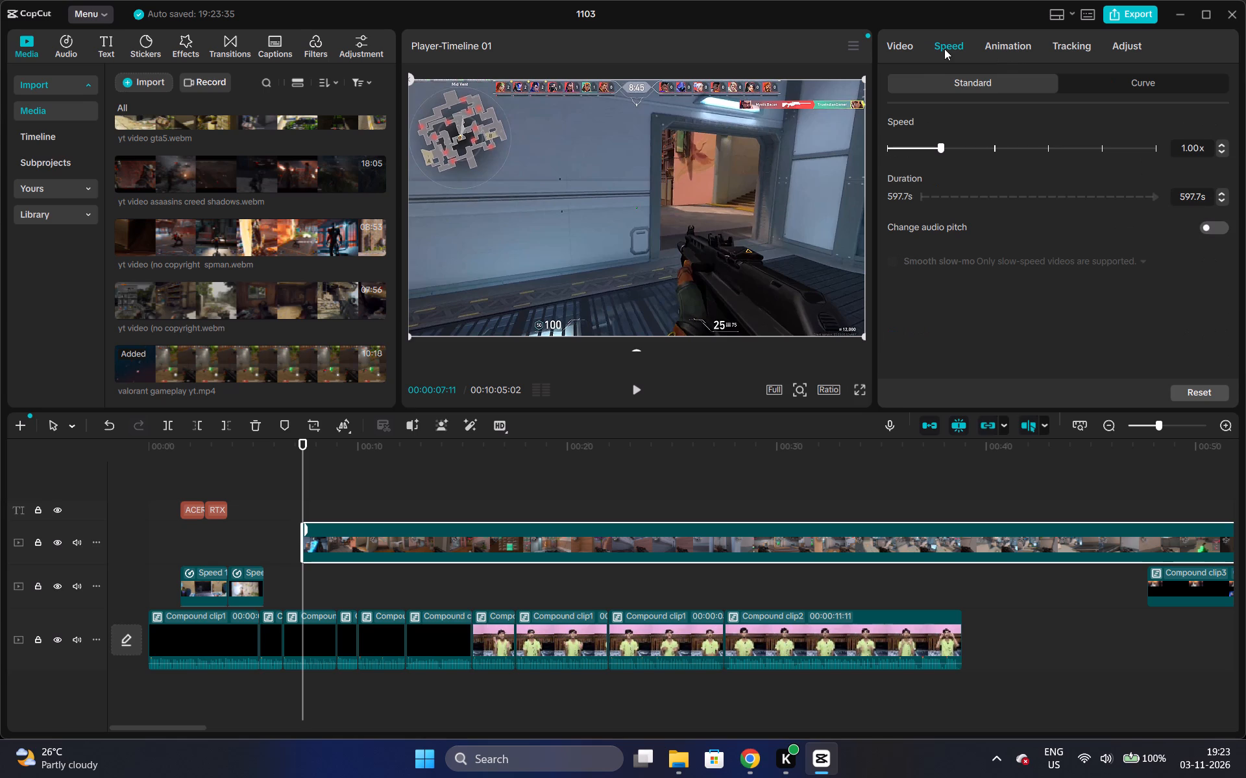
{"action": "left_click", "coordinate": [994, 150]}
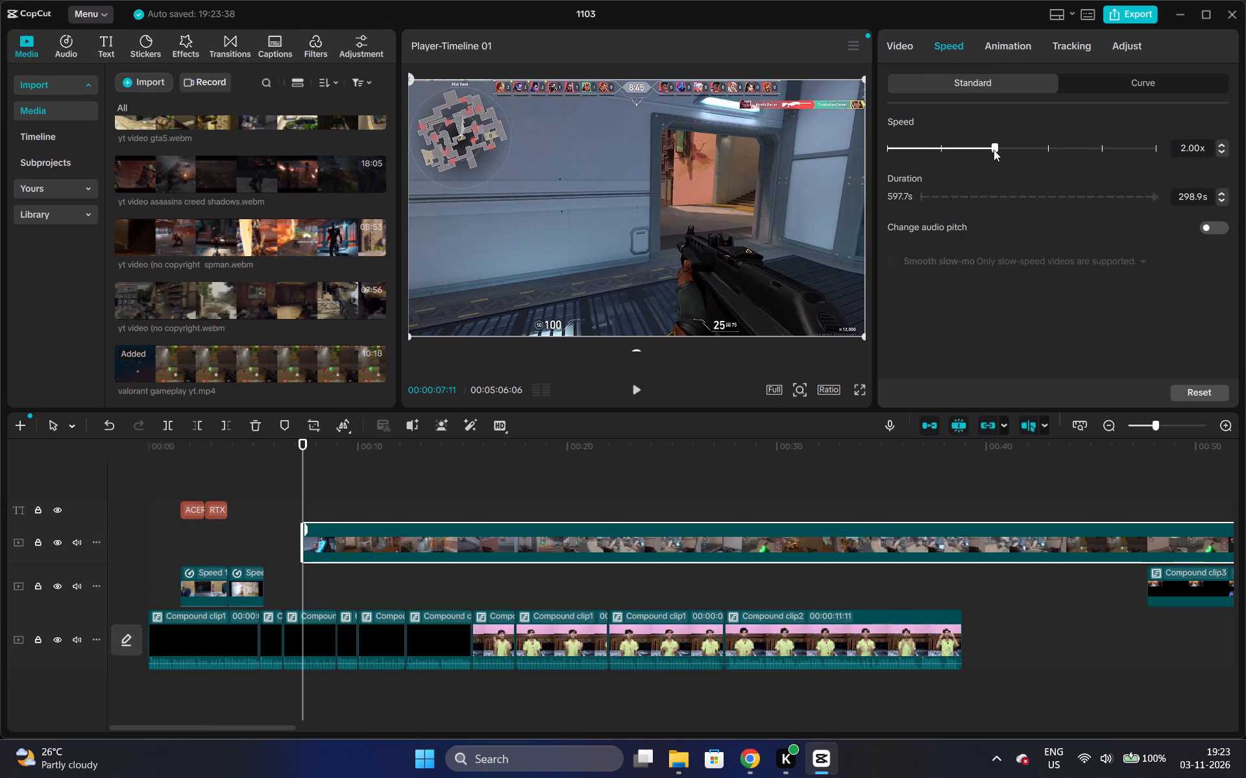
{"action": "triple_click", "coordinate": [1223, 142]}
{"action": "left_click", "coordinate": [1223, 142]}
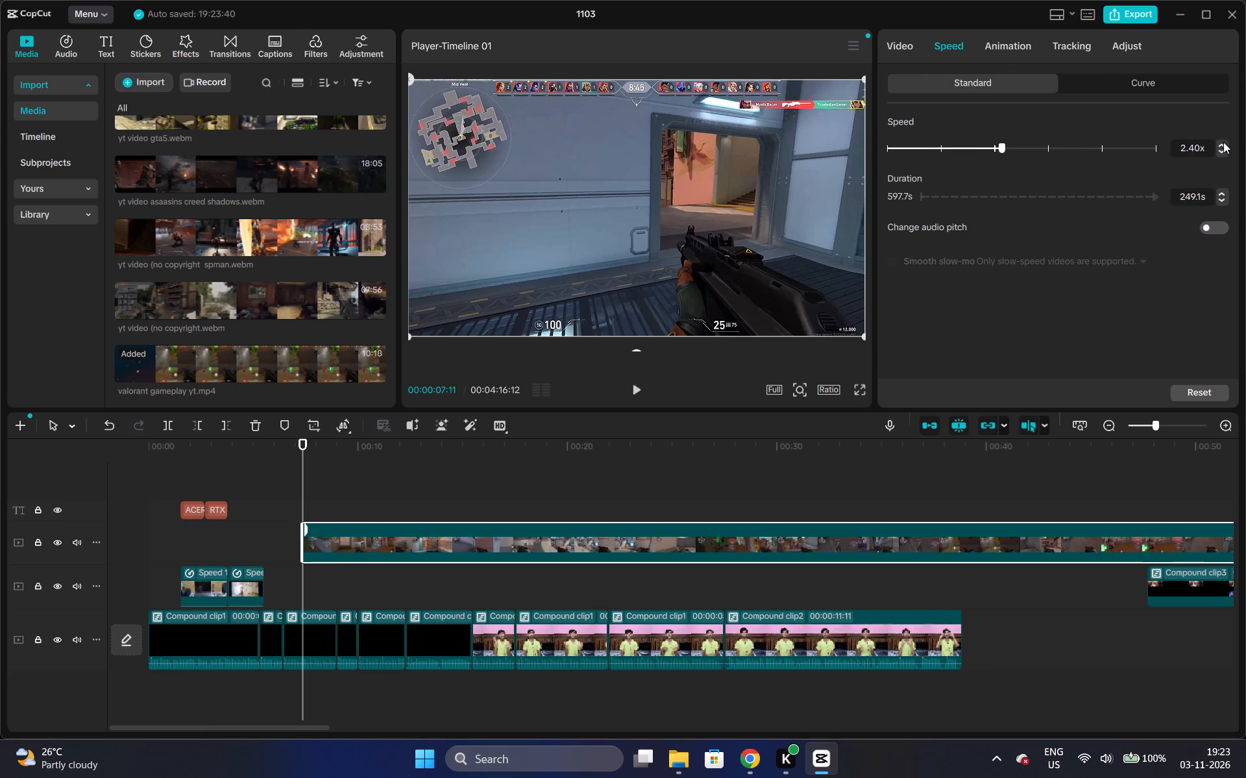
{"action": "left_click", "coordinate": [1223, 142]}
Play the passage around the valorant clip's start and trim away everything in the clip after 00:00:07:27.
{"action": "left_click", "coordinate": [285, 504]}
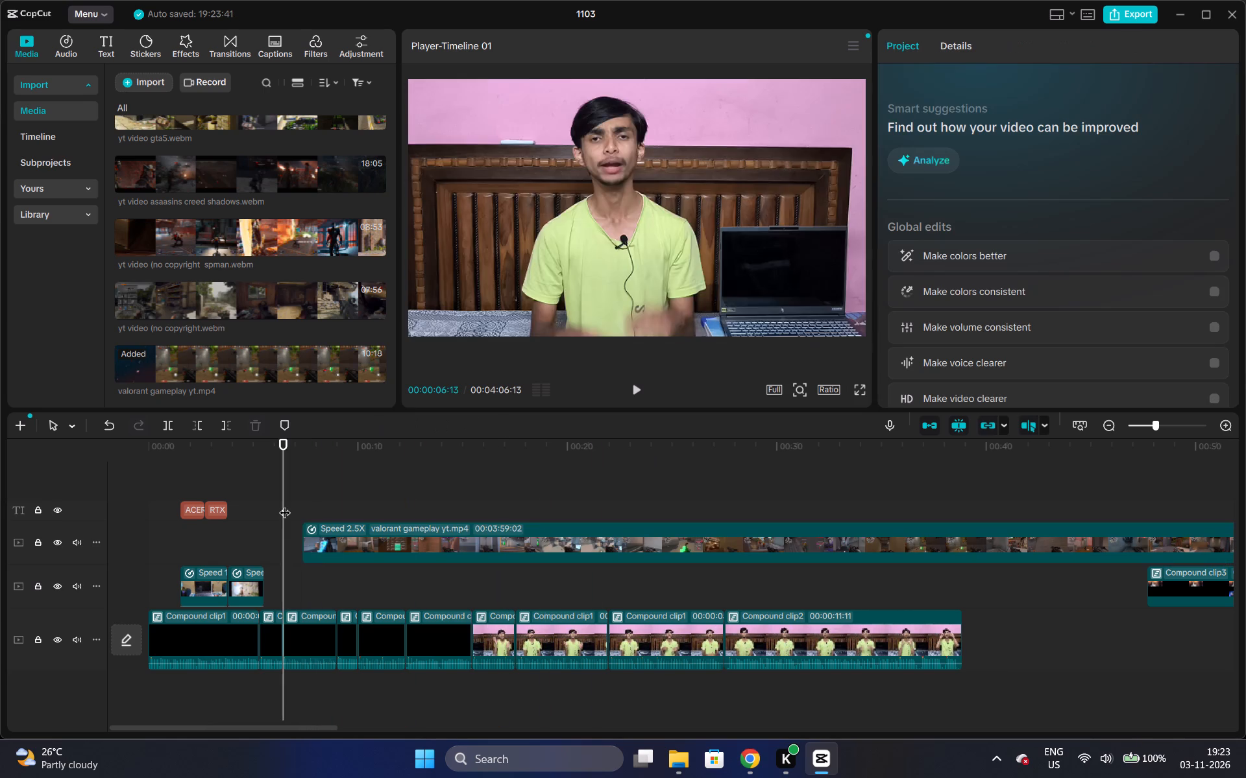
{"action": "key", "text": "space"}
{"action": "key", "text": "space"}
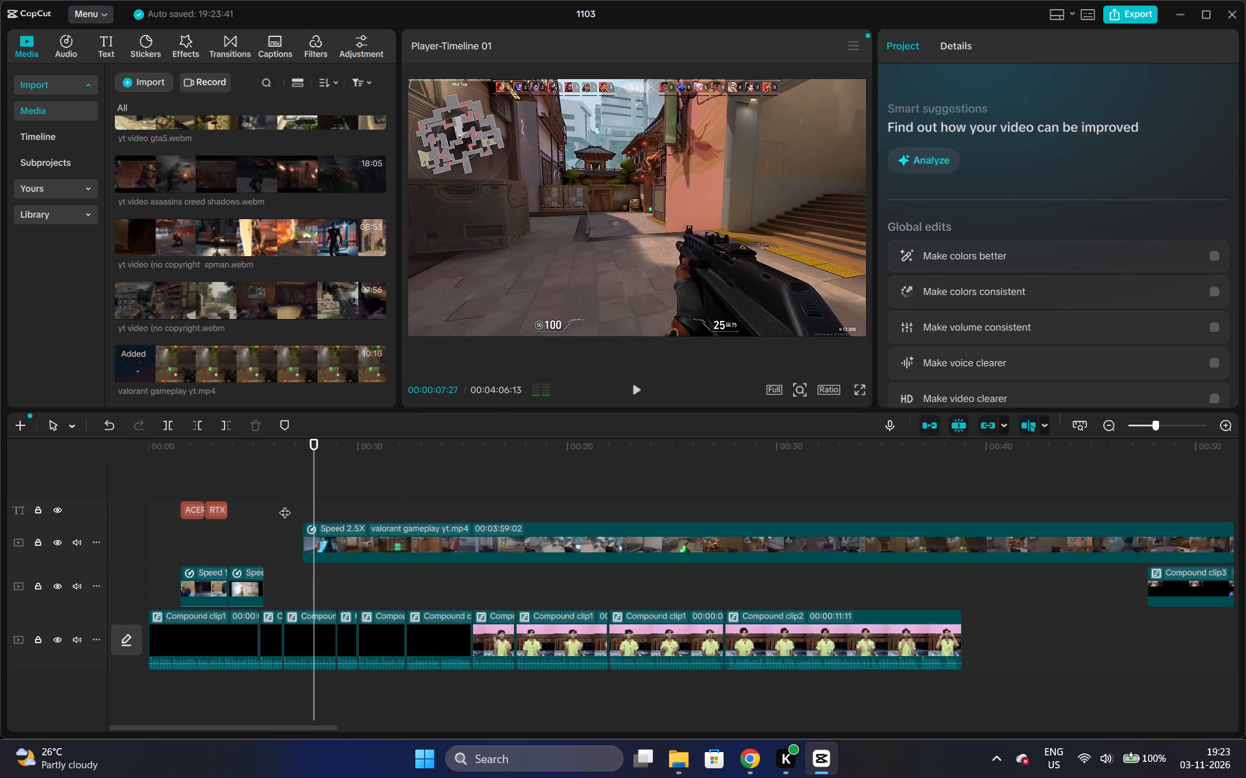
{"action": "left_click", "coordinate": [317, 550]}
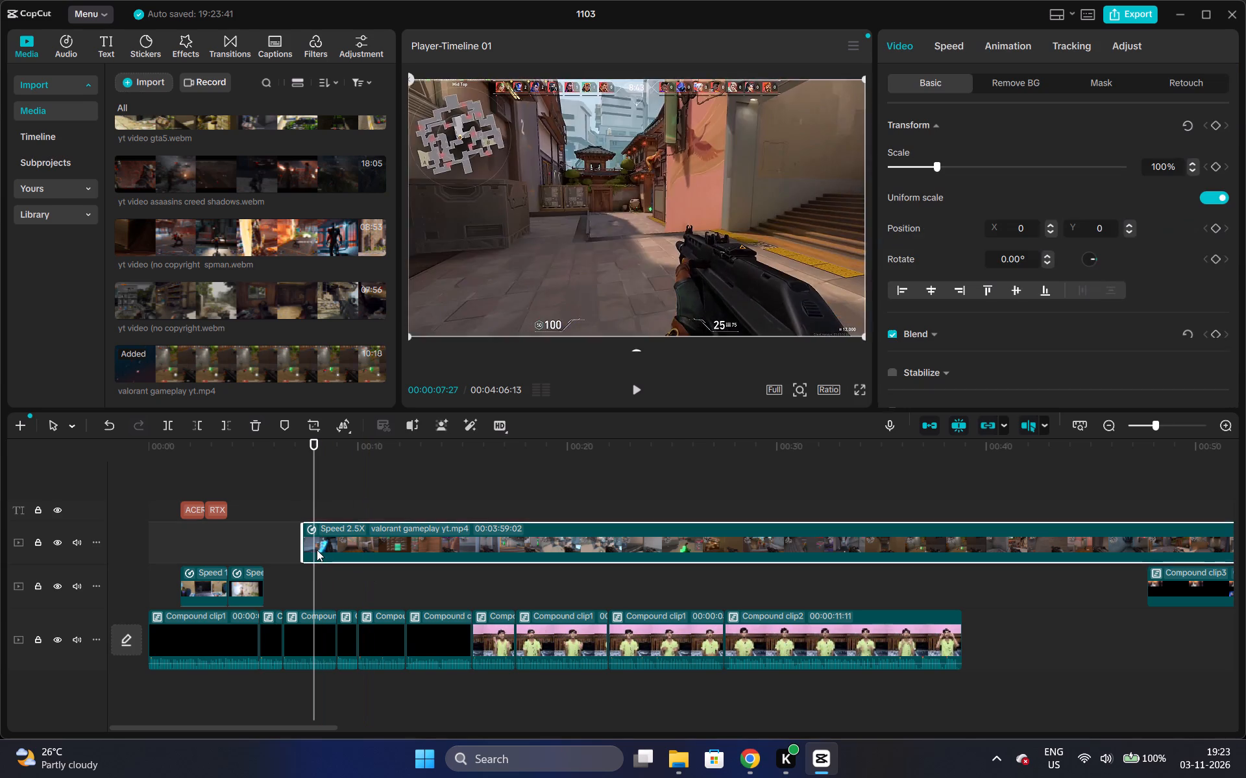
{"action": "key", "text": "w"}
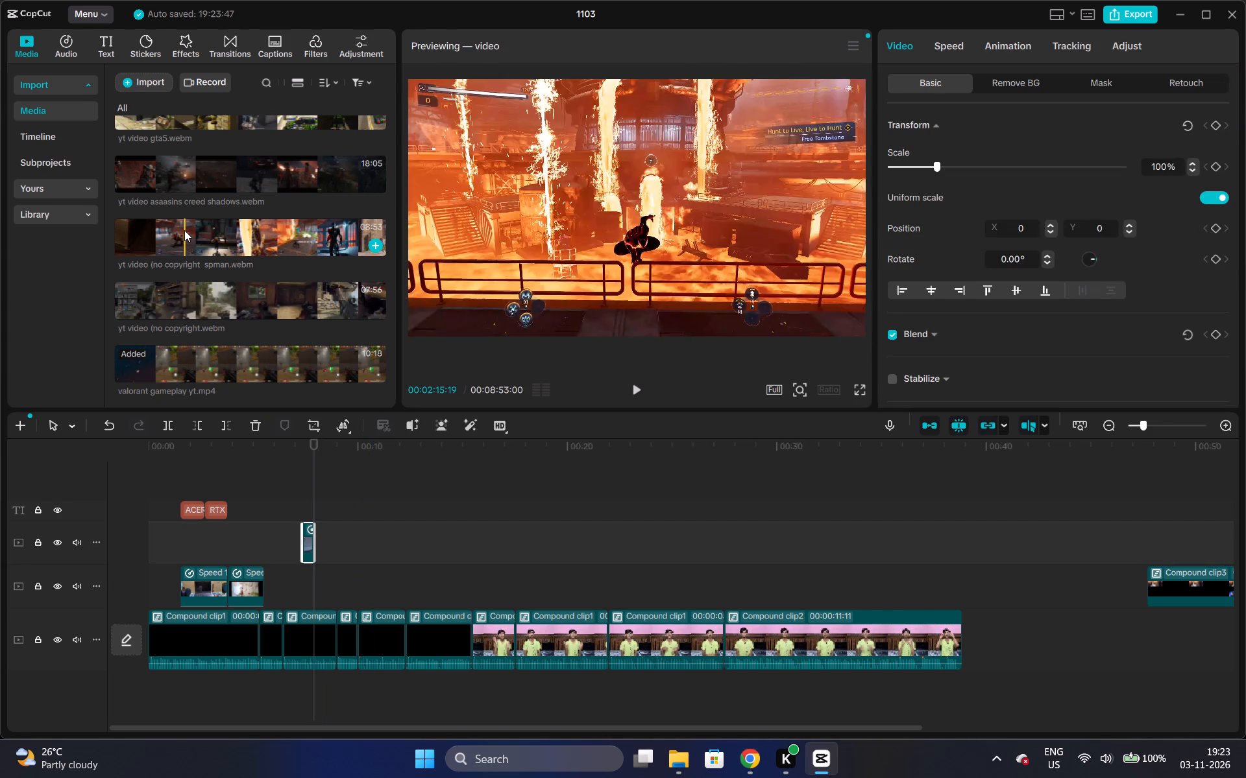
Add the clip yt video (no copyright spman.webm to a new upper track at 00:00:07:27.
{"action": "left_click", "coordinate": [184, 230]}
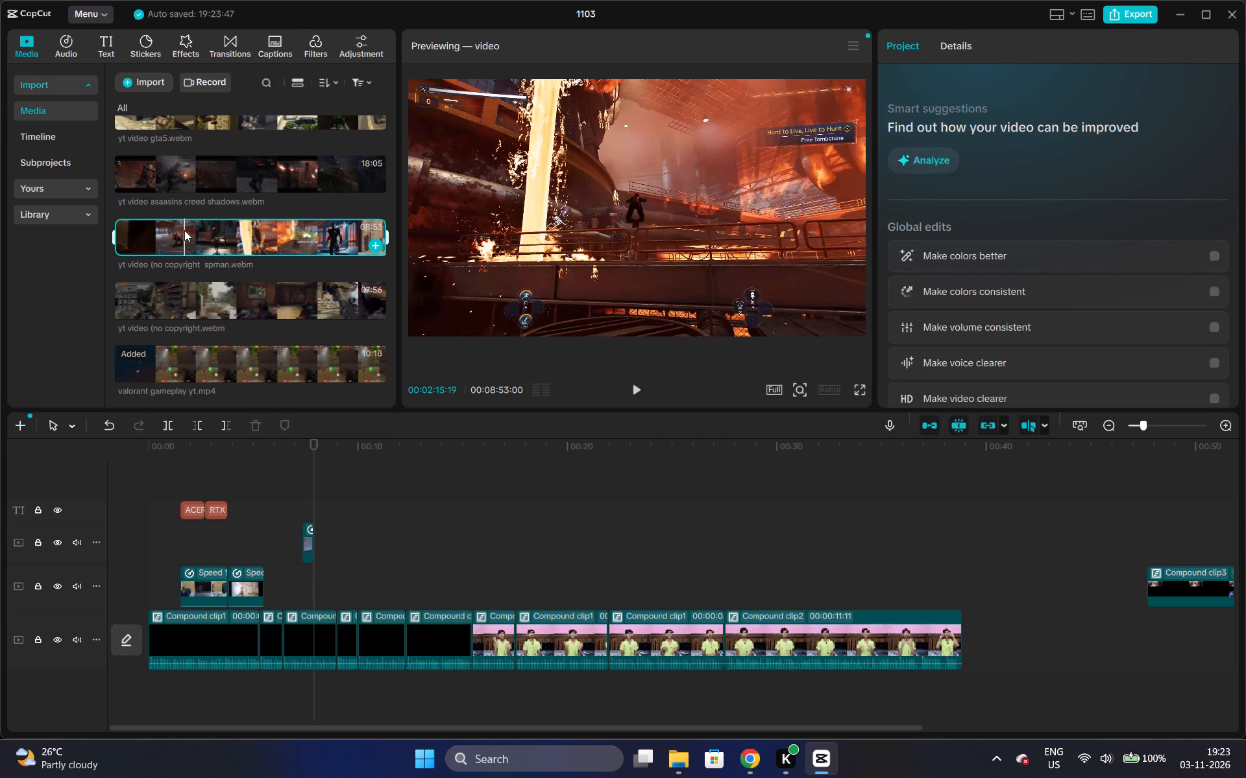
{"action": "key", "text": "ctrl+c"}
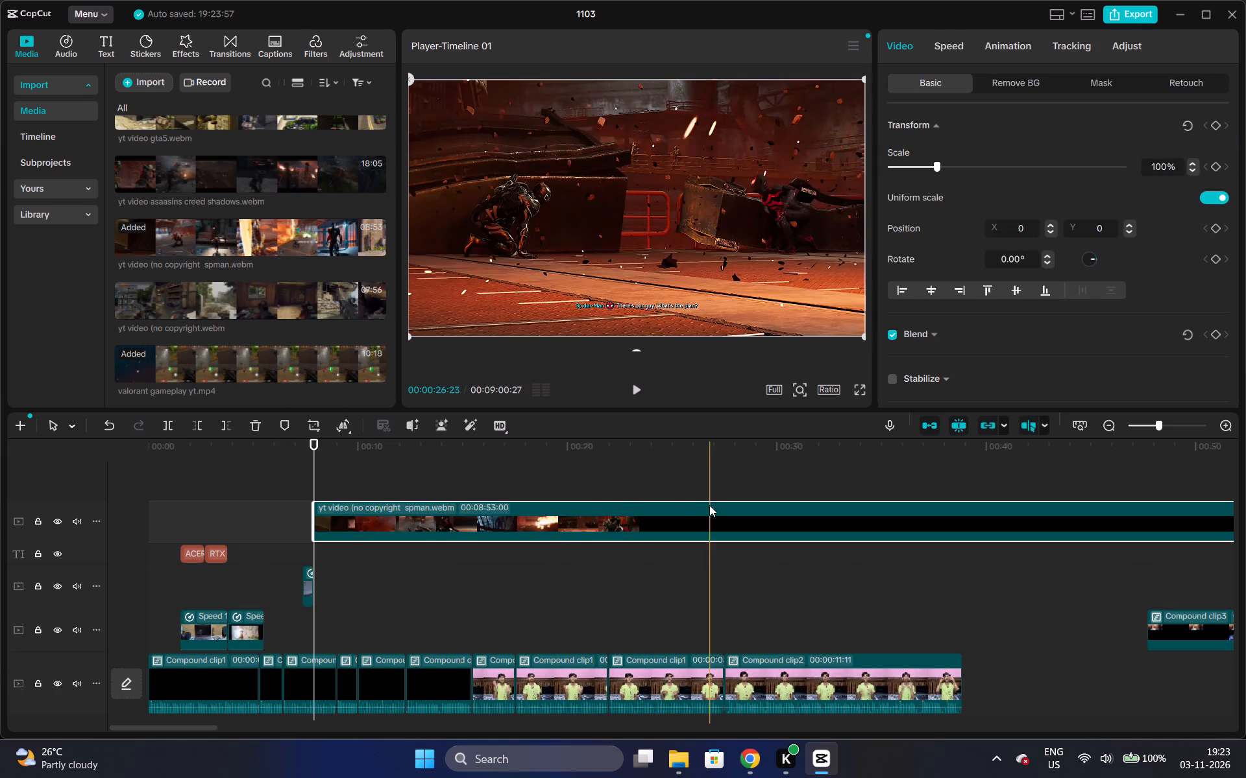
Trim off the spman gameplay clip's beginning up to 00:04:09:04 on the timeline.
{"action": "triple_click", "coordinate": [1103, 423]}
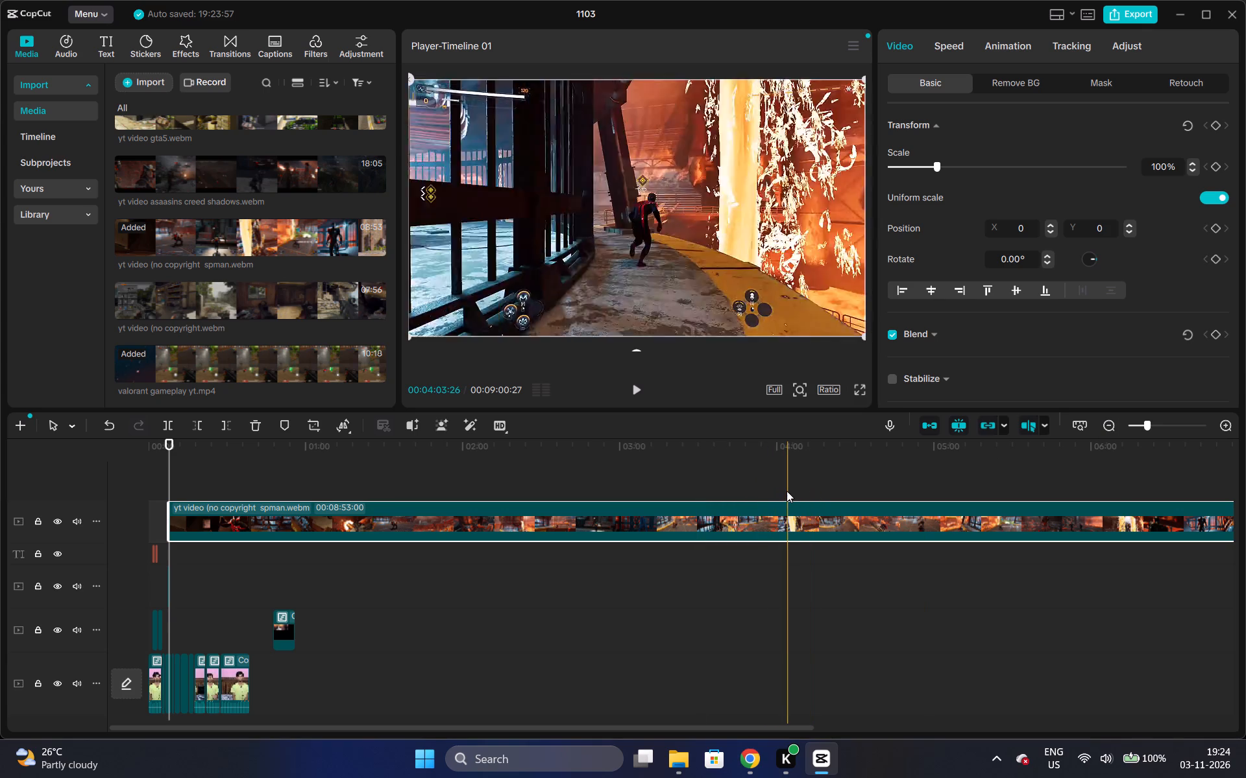
{"action": "left_click", "coordinate": [801, 491]}
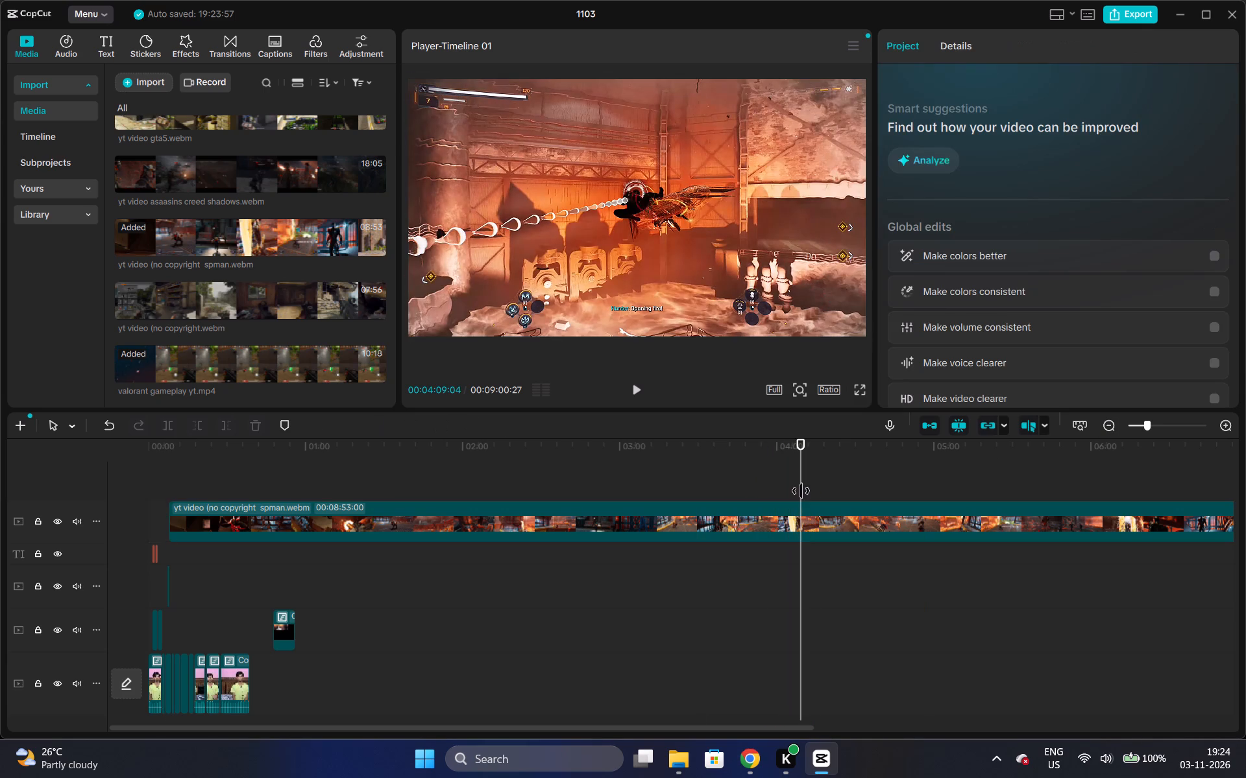
{"action": "left_click", "coordinate": [800, 508]}
{"action": "key", "text": "q"}
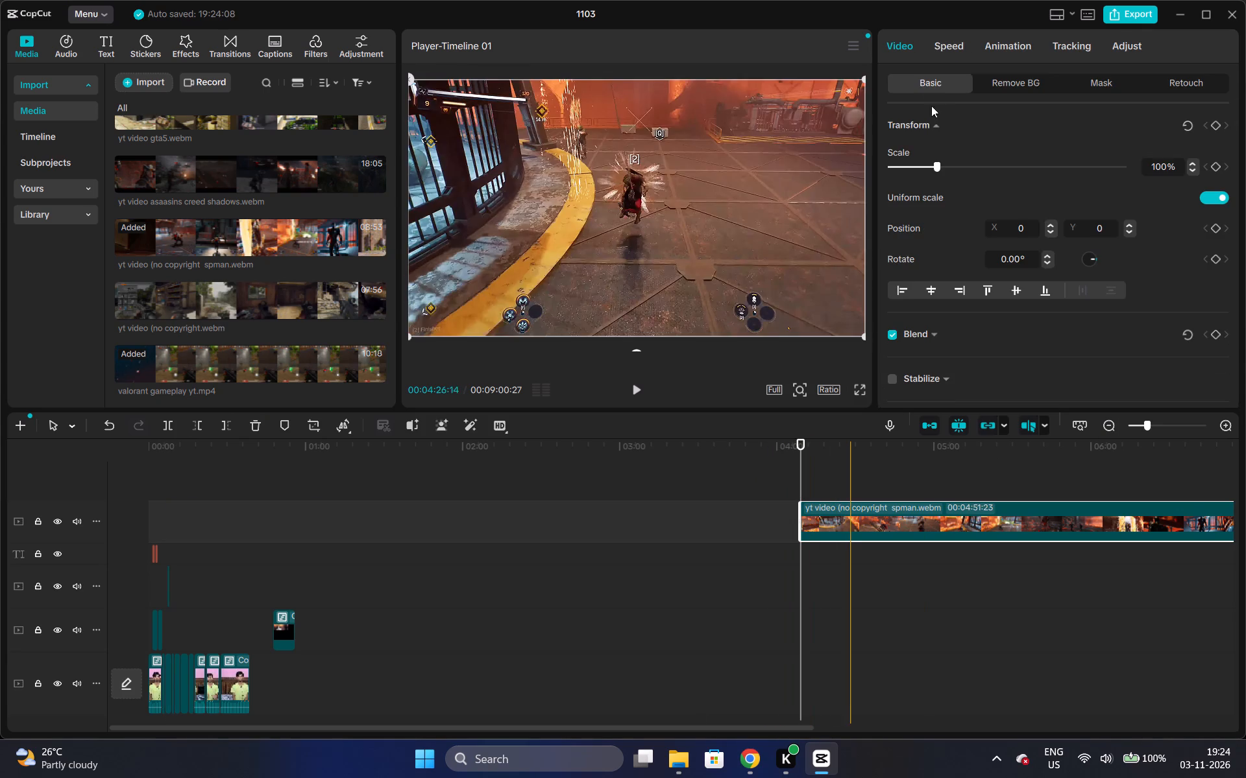
Set the spman gameplay clip's standard speed to 2.5x.
{"action": "left_click", "coordinate": [949, 47]}
{"action": "left_click", "coordinate": [996, 151]}
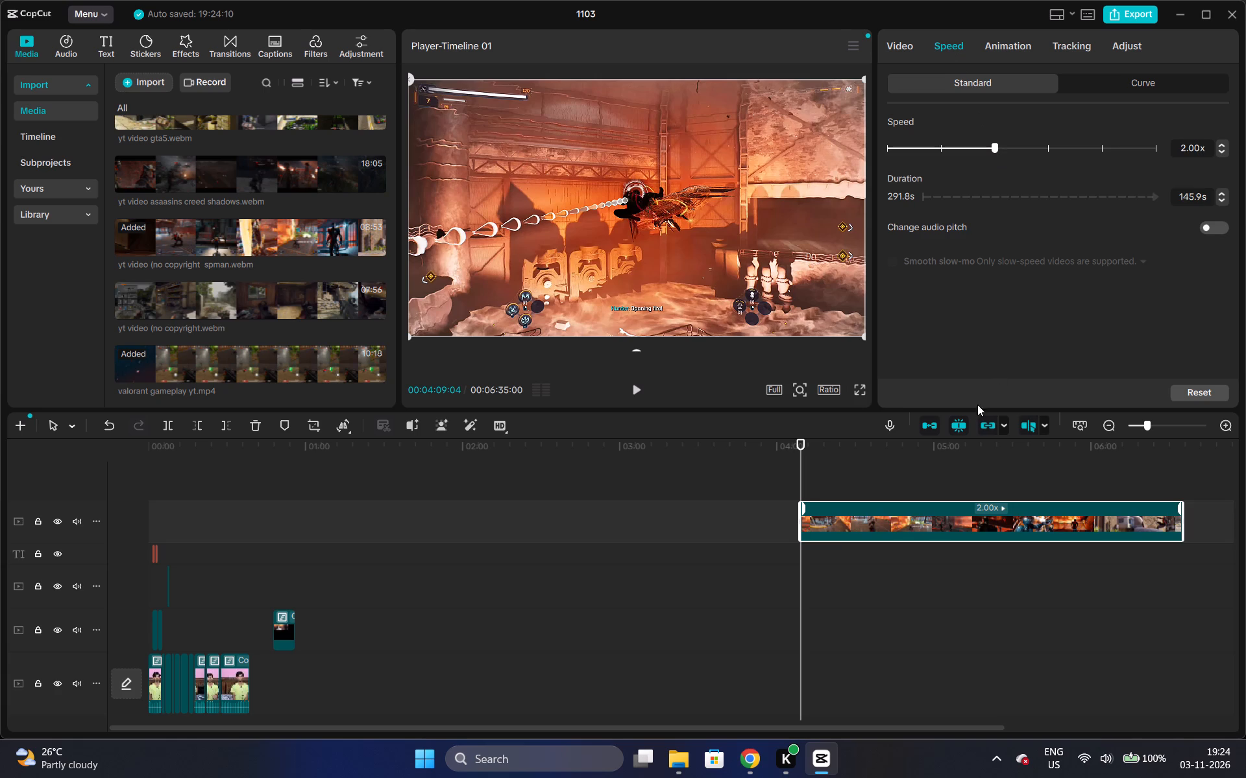
{"action": "triple_click", "coordinate": [1219, 145]}
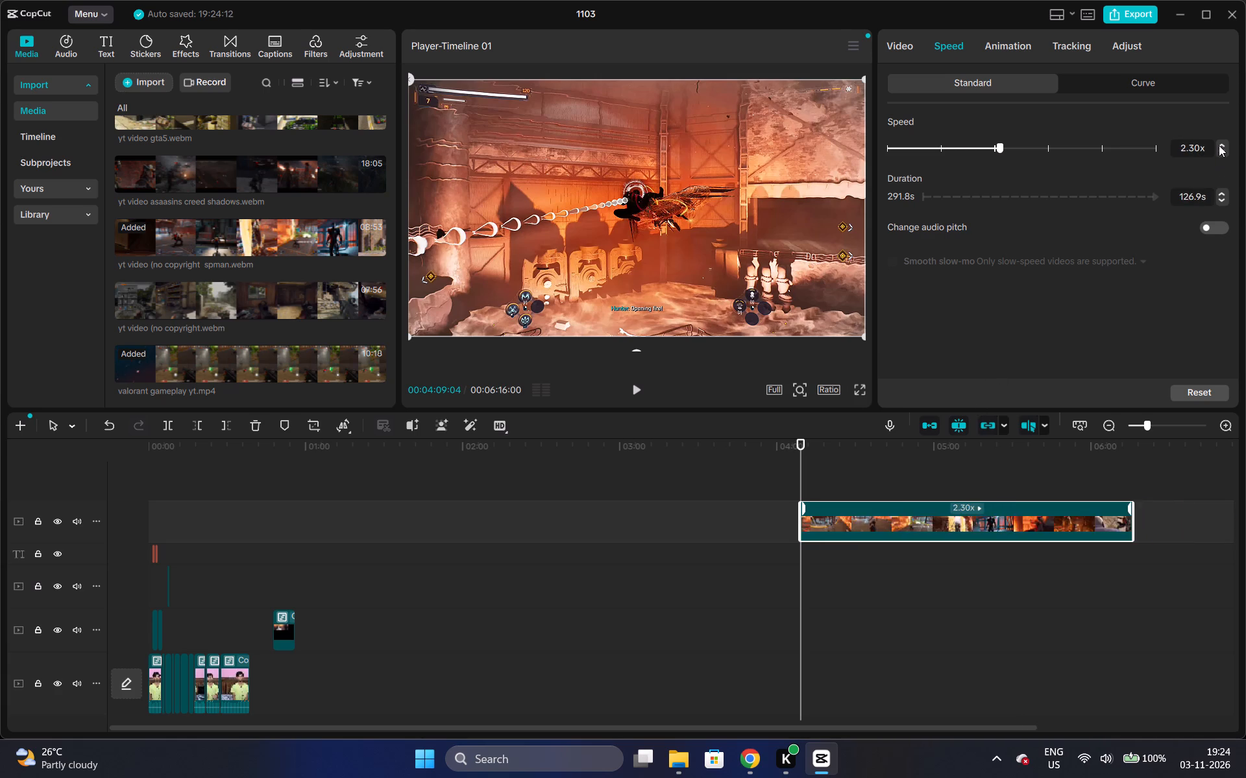
{"action": "left_click", "coordinate": [1219, 145]}
{"action": "left_click", "coordinate": [1219, 145]}
Move the spman gameplay clip back near the start of the timeline, to about 00:00:09.
{"action": "left_click_drag", "start_coordinate": [925, 500], "coordinate": [343, 539]}
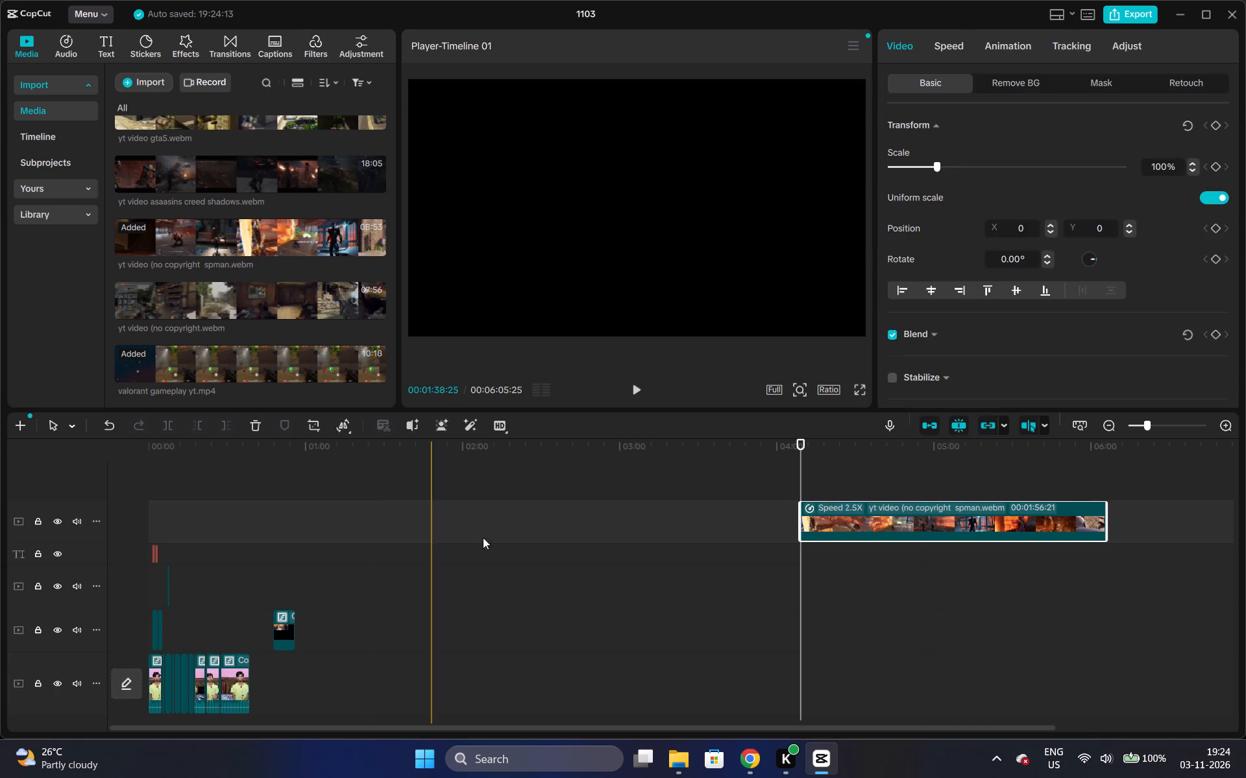
{"action": "left_click_drag", "start_coordinate": [906, 512], "coordinate": [284, 526]}
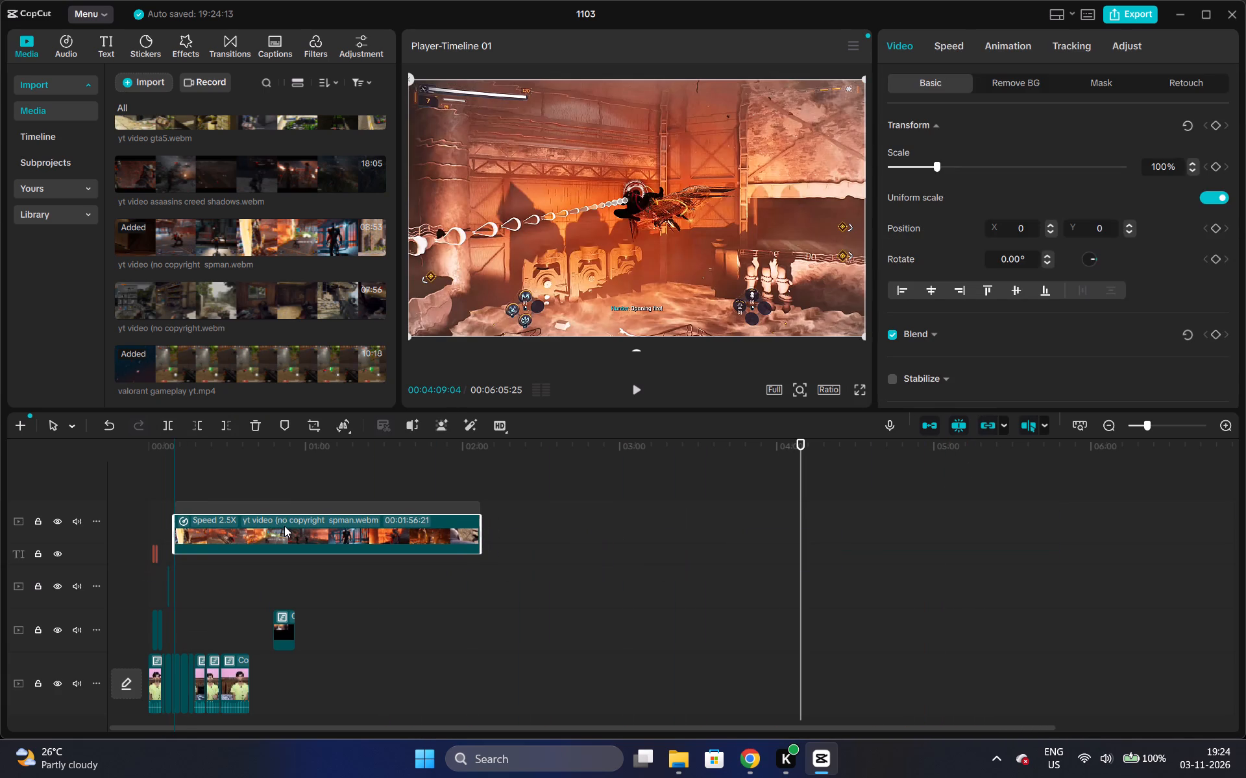
{"action": "left_click_drag", "start_coordinate": [284, 526], "coordinate": [277, 530]}
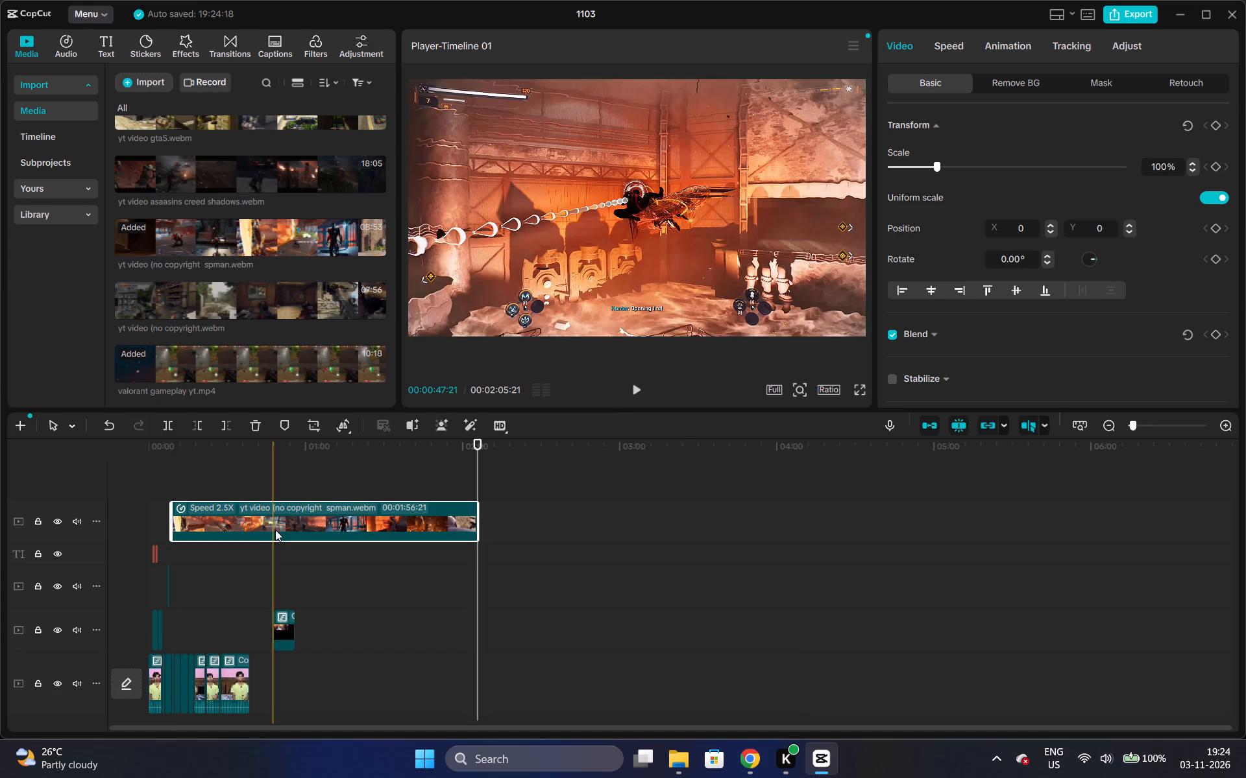
Shorten the spman gameplay clip from its end to a duration of 00:00:43:21.
{"action": "double_click", "coordinate": [1219, 428]}
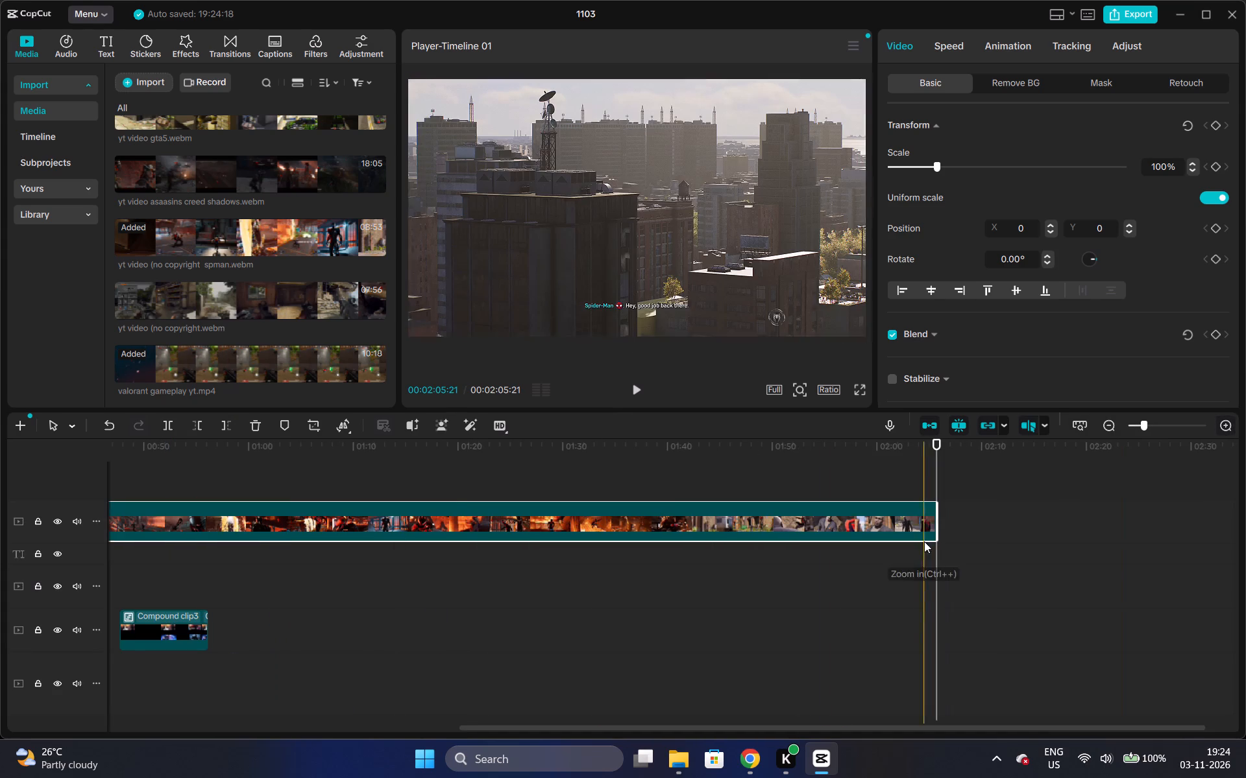
{"action": "left_click_drag", "start_coordinate": [933, 519], "coordinate": [169, 520]}
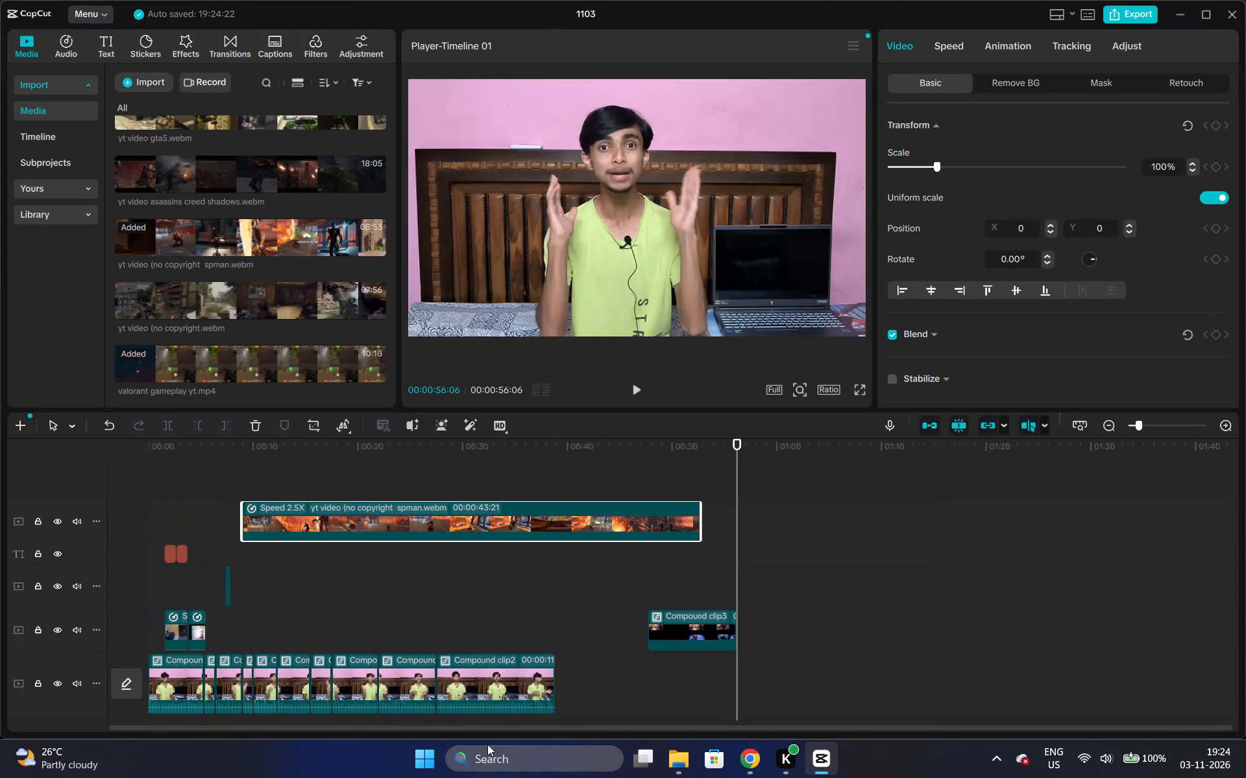
Move the spman gameplay clip so that it starts right where the short valorant clip ends.
{"action": "left_click_drag", "start_coordinate": [278, 507], "coordinate": [266, 537]}
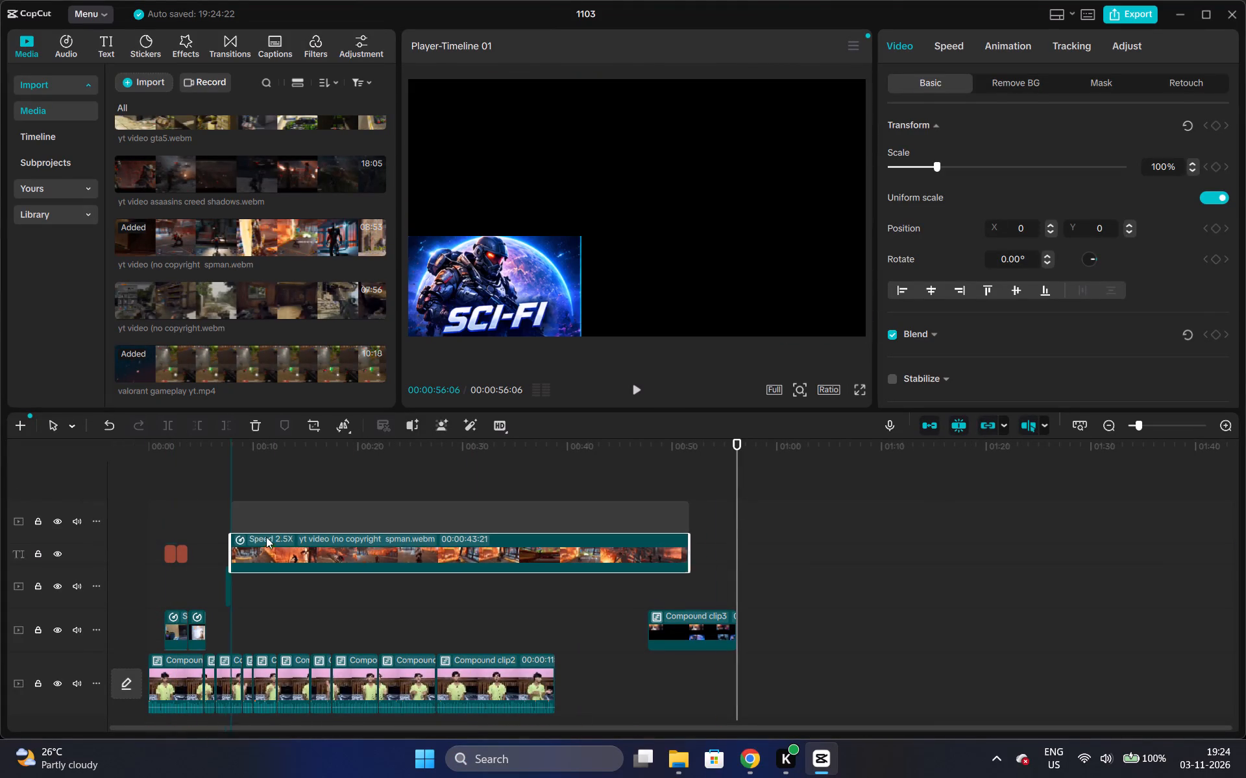
{"action": "left_click_drag", "start_coordinate": [266, 537], "coordinate": [269, 524]}
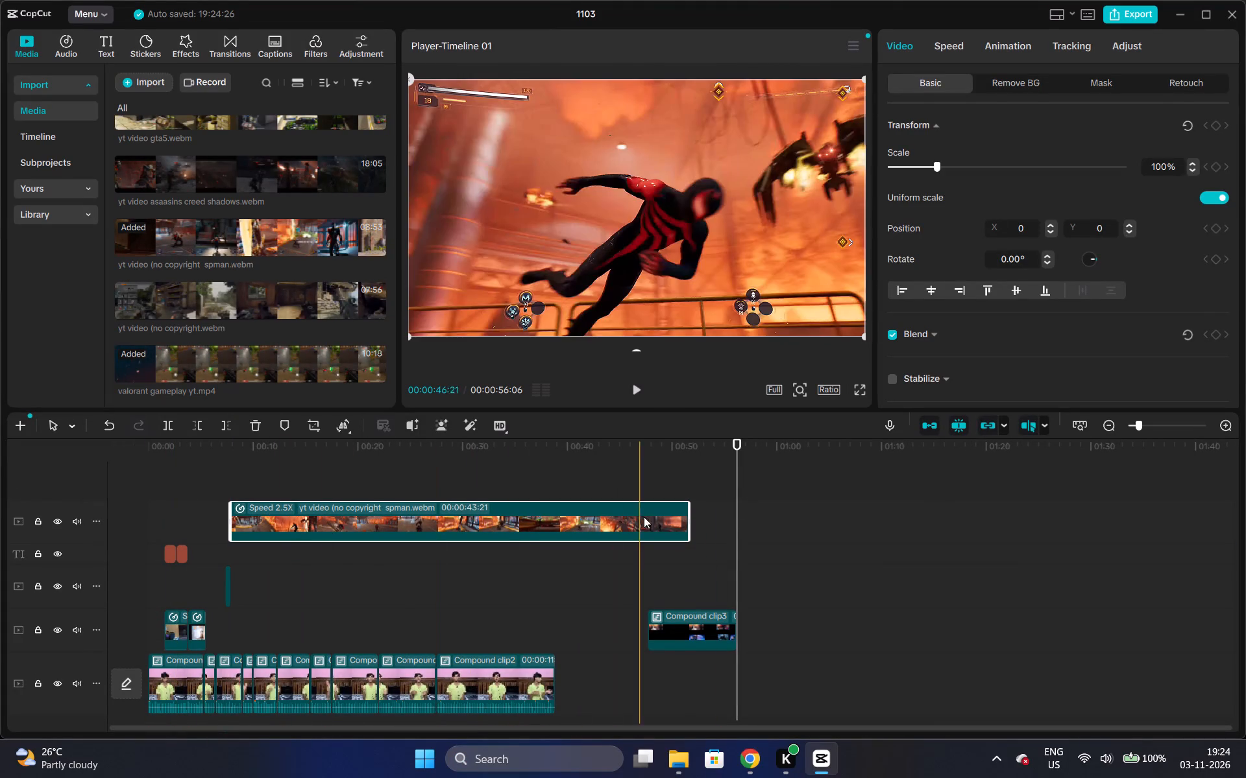
Shorten the spman gameplay clip from its end so that it finishes at about 00:00:09.
{"action": "left_click_drag", "start_coordinate": [686, 517], "coordinate": [239, 525]}
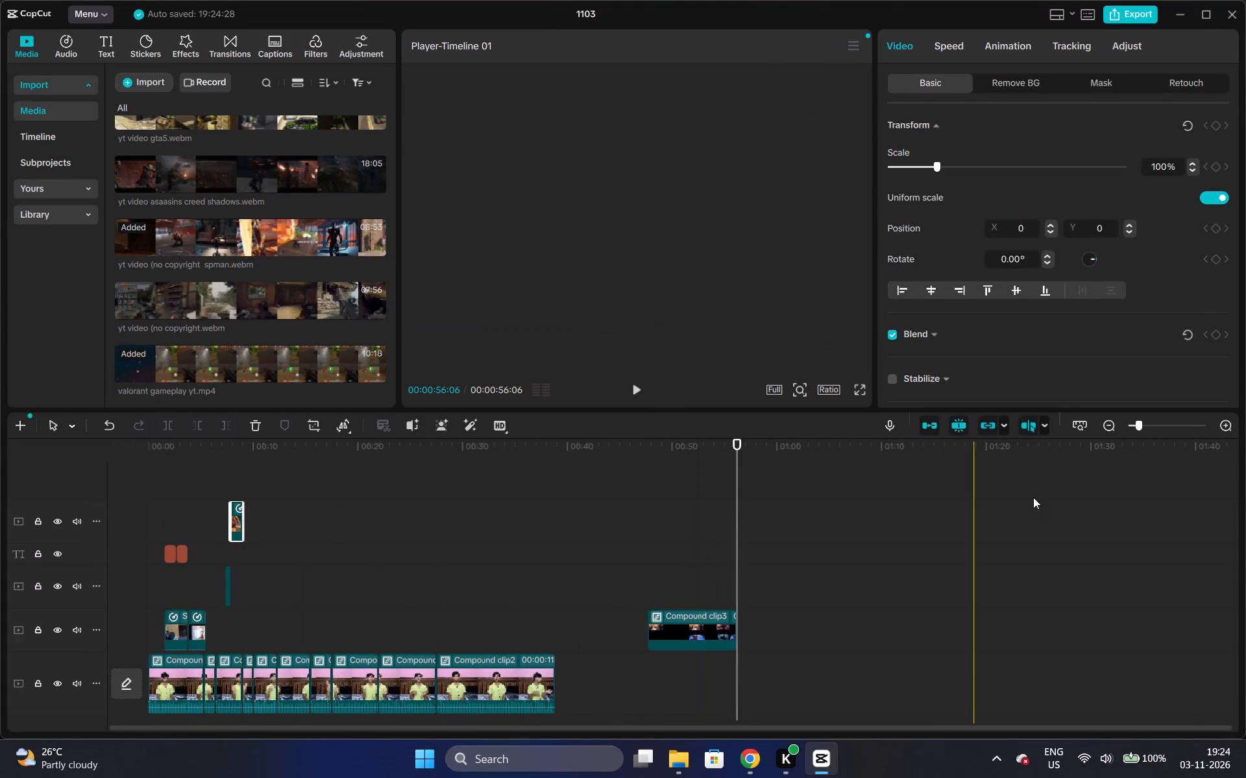
Move the spman gameplay clip down onto the valorant clip's track, directly after the valorant clip.
{"action": "left_click", "coordinate": [1233, 434]}
{"action": "left_click", "coordinate": [1233, 434]}
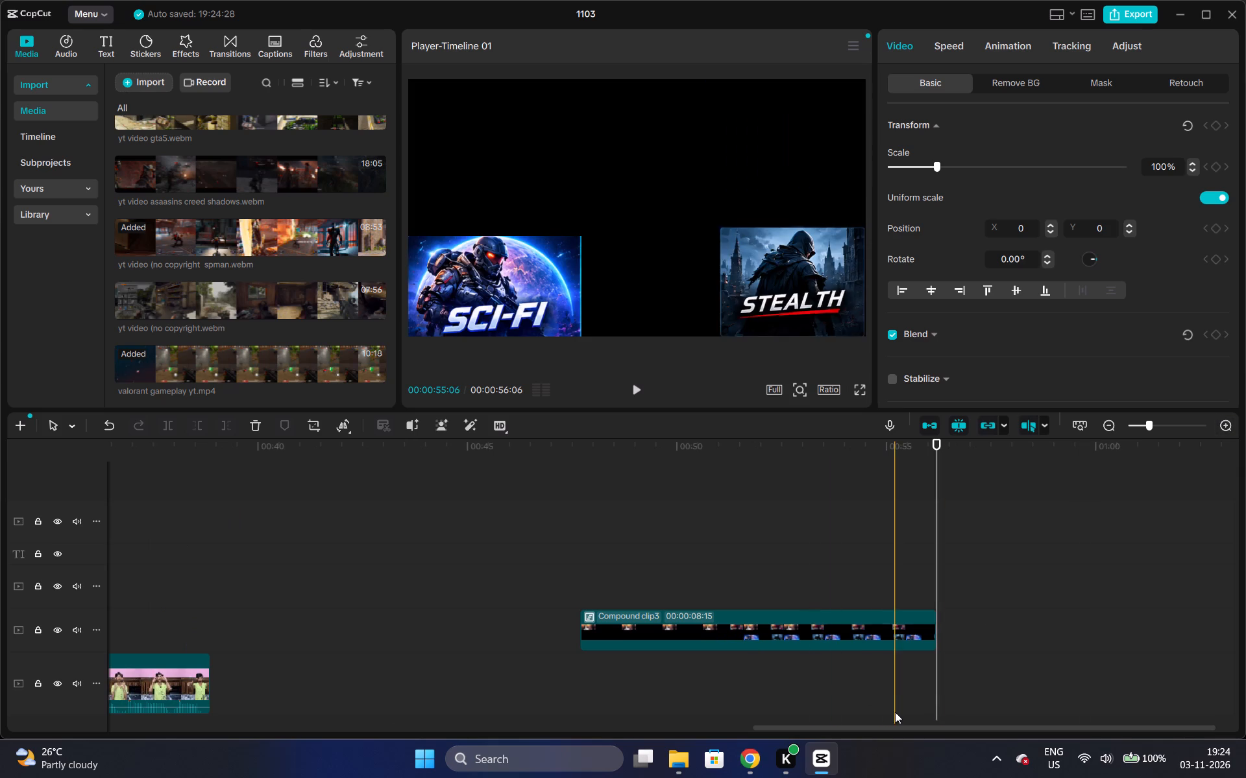
{"action": "left_click", "coordinate": [898, 731]}
{"action": "left_click_drag", "start_coordinate": [898, 731], "coordinate": [220, 712]}
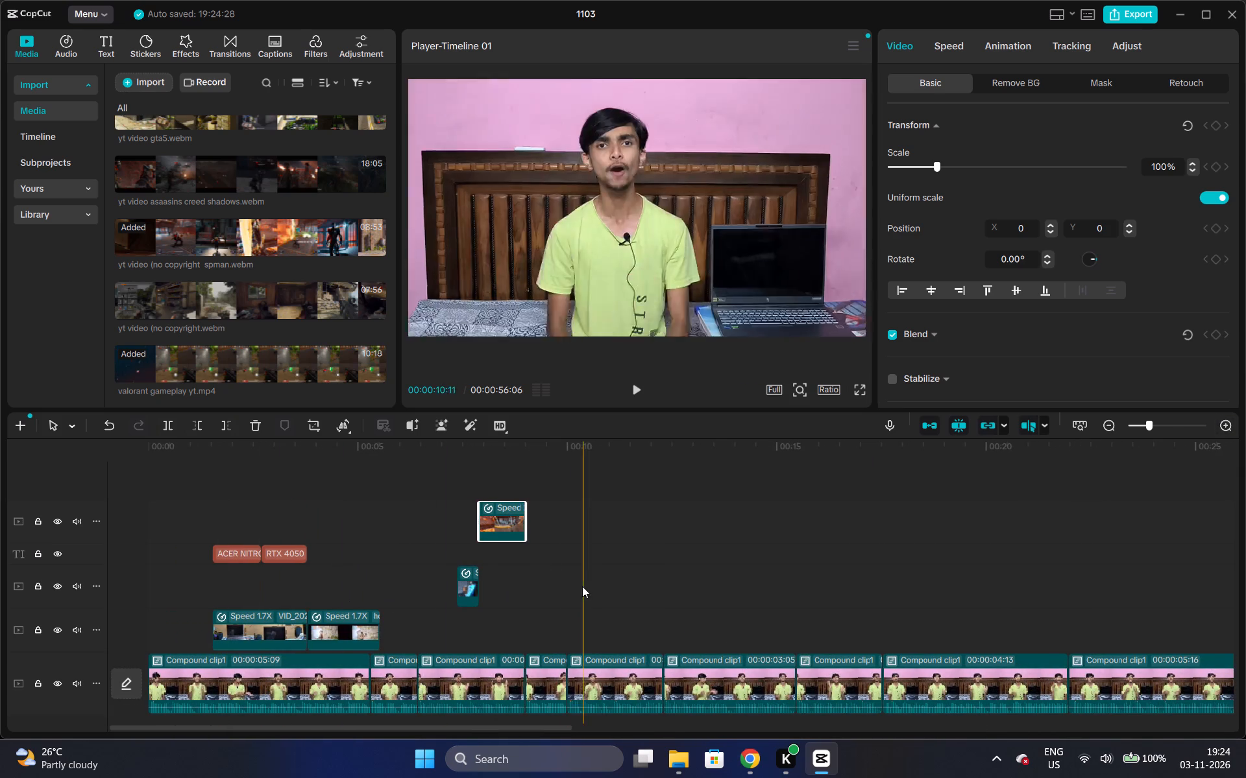
{"action": "left_click_drag", "start_coordinate": [492, 528], "coordinate": [495, 591]}
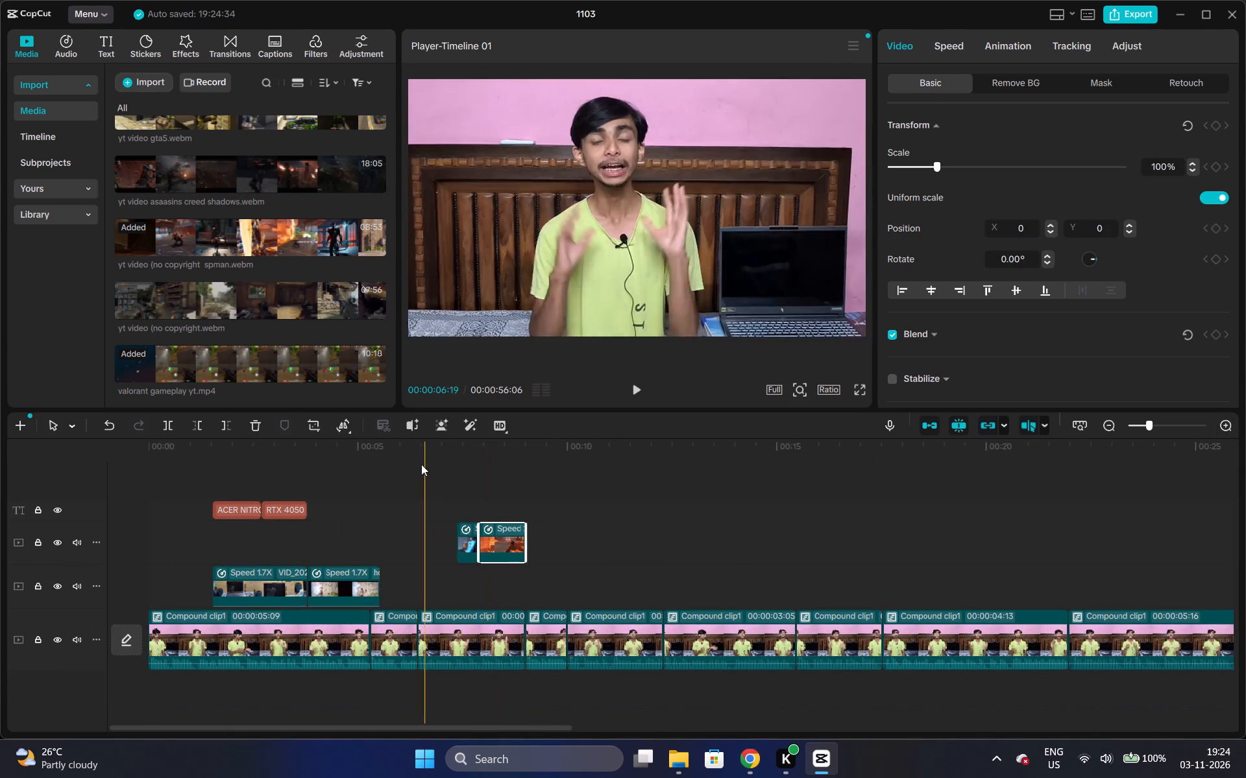
Play the section before the gameplay clips and move the valorant clip slightly earlier, to start at about 00:00:07:06.
{"action": "left_click", "coordinate": [394, 451]}
{"action": "key", "text": "space"}
{"action": "key", "text": "space"}
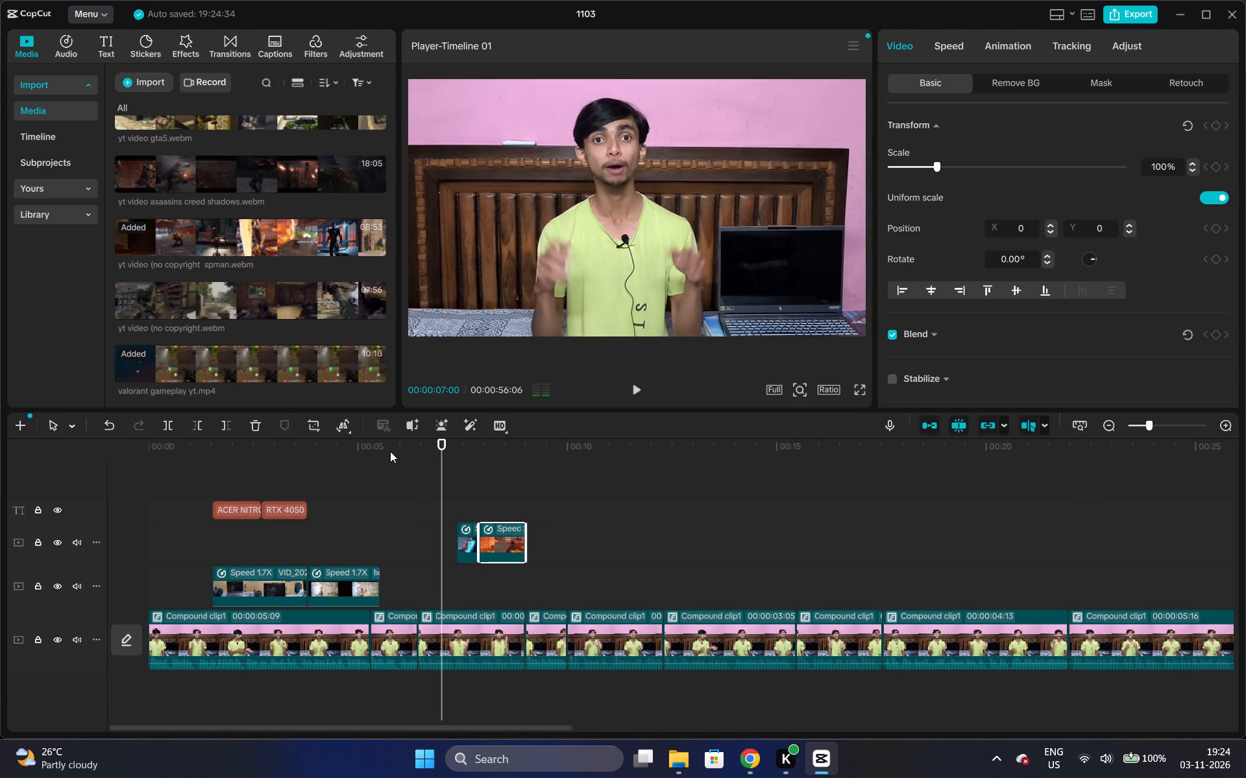
{"action": "key", "text": "space"}
{"action": "key", "text": "space"}
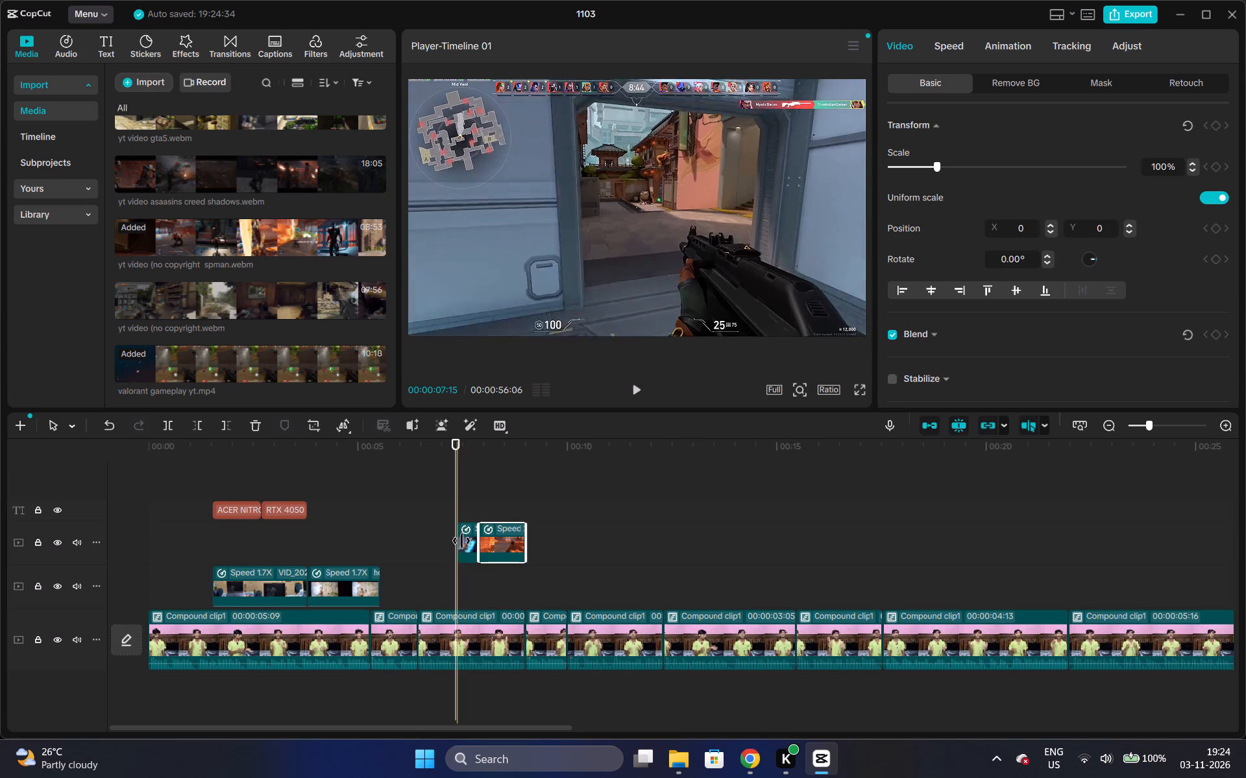
{"action": "left_click", "coordinate": [459, 541]}
{"action": "left_click_drag", "start_coordinate": [467, 541], "coordinate": [459, 545]}
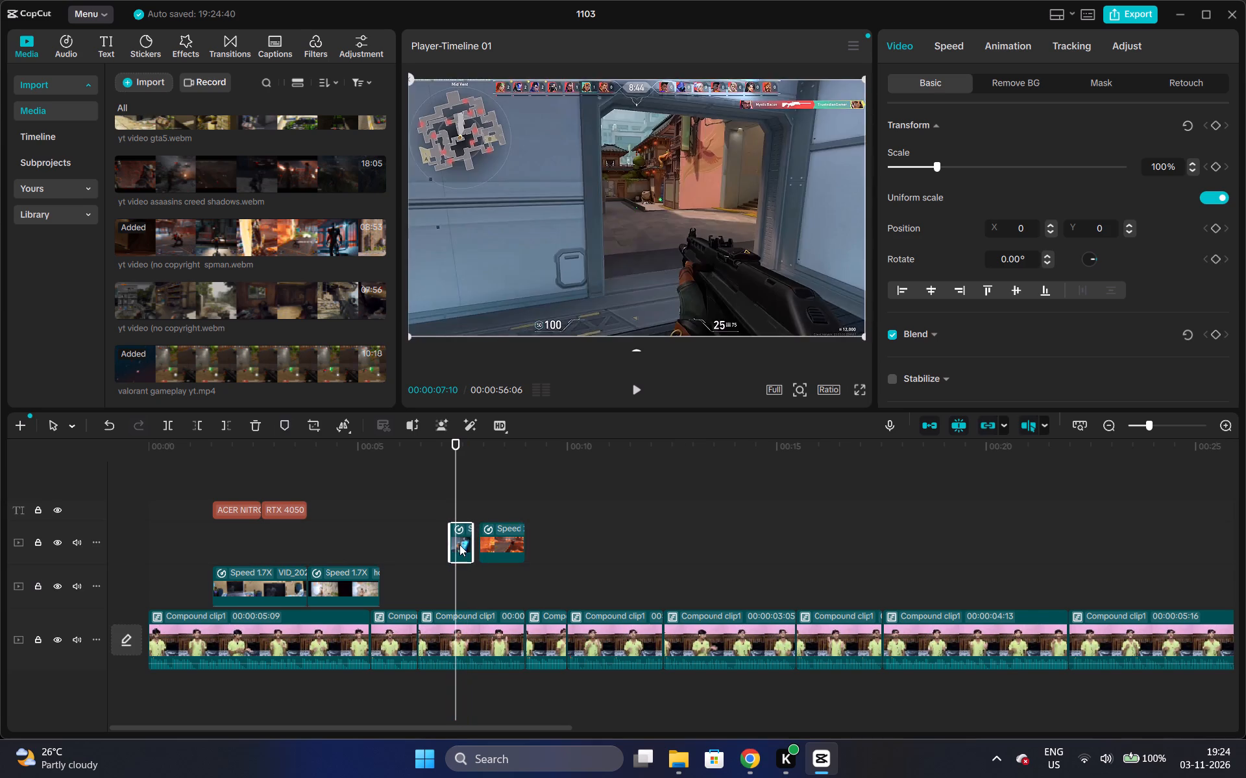
Find the cut point by playback and trim the valorant clip's end to 00:00:07:15.
{"action": "left_click", "coordinate": [422, 491]}
{"action": "key", "text": "space"}
{"action": "key", "text": "space"}
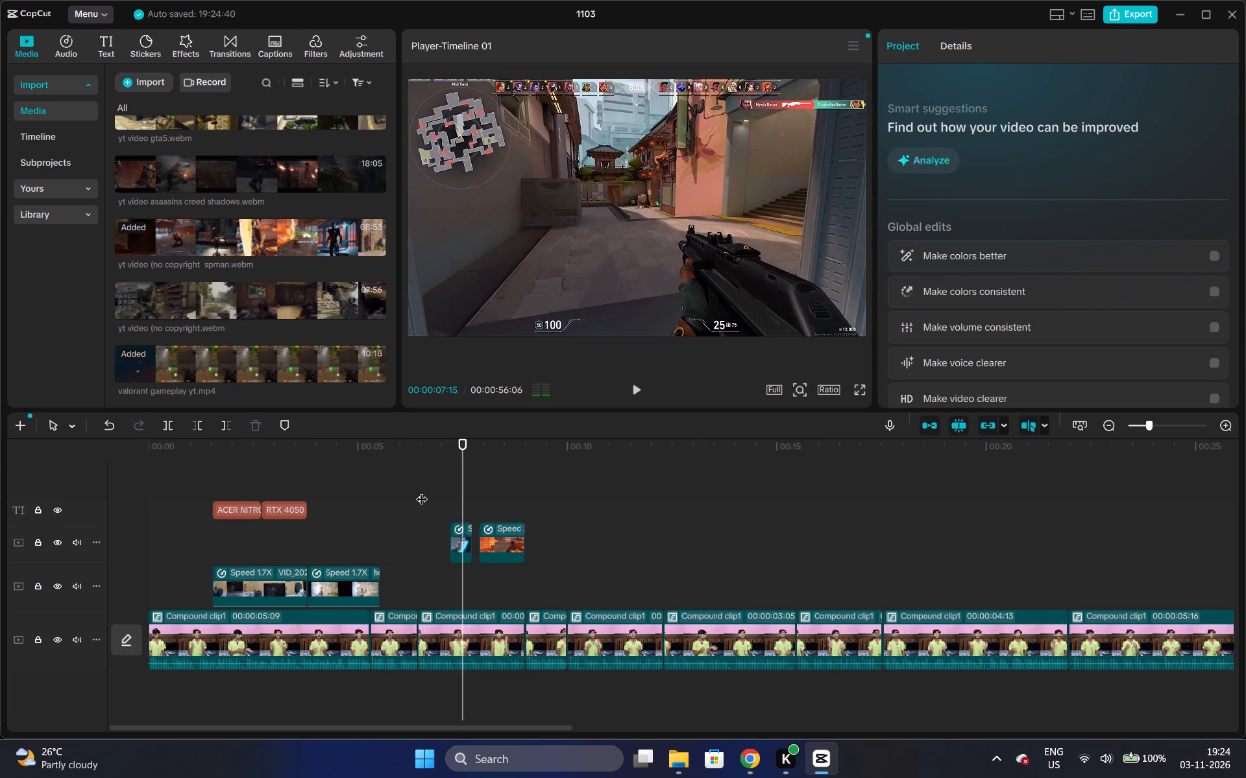
{"action": "left_click_drag", "start_coordinate": [470, 530], "coordinate": [467, 527]}
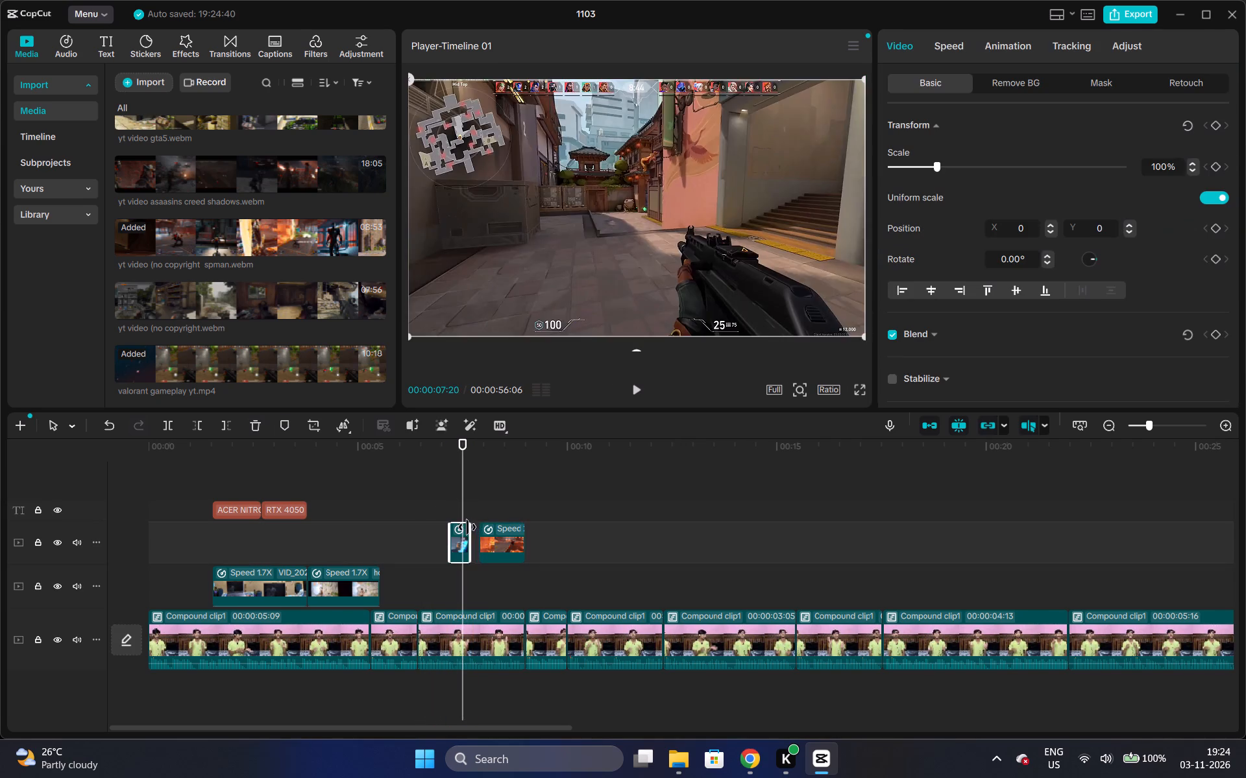
{"action": "left_click_drag", "start_coordinate": [467, 527], "coordinate": [462, 519]}
Move the spman clip earlier so that it starts right at the trimmed end of the valorant clip.
{"action": "left_click_drag", "start_coordinate": [493, 543], "coordinate": [473, 547]}
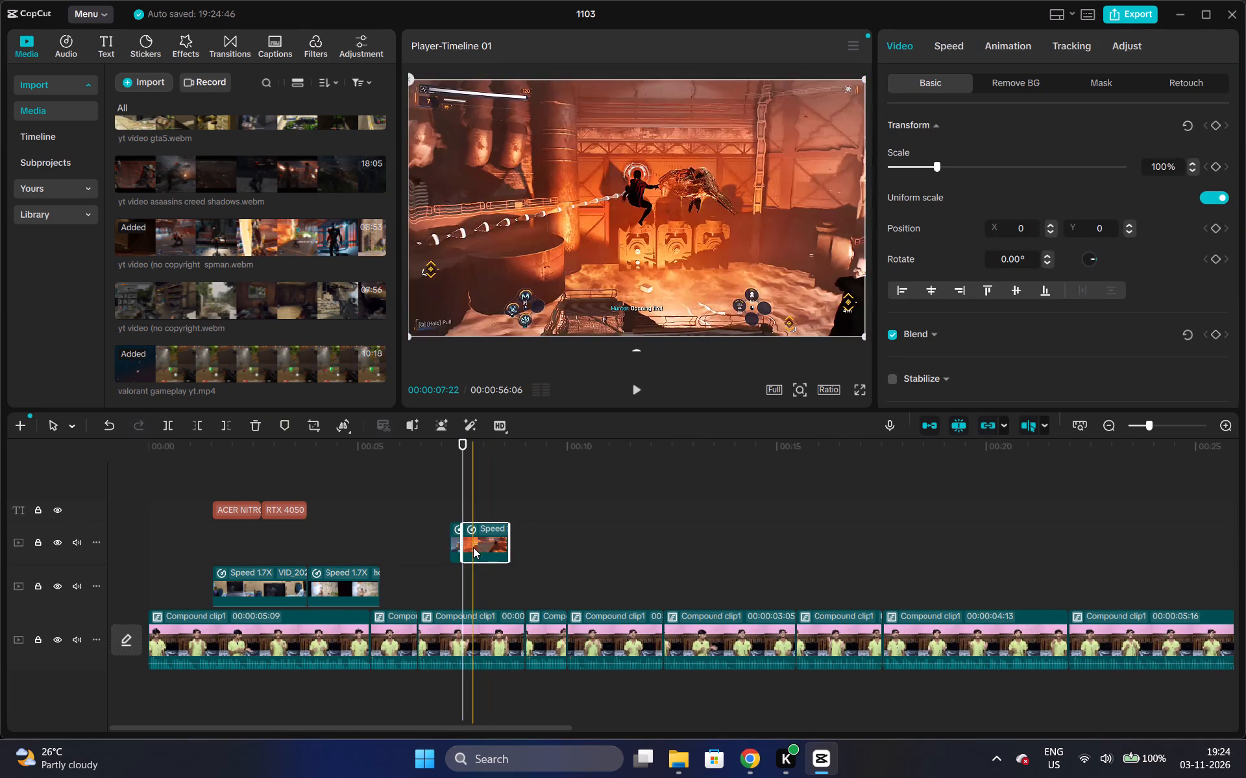
Find the next cut point by playback and trim the spman clip's end to 00:00:07:23.
{"action": "left_click", "coordinate": [441, 499]}
{"action": "key", "text": "space"}
{"action": "key", "text": "space"}
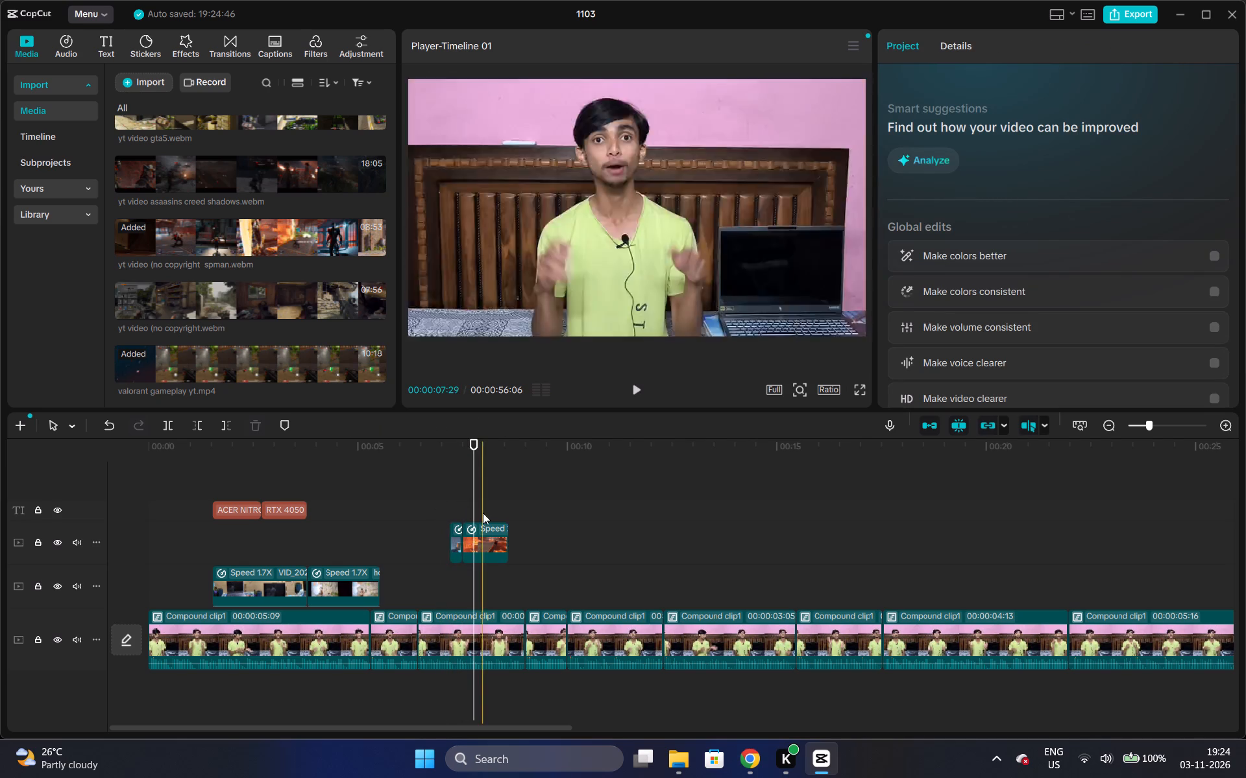
{"action": "left_click_drag", "start_coordinate": [507, 530], "coordinate": [472, 493]}
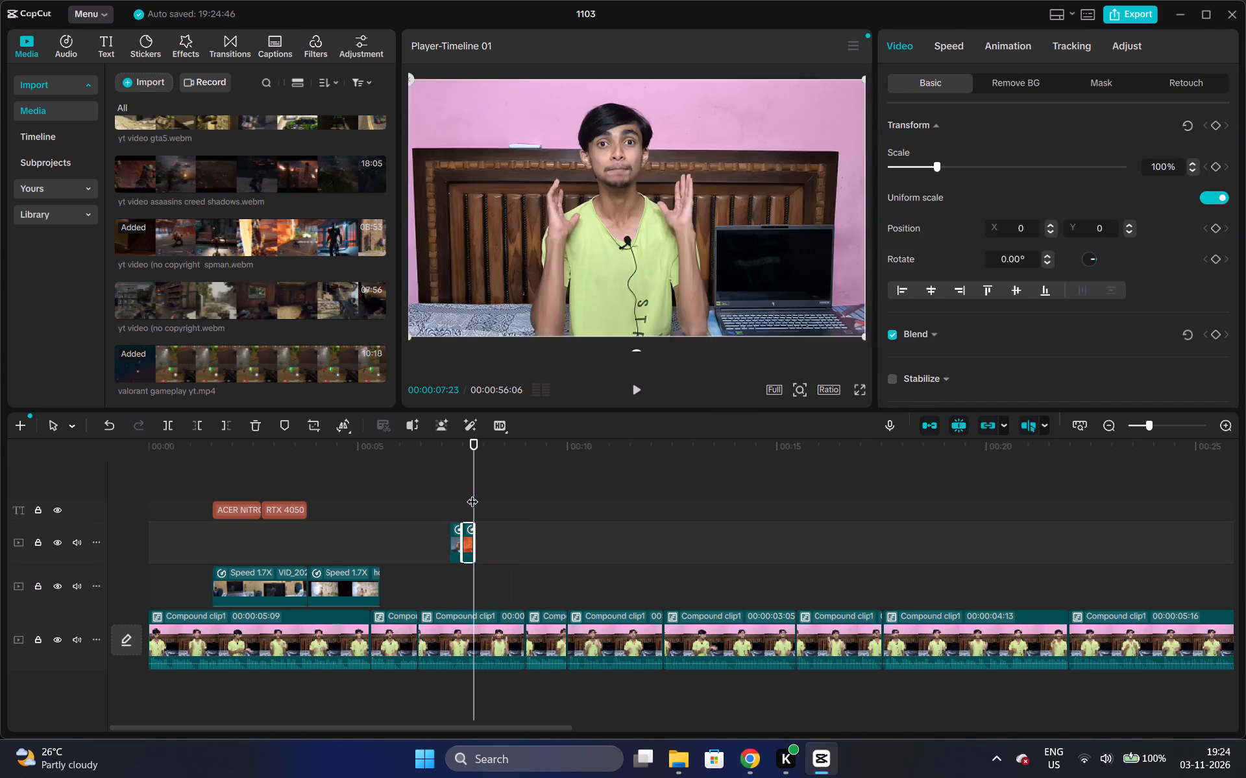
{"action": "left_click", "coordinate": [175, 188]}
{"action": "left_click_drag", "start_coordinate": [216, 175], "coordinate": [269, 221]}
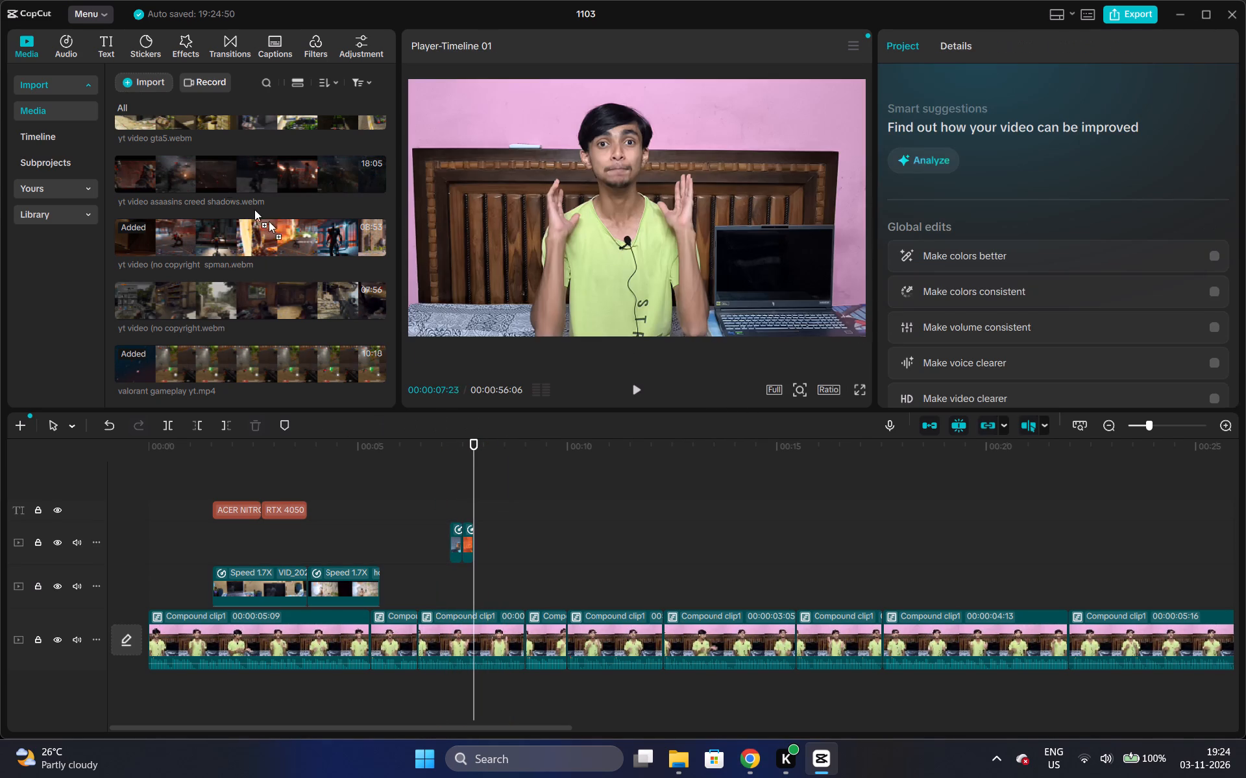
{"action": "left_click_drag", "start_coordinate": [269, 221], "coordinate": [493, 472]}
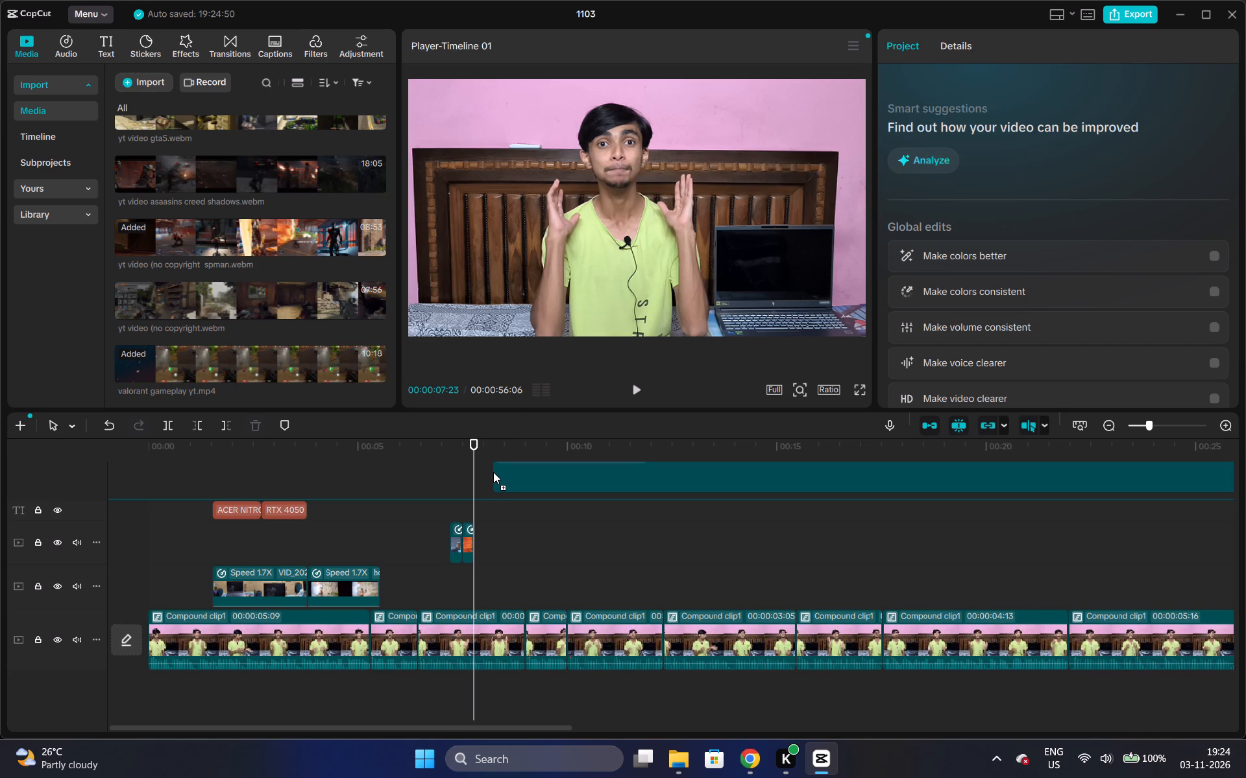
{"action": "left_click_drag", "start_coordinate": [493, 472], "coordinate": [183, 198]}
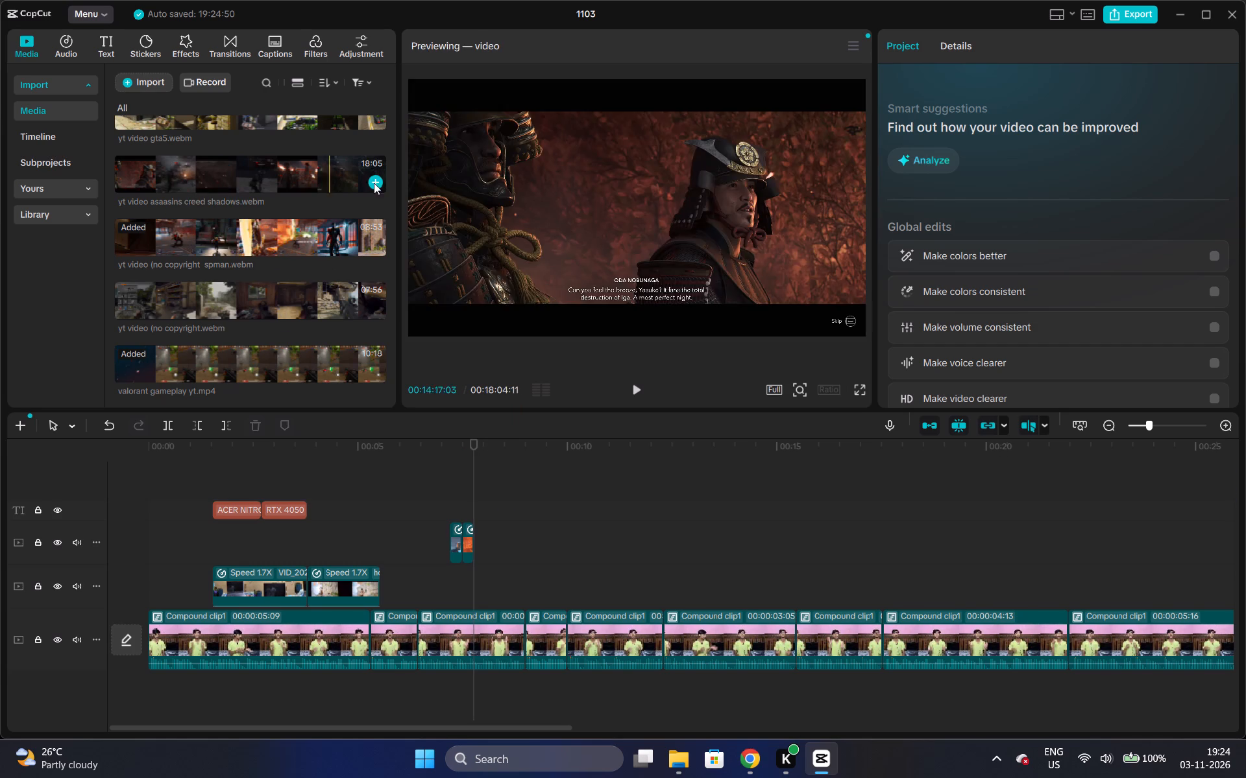
Add the yt video gta5.webm clip on a new overlay track, starting at 00:00:07:23 where the spman clip ends.
{"action": "left_click_drag", "start_coordinate": [393, 319], "coordinate": [384, 267]}
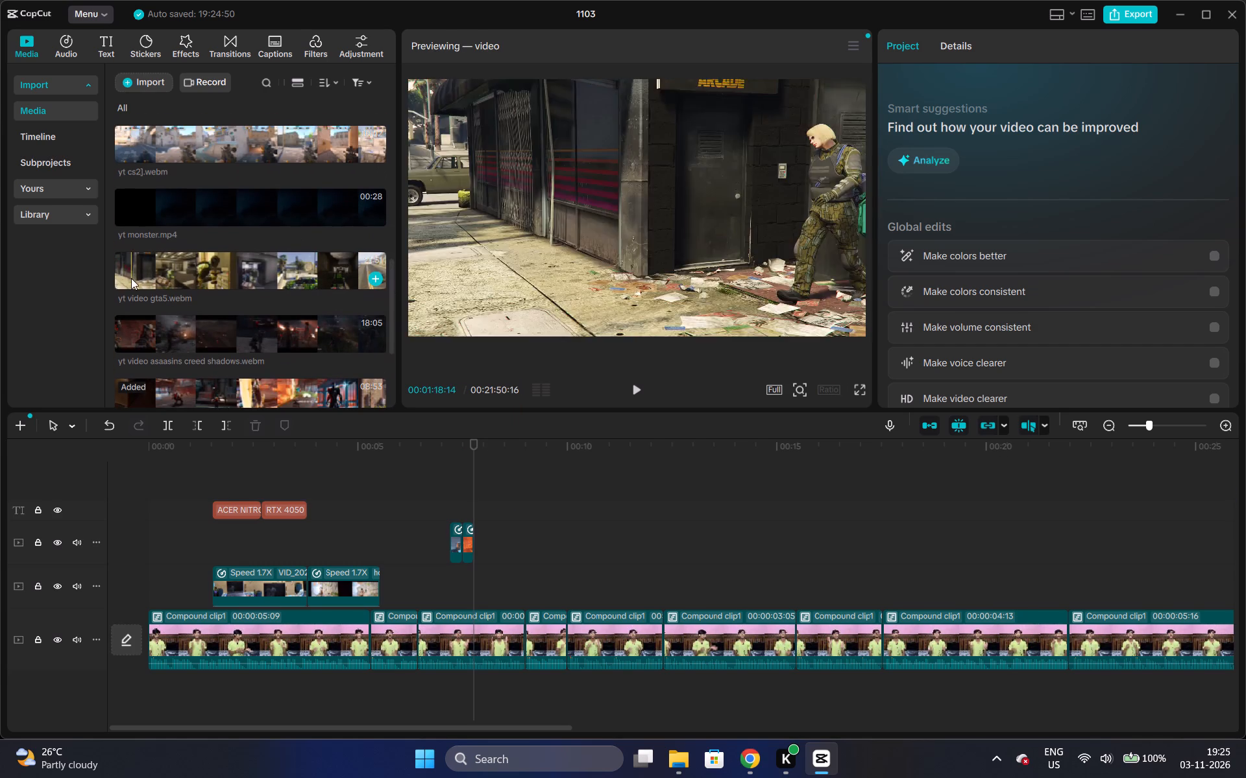
{"action": "left_click", "coordinate": [192, 283]}
{"action": "left_click_drag", "start_coordinate": [192, 279], "coordinate": [432, 421]}
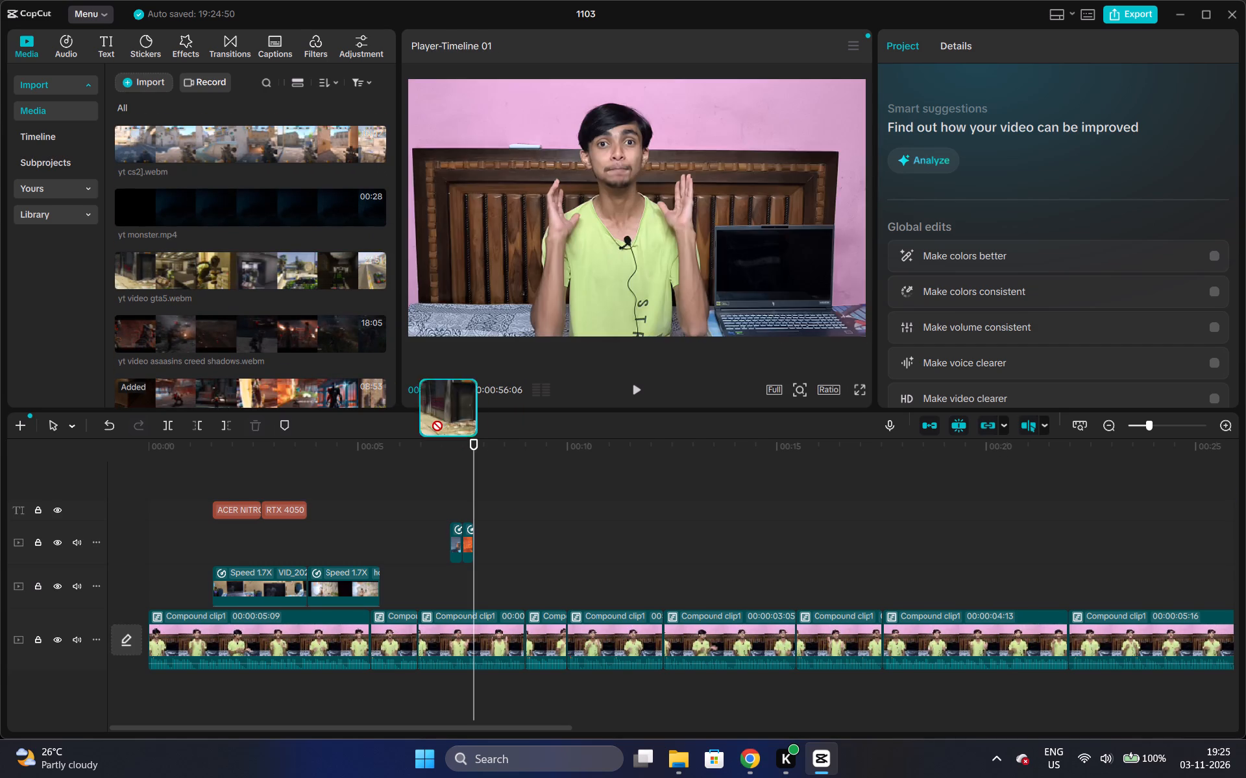
{"action": "left_click_drag", "start_coordinate": [432, 421], "coordinate": [456, 469]}
Trim away the start of the gta5 clip up to about 00:17:57:01 on the timeline, leaving a duration of 00:04:00:25.
{"action": "triple_click", "coordinate": [1103, 419]}
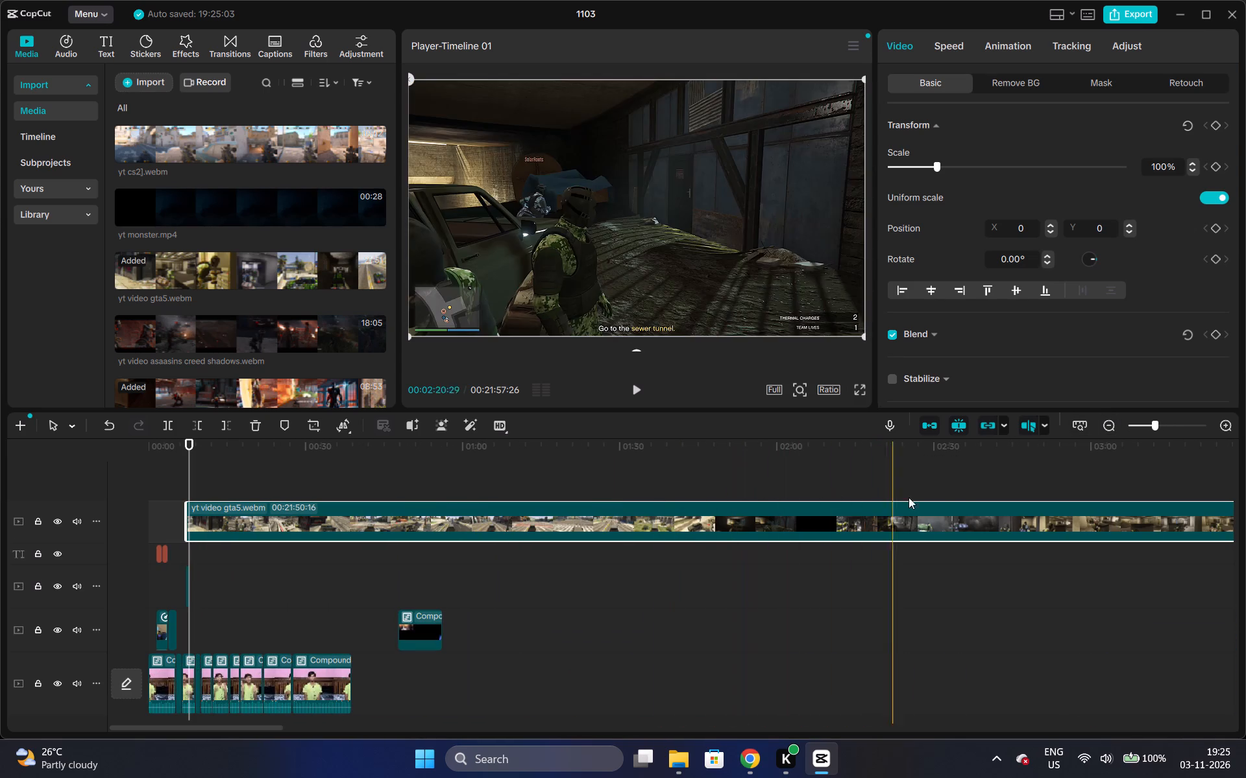
{"action": "double_click", "coordinate": [1110, 424]}
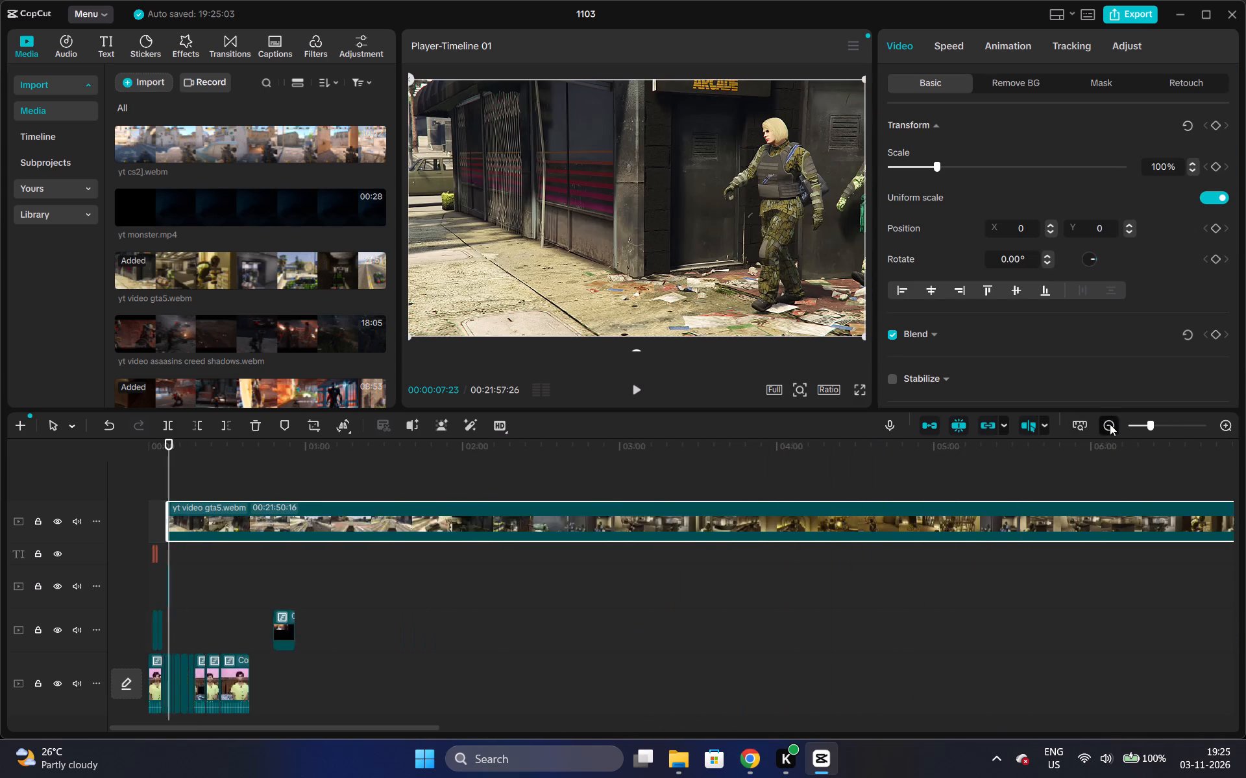
{"action": "left_click", "coordinate": [1110, 424]}
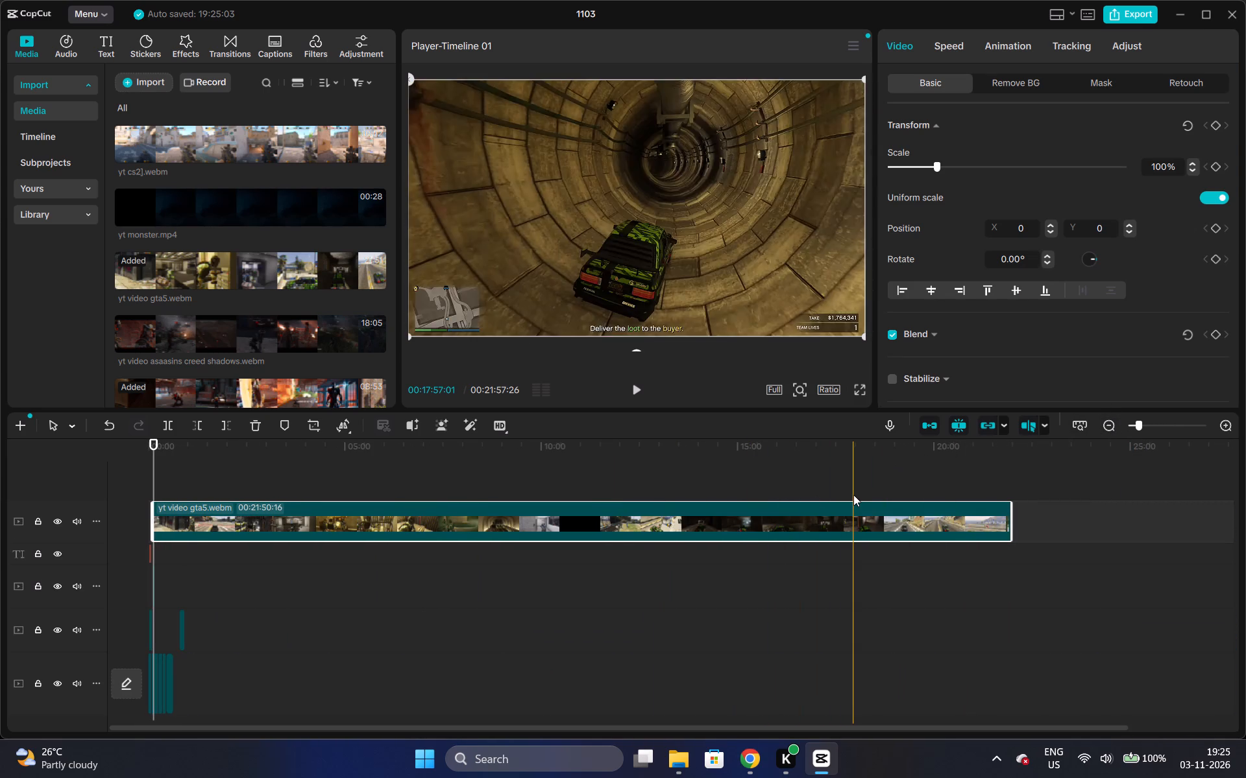
{"action": "key", "text": "q"}
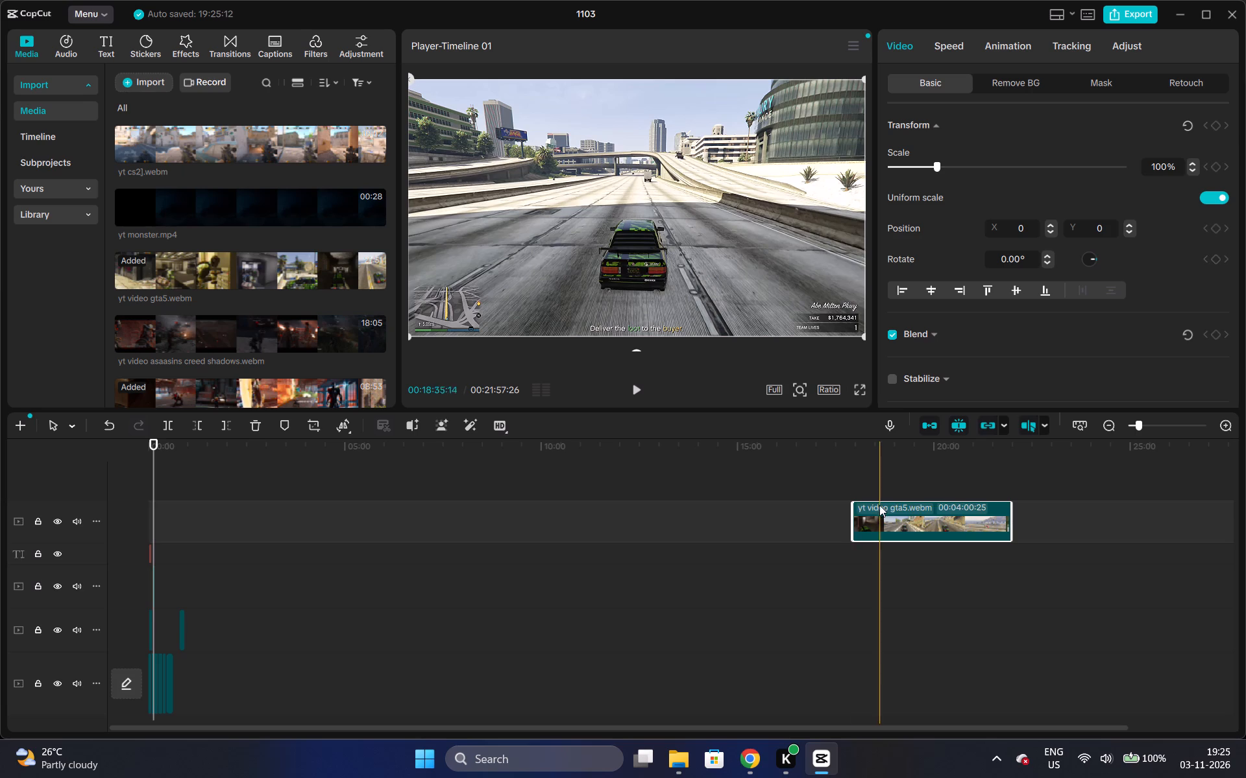
Move the trimmed gta5 clip back so that it starts at the playhead at 00:00:07:23.
{"action": "left_click_drag", "start_coordinate": [889, 510], "coordinate": [193, 513]}
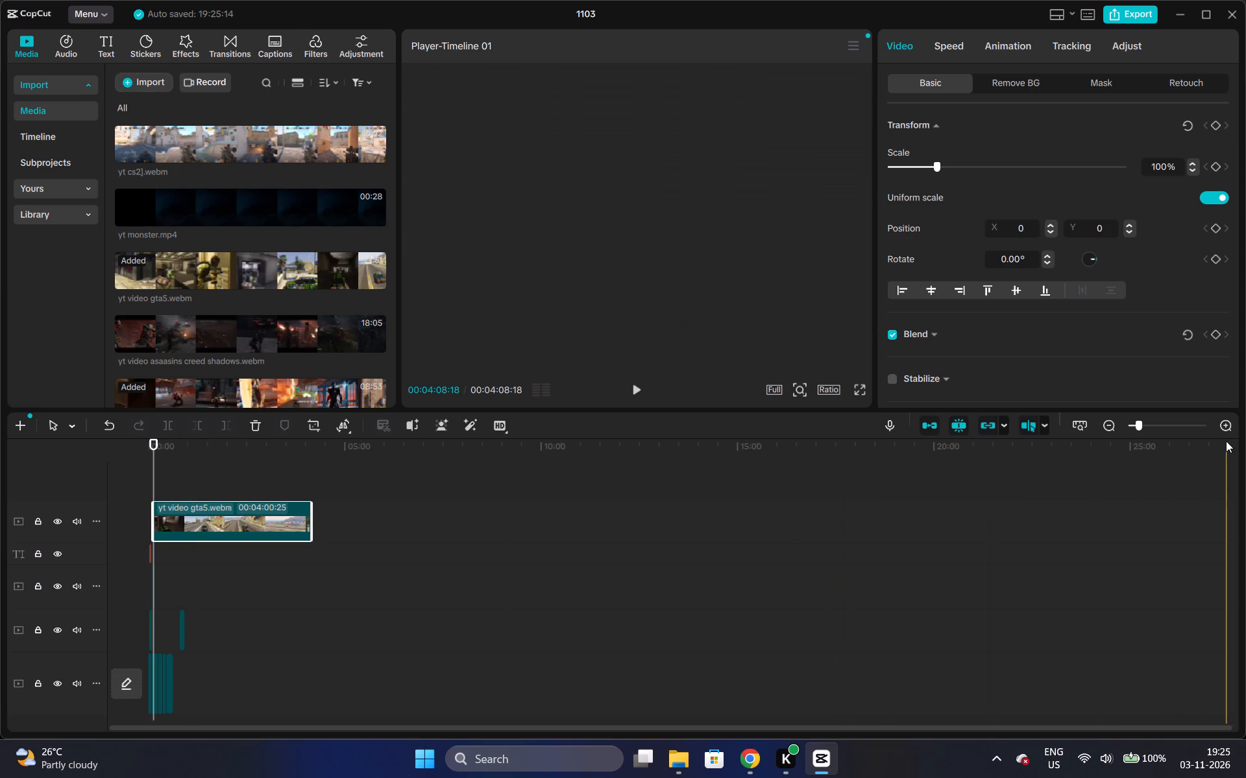
Set the gta5 clip's standard speed to 2.5x.
{"action": "triple_click", "coordinate": [1225, 430]}
{"action": "left_click", "coordinate": [1225, 430]}
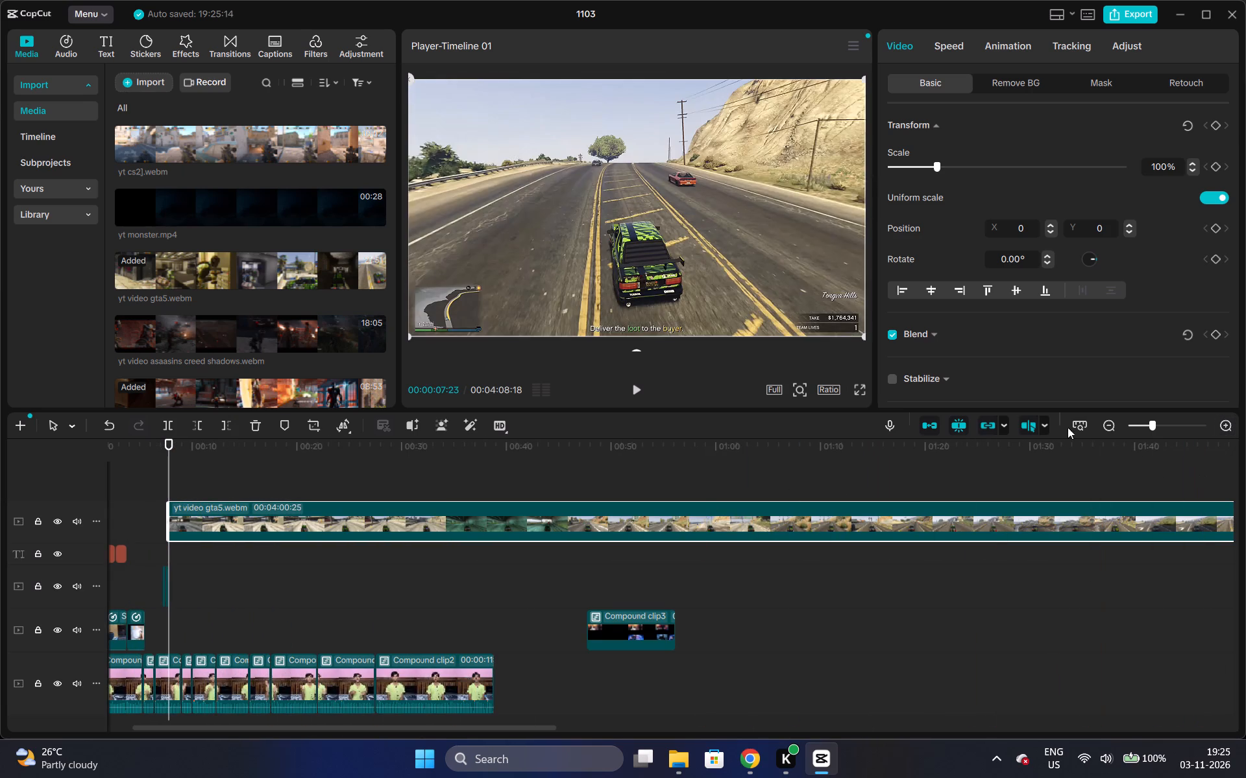
{"action": "left_click", "coordinate": [1105, 425]}
{"action": "left_click", "coordinate": [960, 49]}
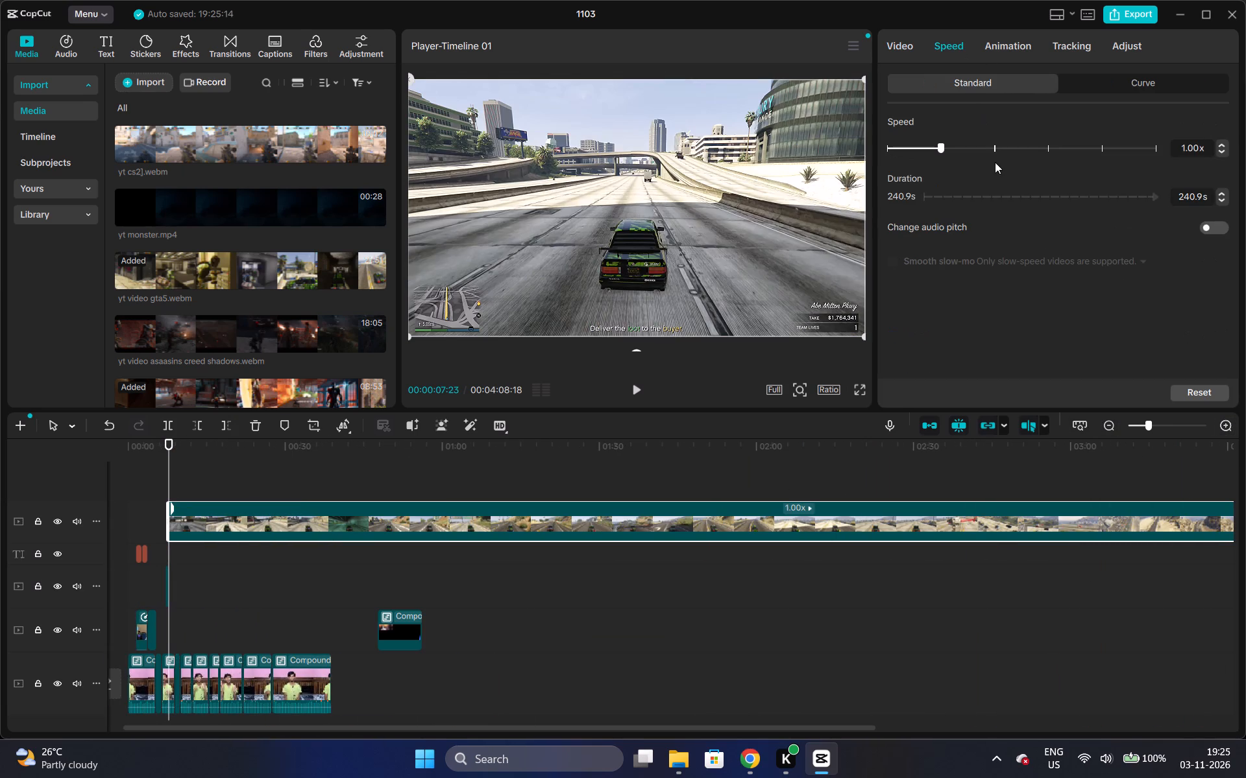
{"action": "left_click", "coordinate": [995, 150]}
{"action": "triple_click", "coordinate": [1223, 143]}
{"action": "double_click", "coordinate": [1223, 143]}
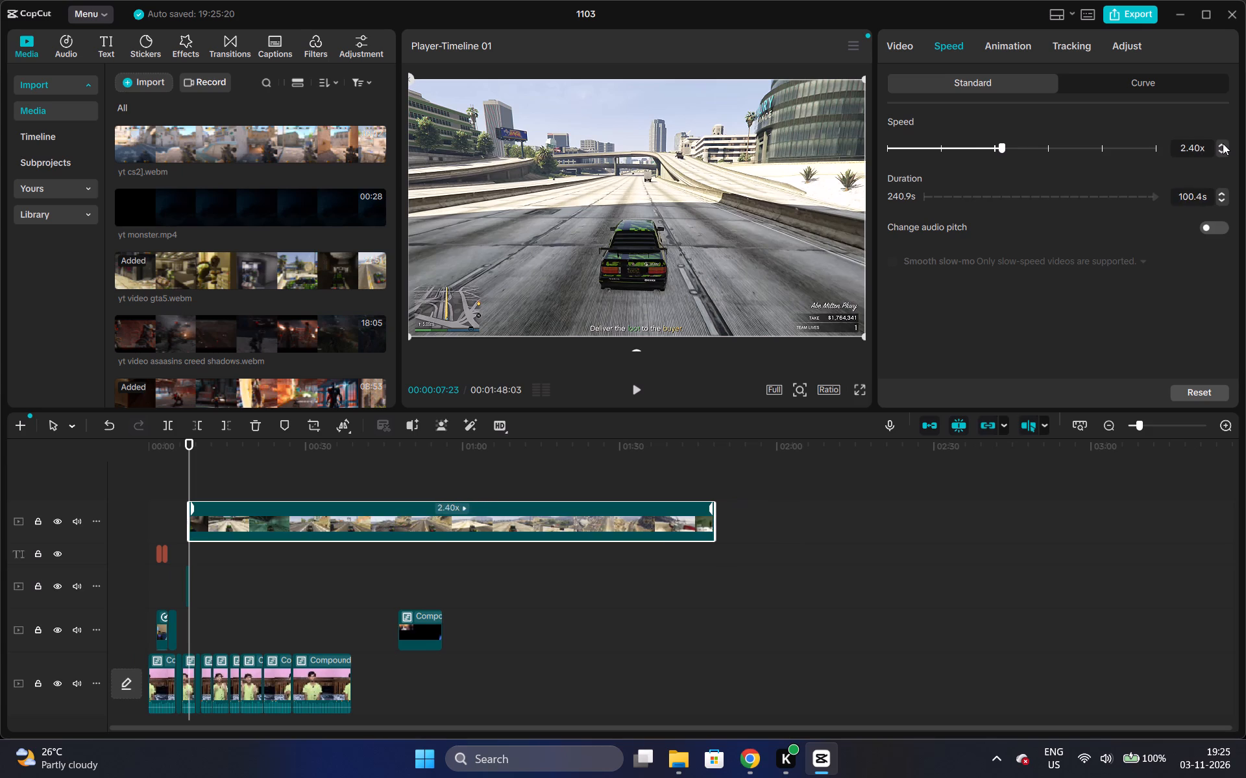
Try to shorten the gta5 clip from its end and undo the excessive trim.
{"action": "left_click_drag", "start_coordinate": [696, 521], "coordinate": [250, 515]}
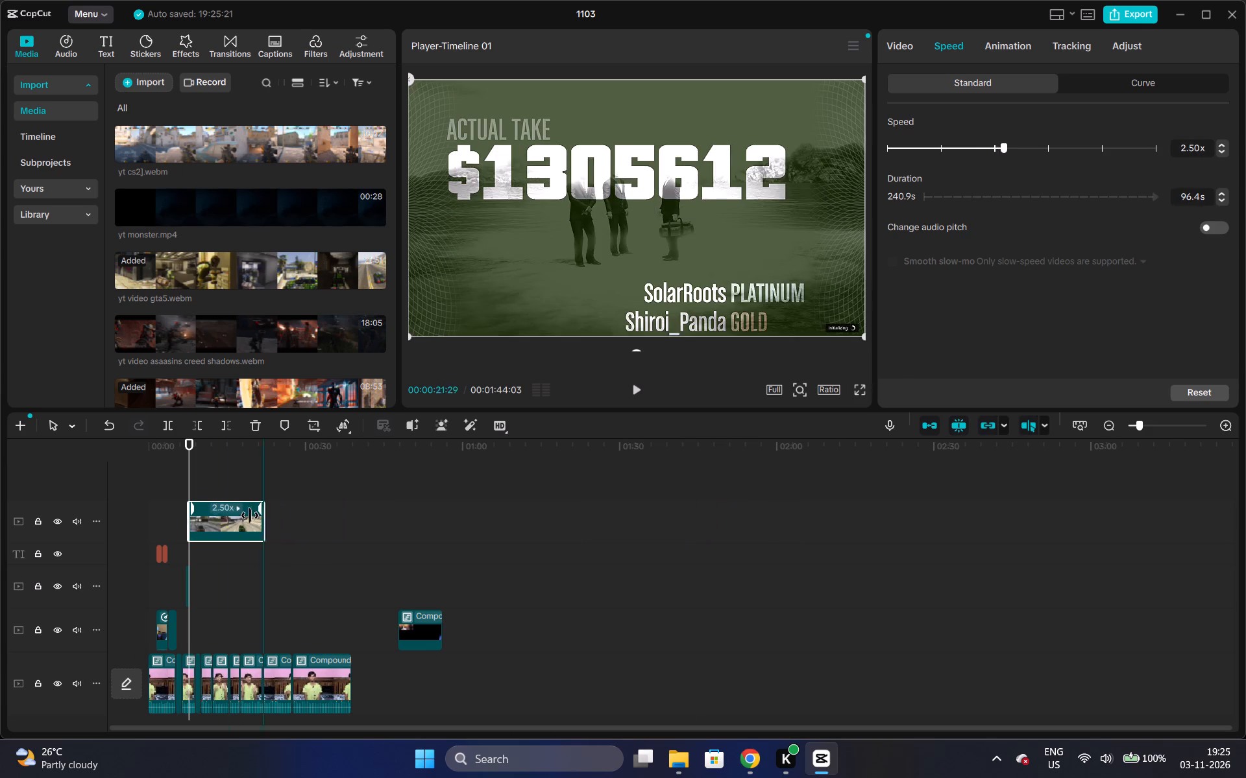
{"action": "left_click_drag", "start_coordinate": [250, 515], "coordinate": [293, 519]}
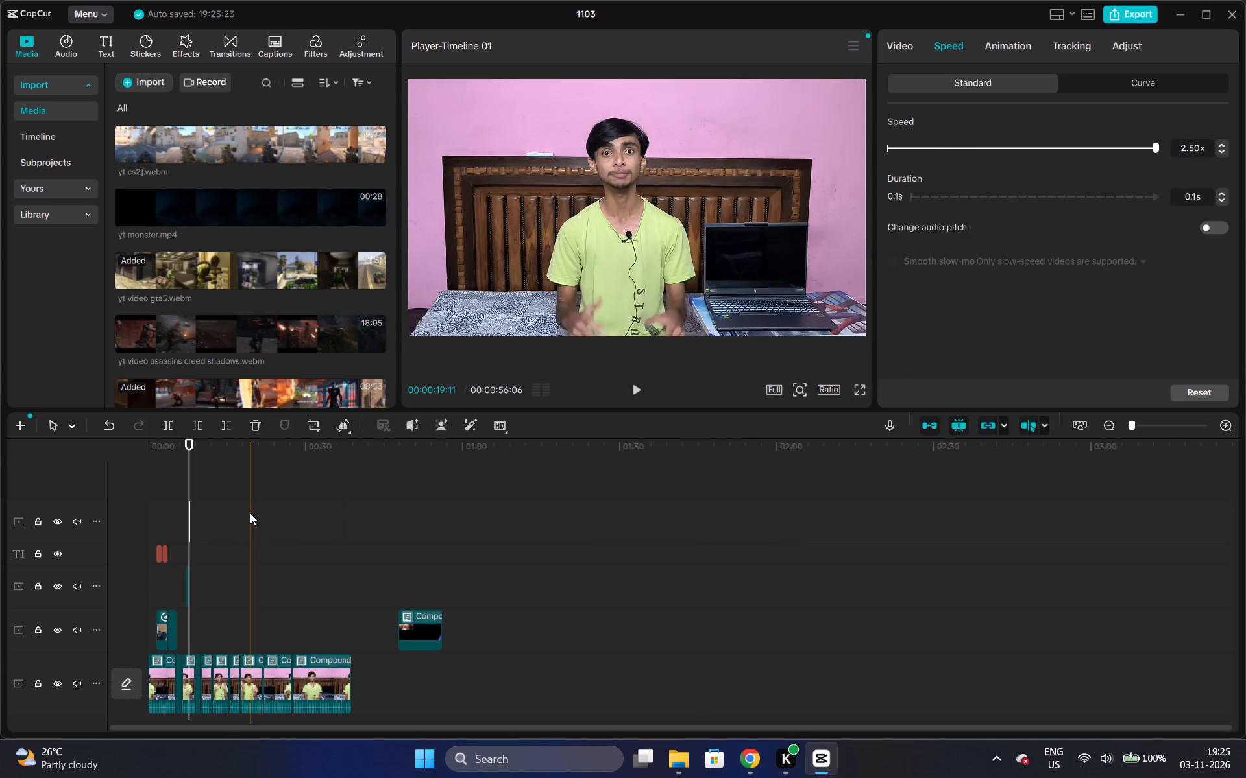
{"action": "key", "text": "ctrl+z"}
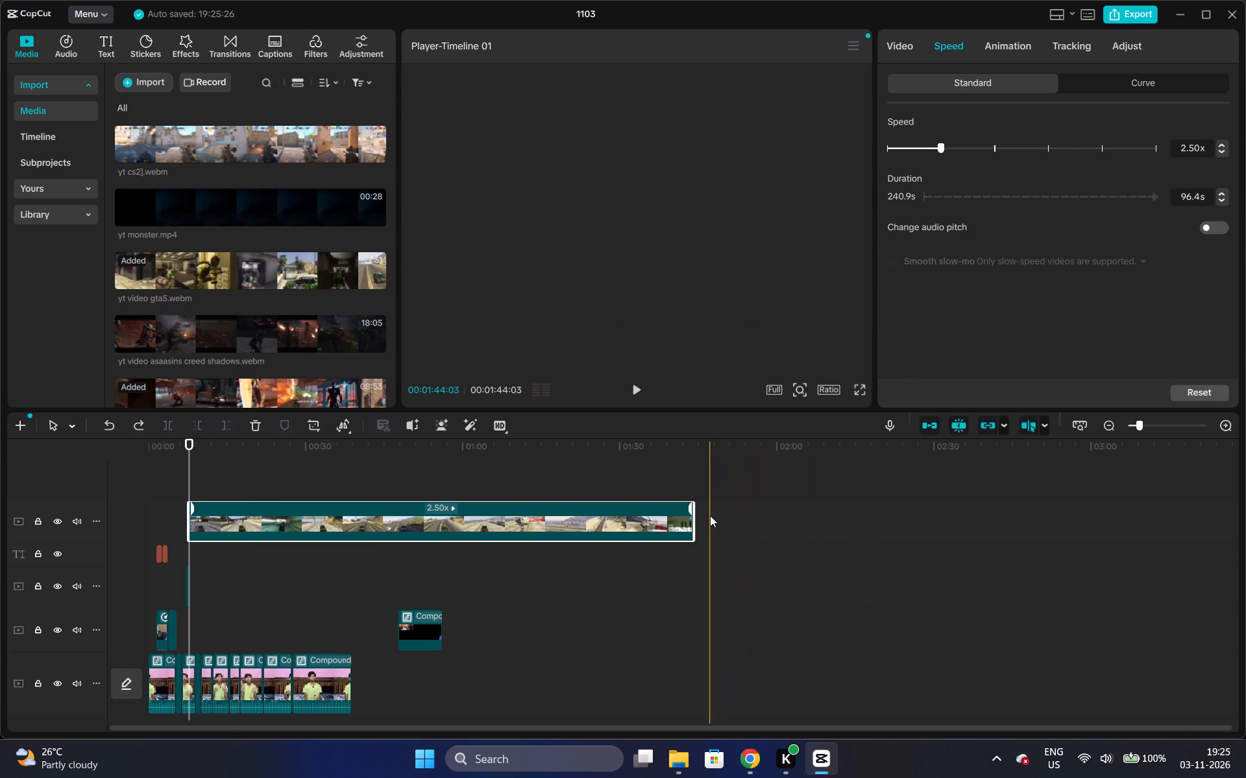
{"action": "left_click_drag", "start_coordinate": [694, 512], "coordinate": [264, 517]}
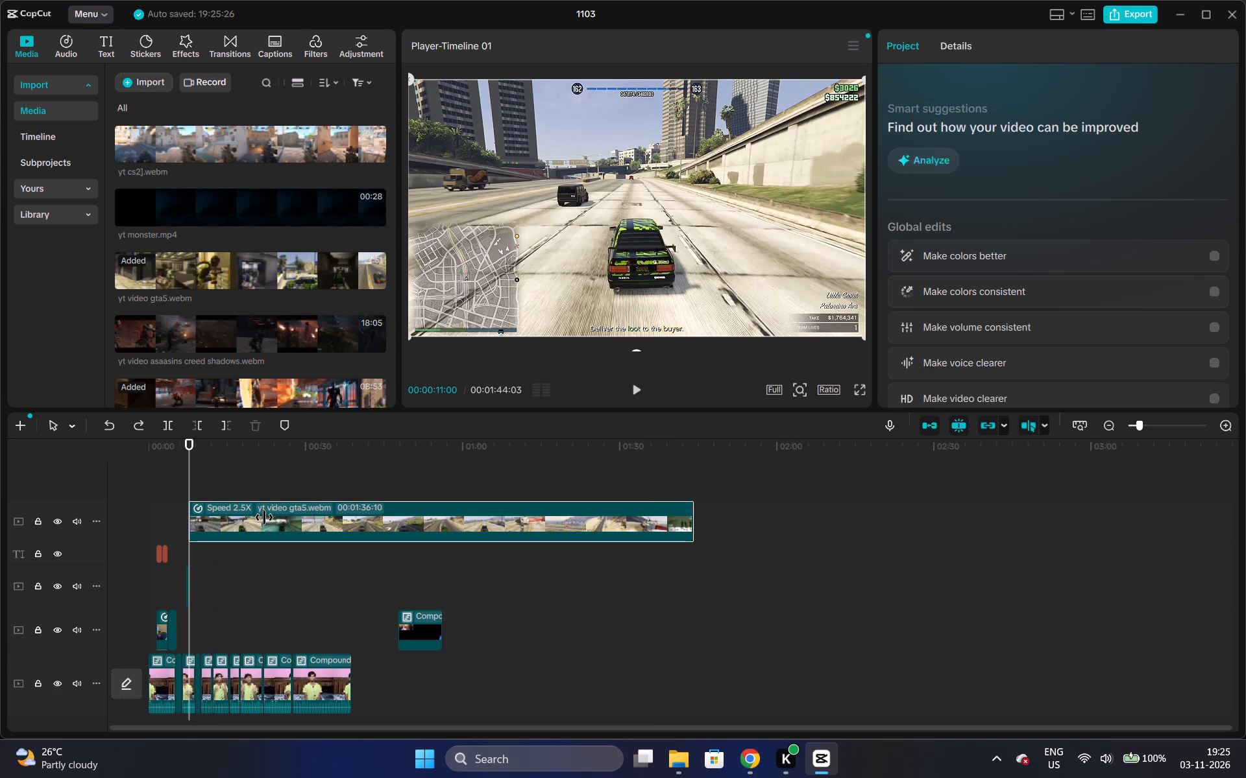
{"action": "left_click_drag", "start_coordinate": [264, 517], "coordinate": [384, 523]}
Shorten the gta5 clip from its end so that it finishes at about 00:00:10:00.
{"action": "left_click_drag", "start_coordinate": [694, 514], "coordinate": [201, 502]}
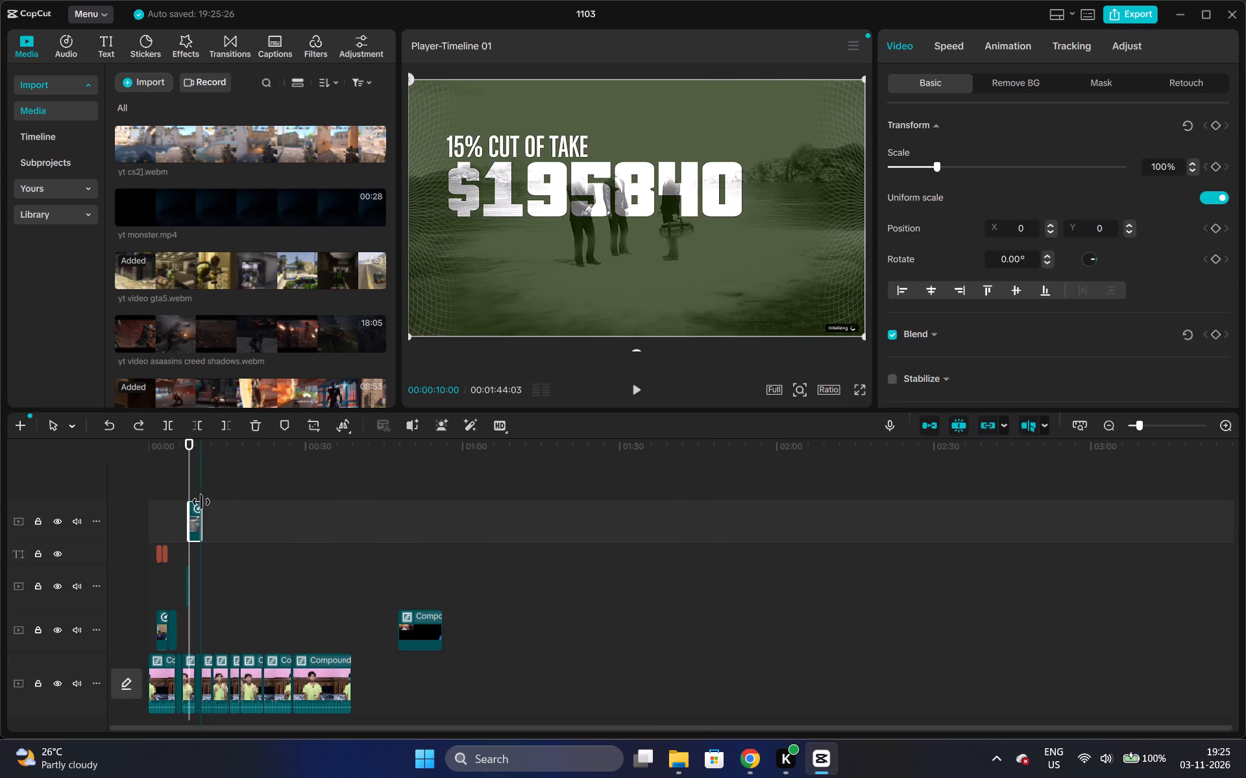
{"action": "left_click_drag", "start_coordinate": [201, 502], "coordinate": [199, 484]}
Move the gta5 clip down onto the track with the valorant and spman clips, directly after the spman clip.
{"action": "triple_click", "coordinate": [1233, 424]}
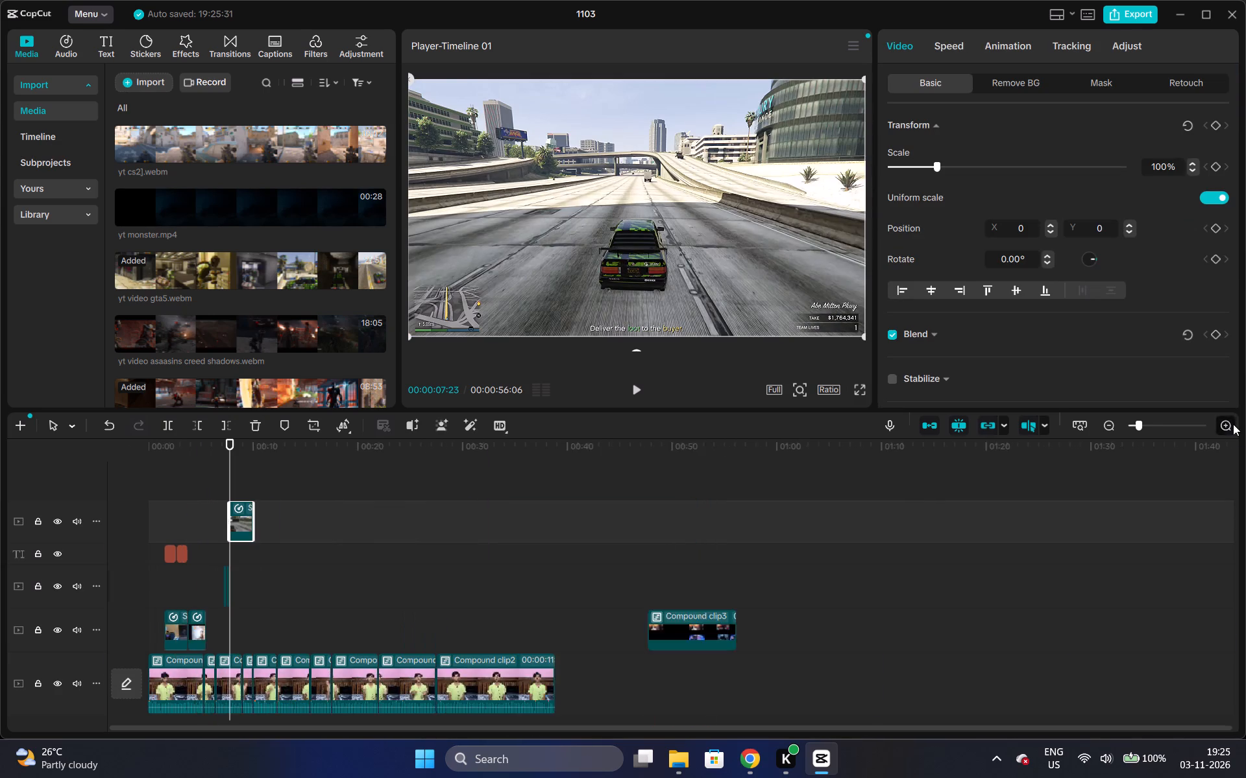
{"action": "left_click", "coordinate": [1233, 424]}
{"action": "left_click_drag", "start_coordinate": [260, 513], "coordinate": [260, 573]}
Shorten the gta5 clip from its end to a few frames, finishing just before 00:00:08.
{"action": "left_click_drag", "start_coordinate": [415, 541], "coordinate": [342, 542]}
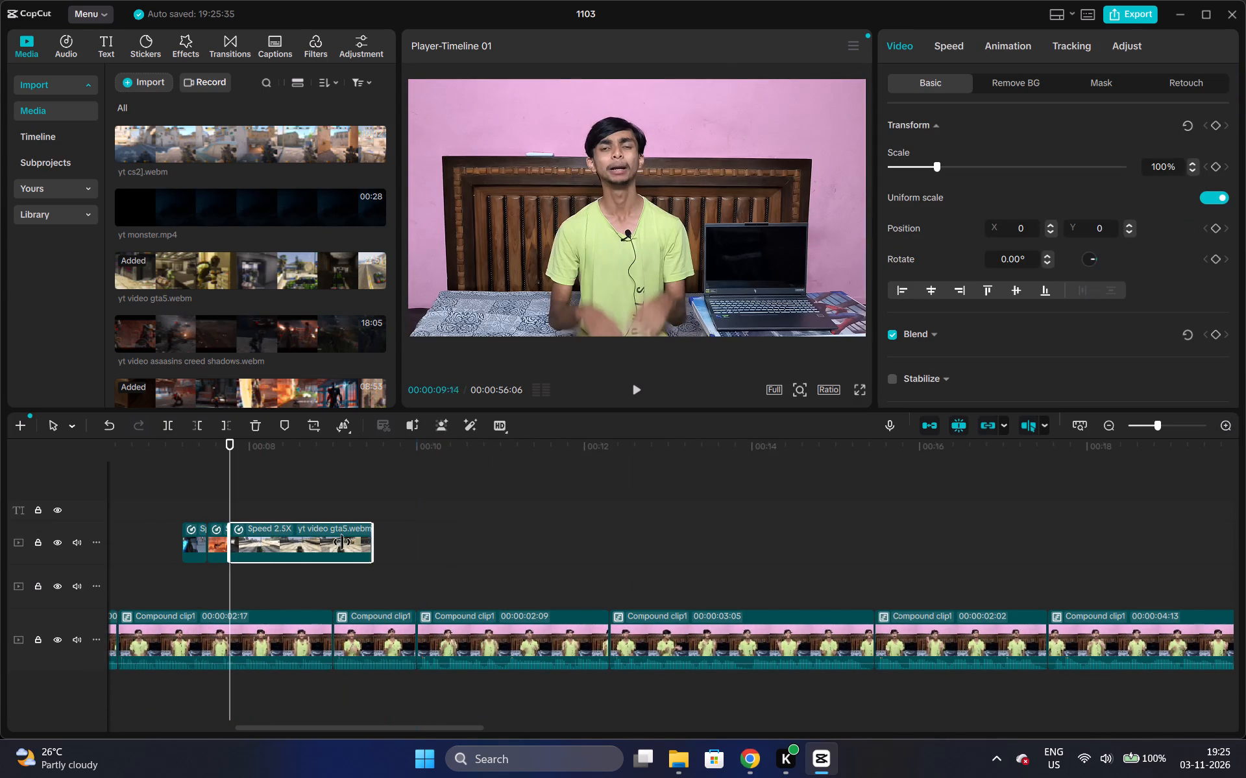
{"action": "left_click_drag", "start_coordinate": [342, 542], "coordinate": [239, 529]}
Play back the run of three gameplay clips from just before the valorant clip to check their timing.
{"action": "left_click", "coordinate": [161, 477]}
{"action": "key", "text": "space"}
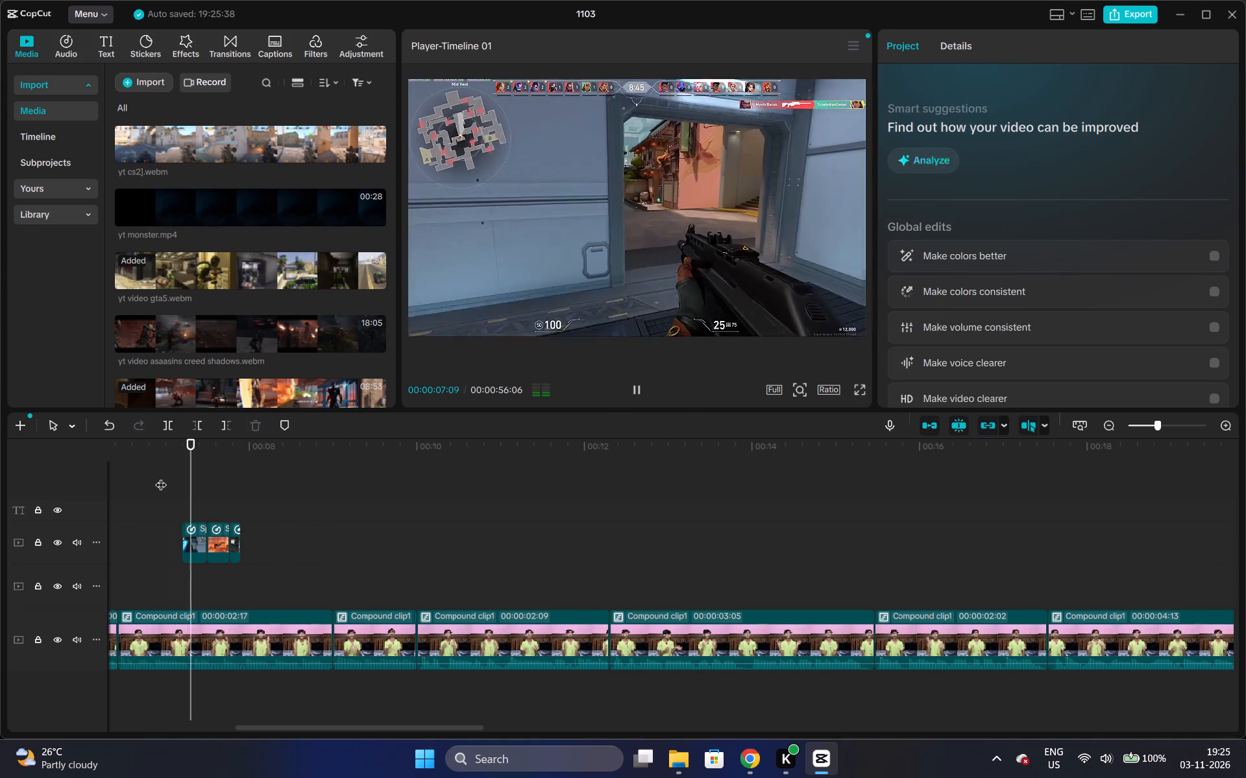
{"action": "key", "text": "space"}
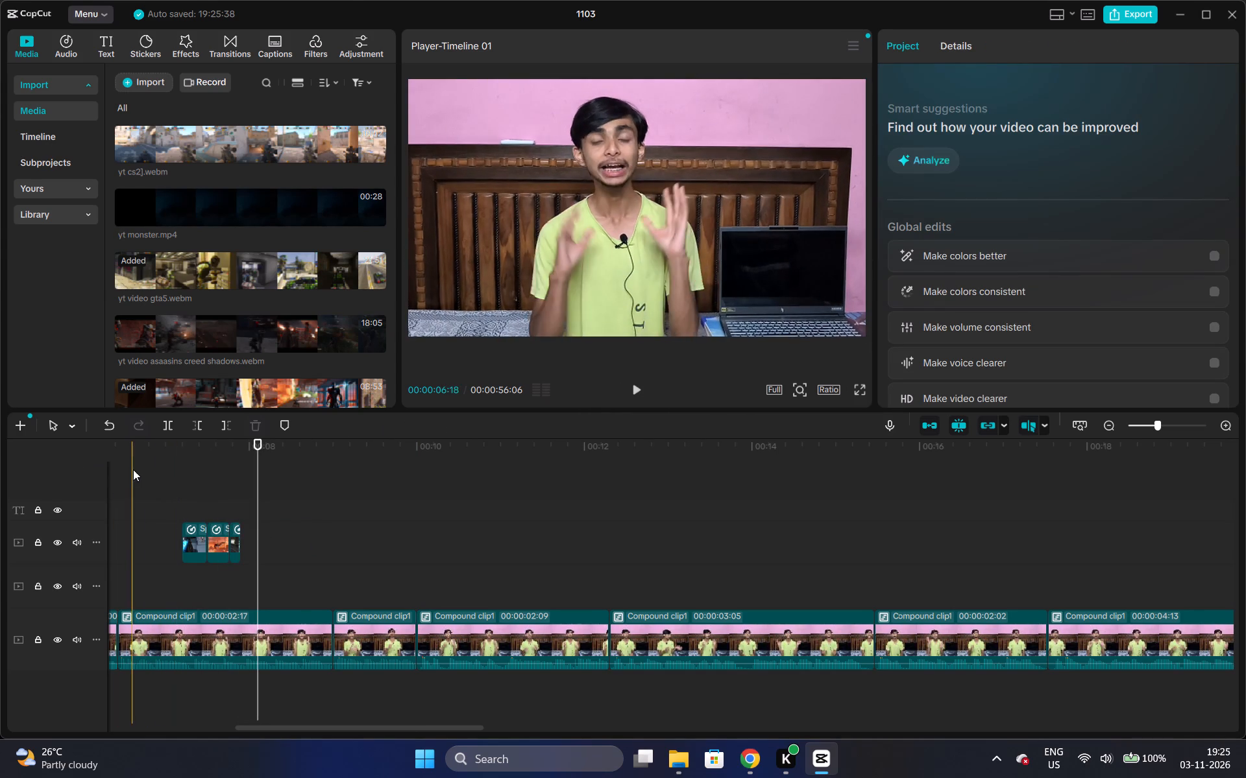
{"action": "left_click", "coordinate": [145, 460]}
{"action": "key", "text": "space"}
{"action": "key", "text": "space"}
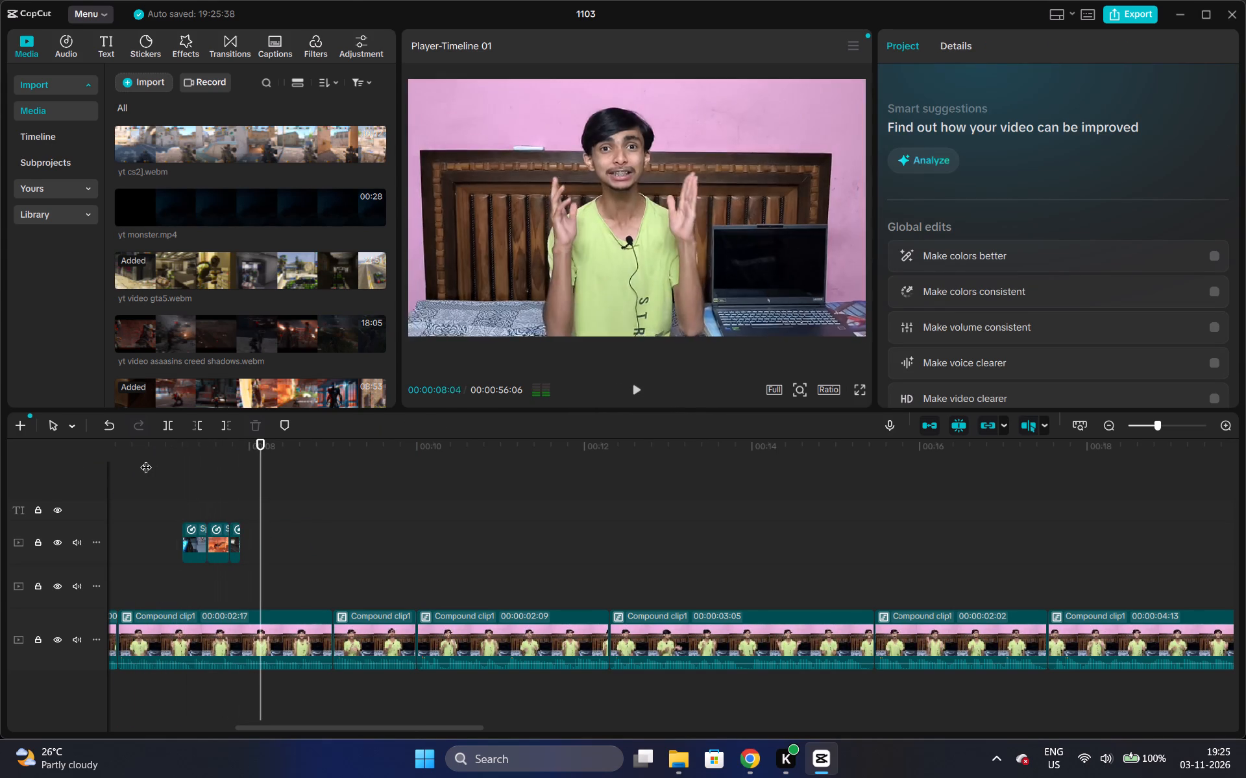
Lengthen the gta5 clip slightly at its end and play back the run of three gameplay clips.
{"action": "left_click", "coordinate": [240, 531]}
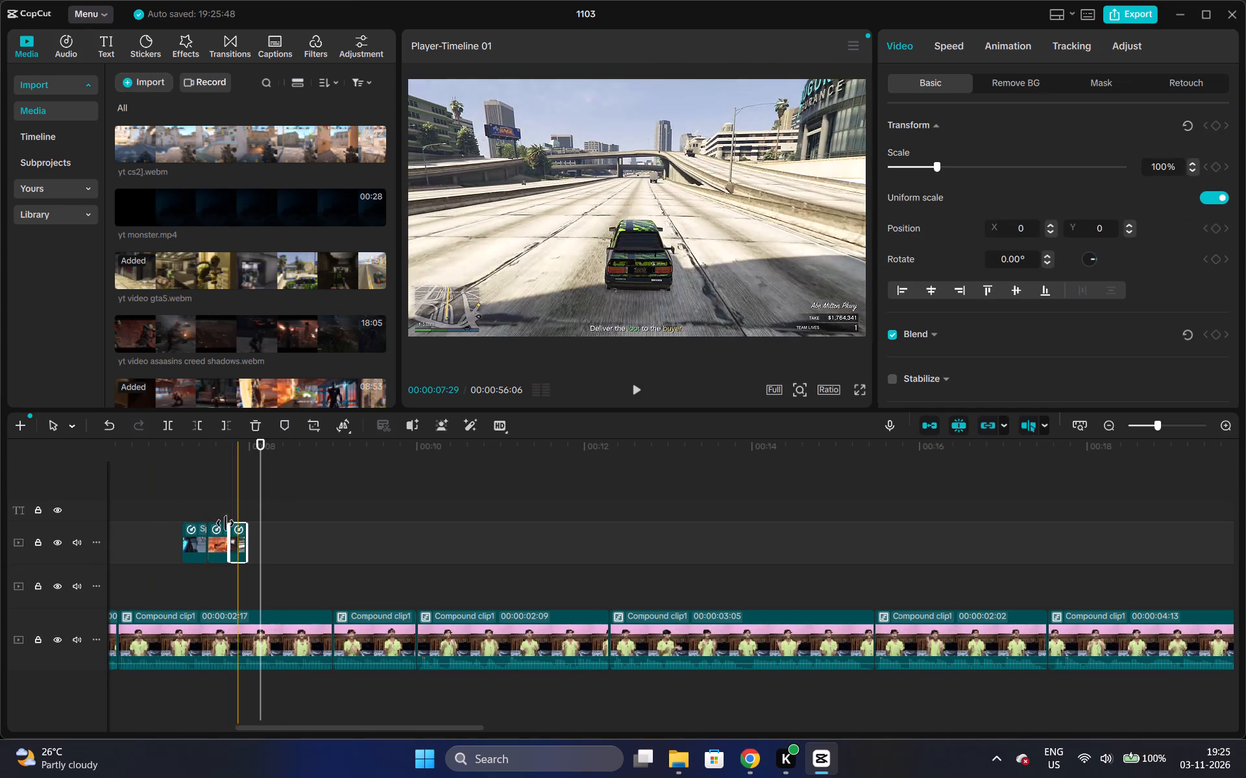
{"action": "left_click", "coordinate": [175, 484]}
{"action": "key", "text": "space"}
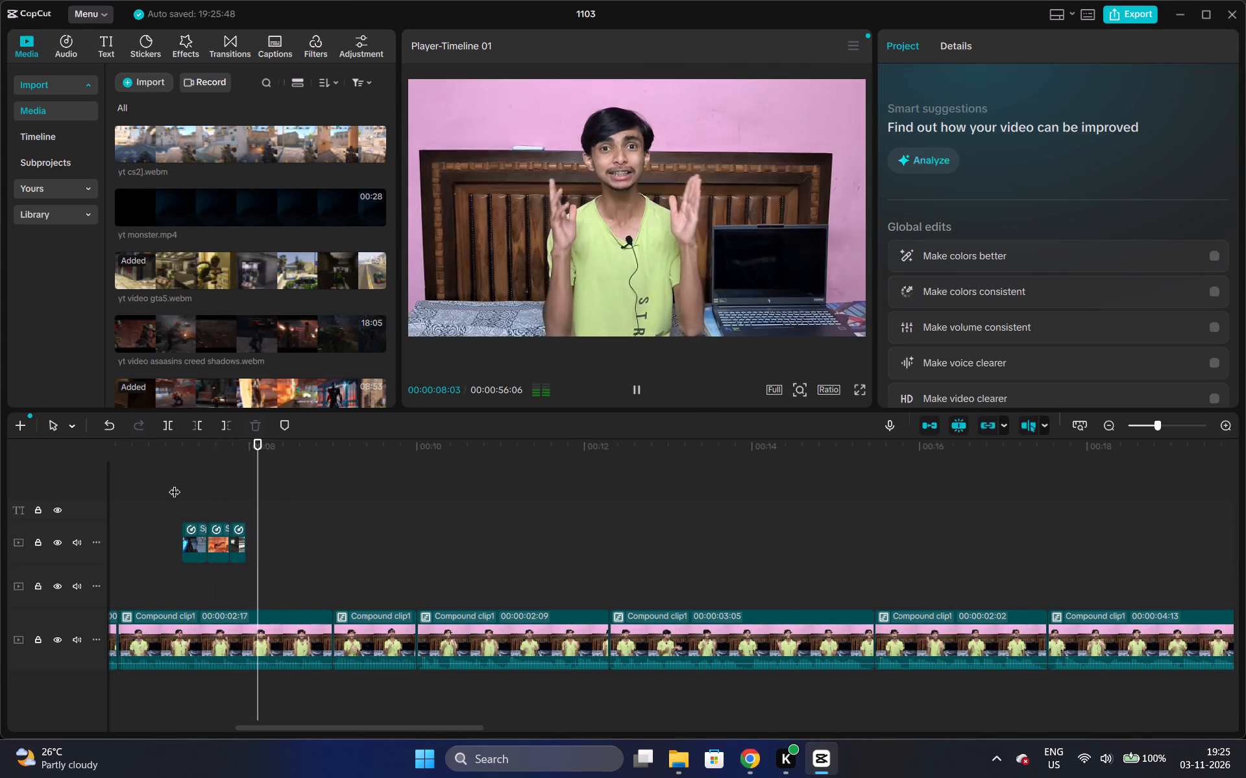
{"action": "key", "text": "space"}
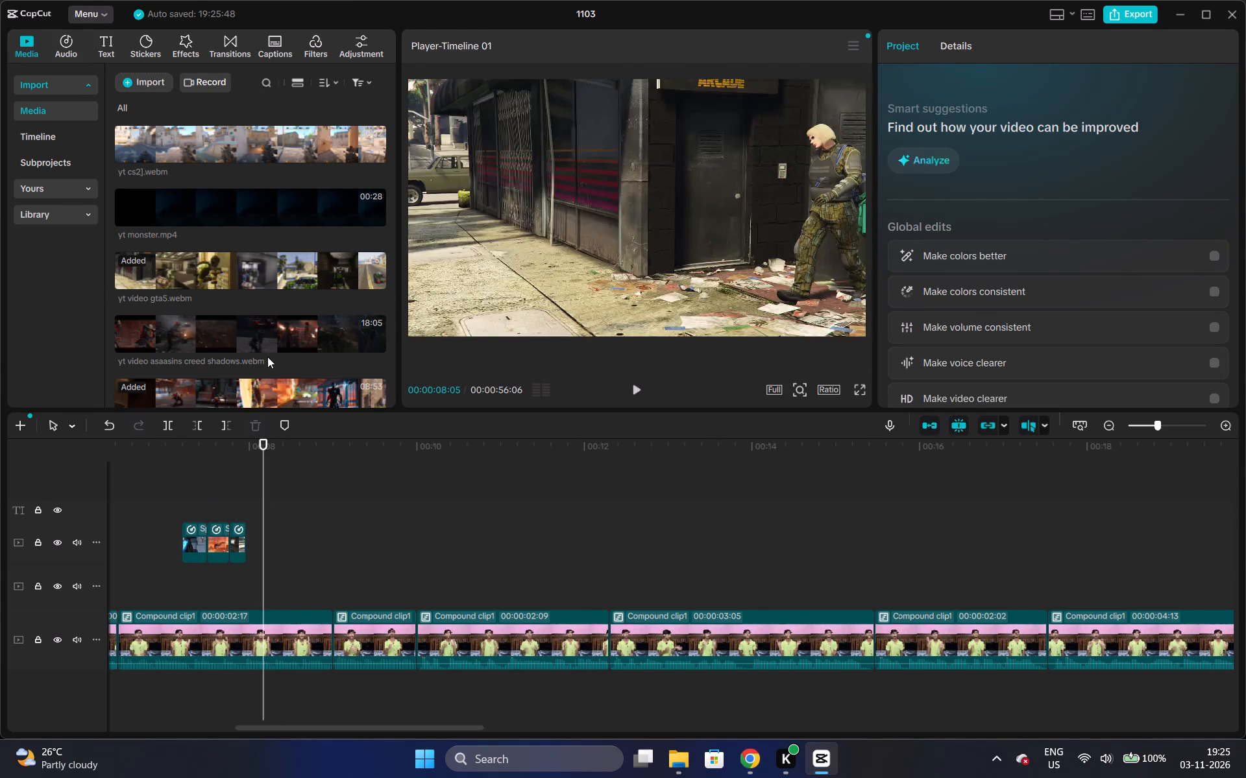
Add yt ghost of tsushima.mp4 from the imported media to a new track above the existing ones, after the gta5 clip.
{"action": "left_click_drag", "start_coordinate": [391, 298], "coordinate": [391, 322]}
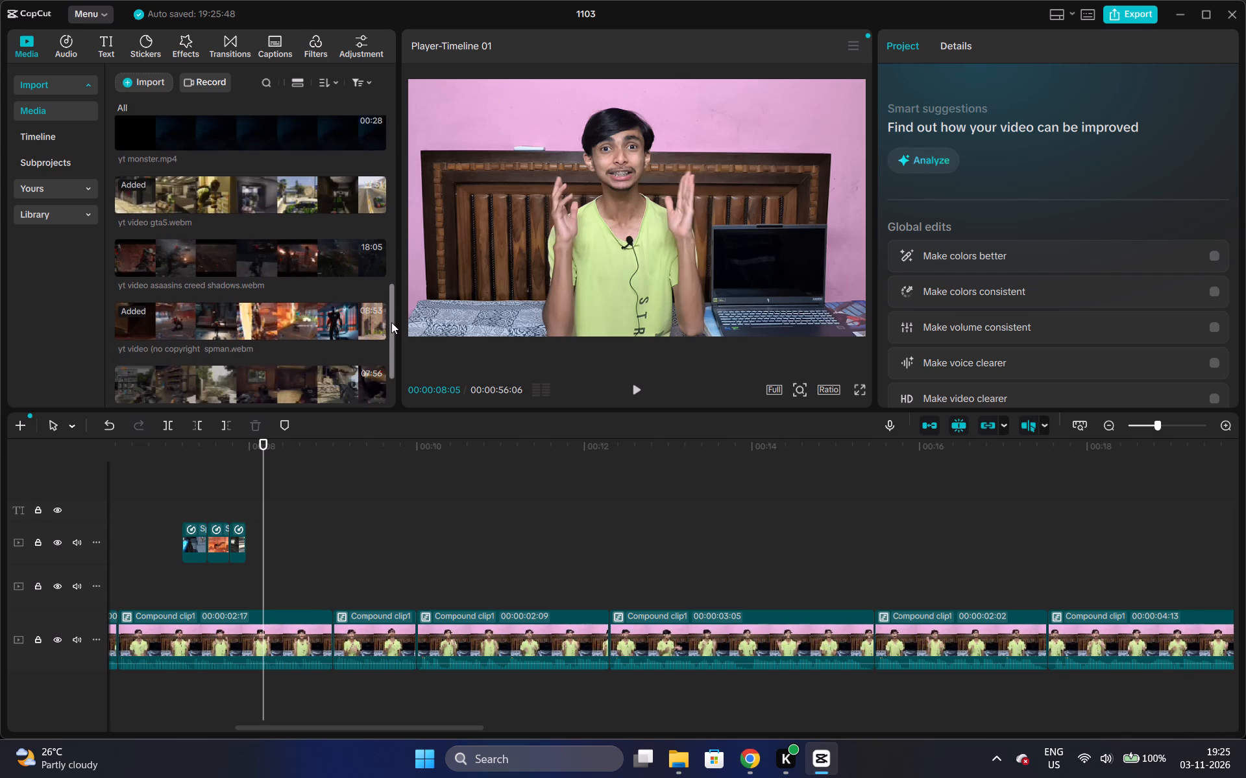
{"action": "left_click_drag", "start_coordinate": [391, 322], "coordinate": [389, 292]}
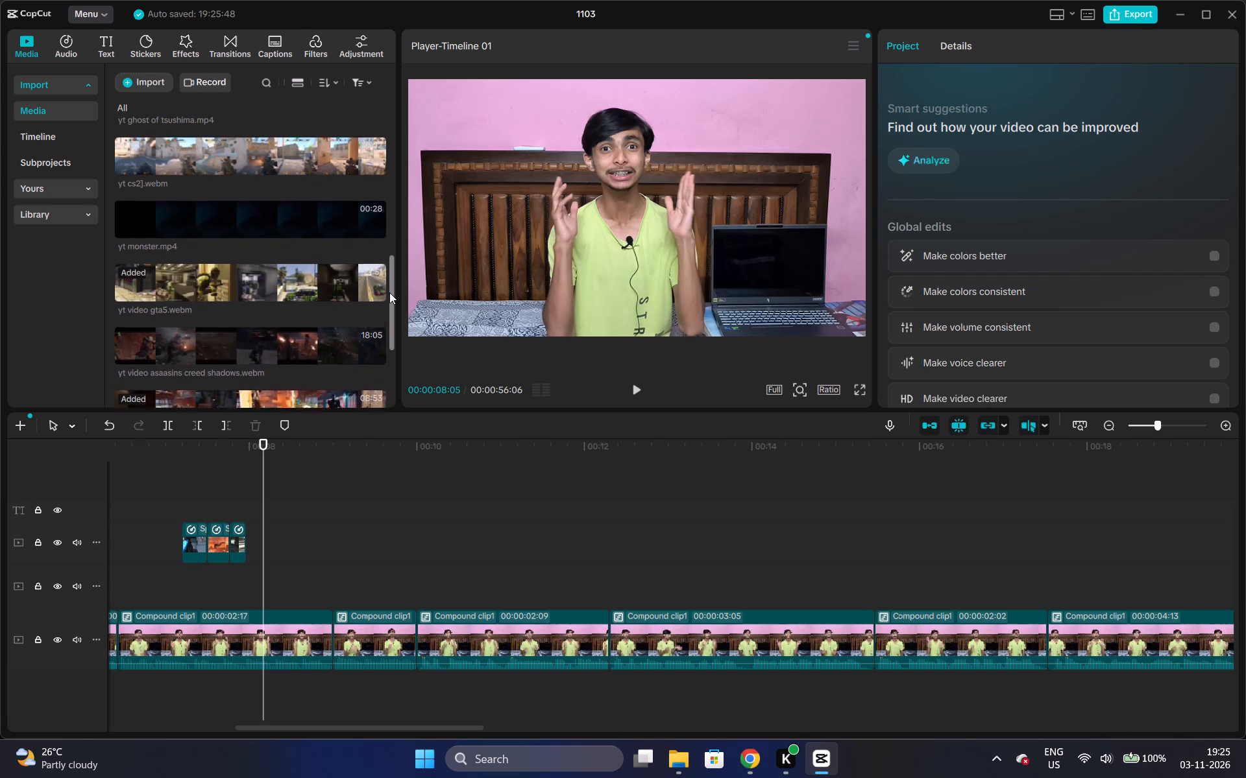
{"action": "left_click_drag", "start_coordinate": [389, 292], "coordinate": [389, 253]}
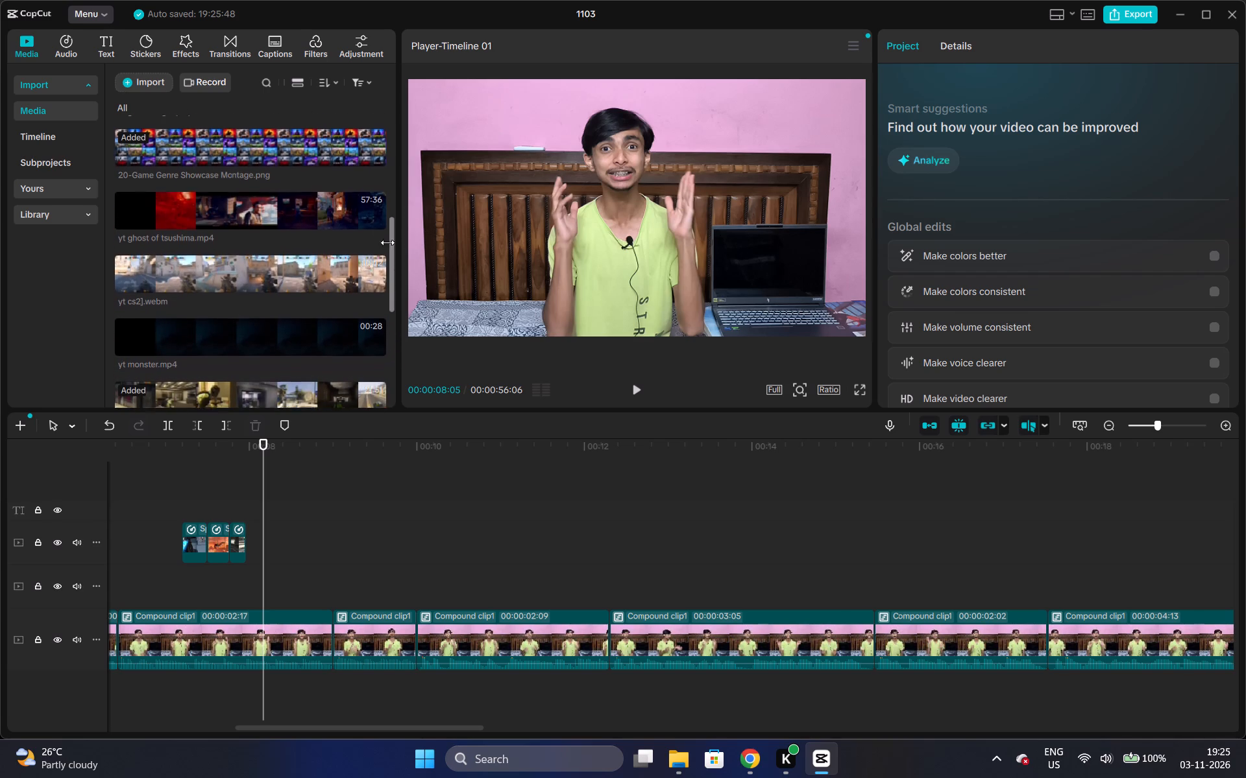
{"action": "left_click_drag", "start_coordinate": [302, 225], "coordinate": [422, 488]}
Mute the ghost of tsushima clip by lowering its volume to -∞ dB.
{"action": "triple_click", "coordinate": [1103, 429]}
{"action": "triple_click", "coordinate": [1103, 429]}
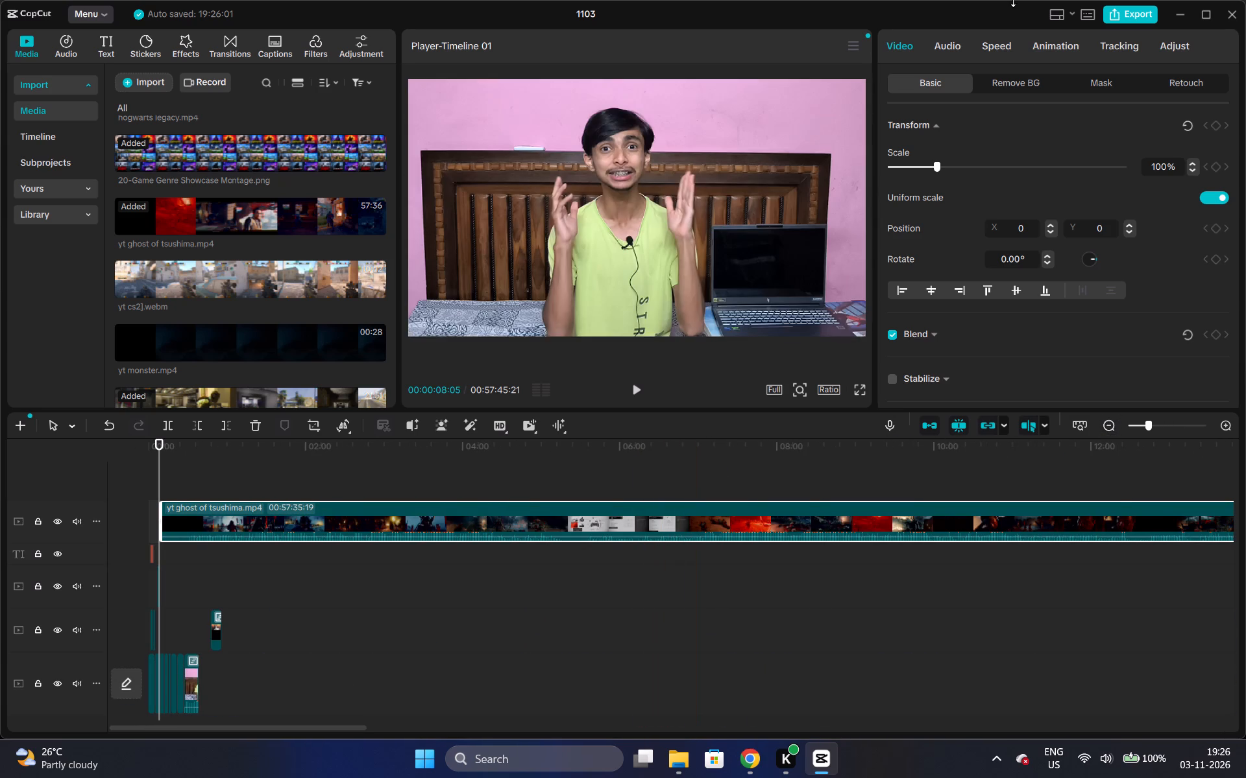
{"action": "left_click", "coordinate": [945, 48]}
{"action": "left_click_drag", "start_coordinate": [911, 163], "coordinate": [838, 195]}
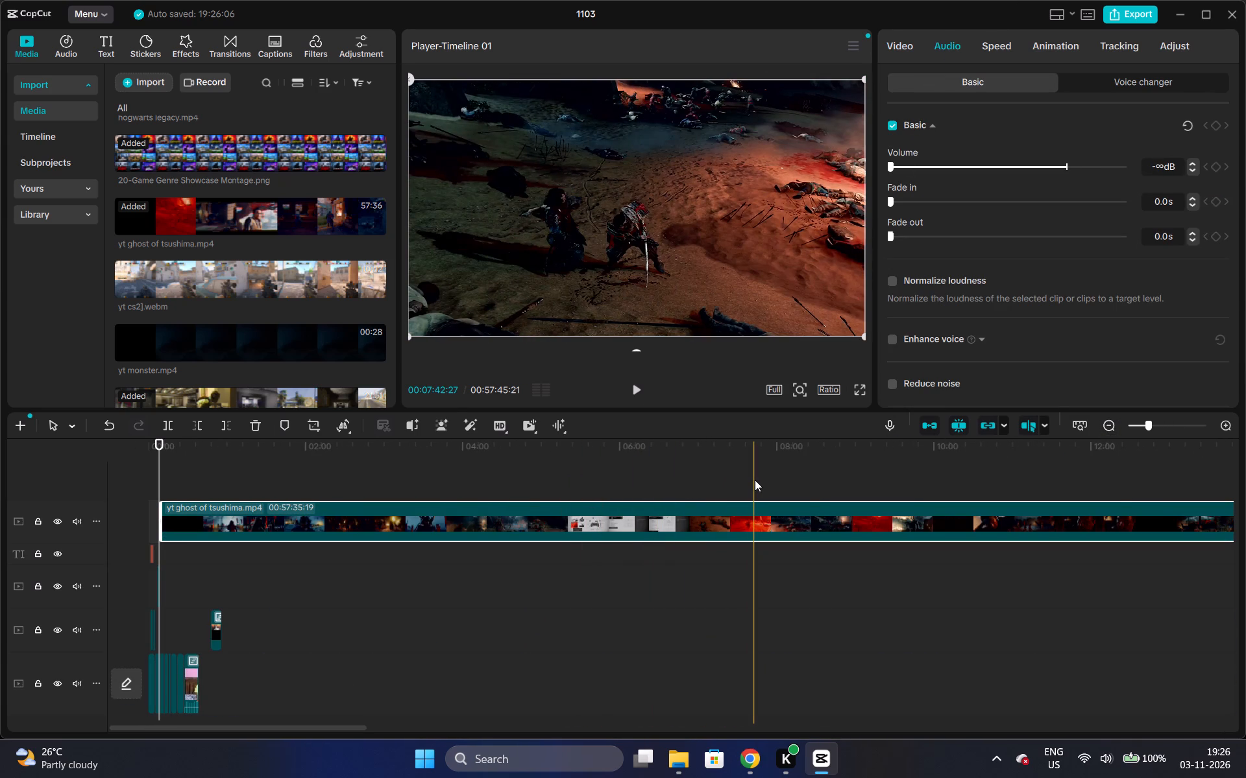
Trim away the ghost of tsushima clip's beginning up to about 00:07:43 and move it onto the gameplay track, after the gta5 clip.
{"action": "key", "text": "q"}
{"action": "left_click_drag", "start_coordinate": [802, 509], "coordinate": [297, 570]}
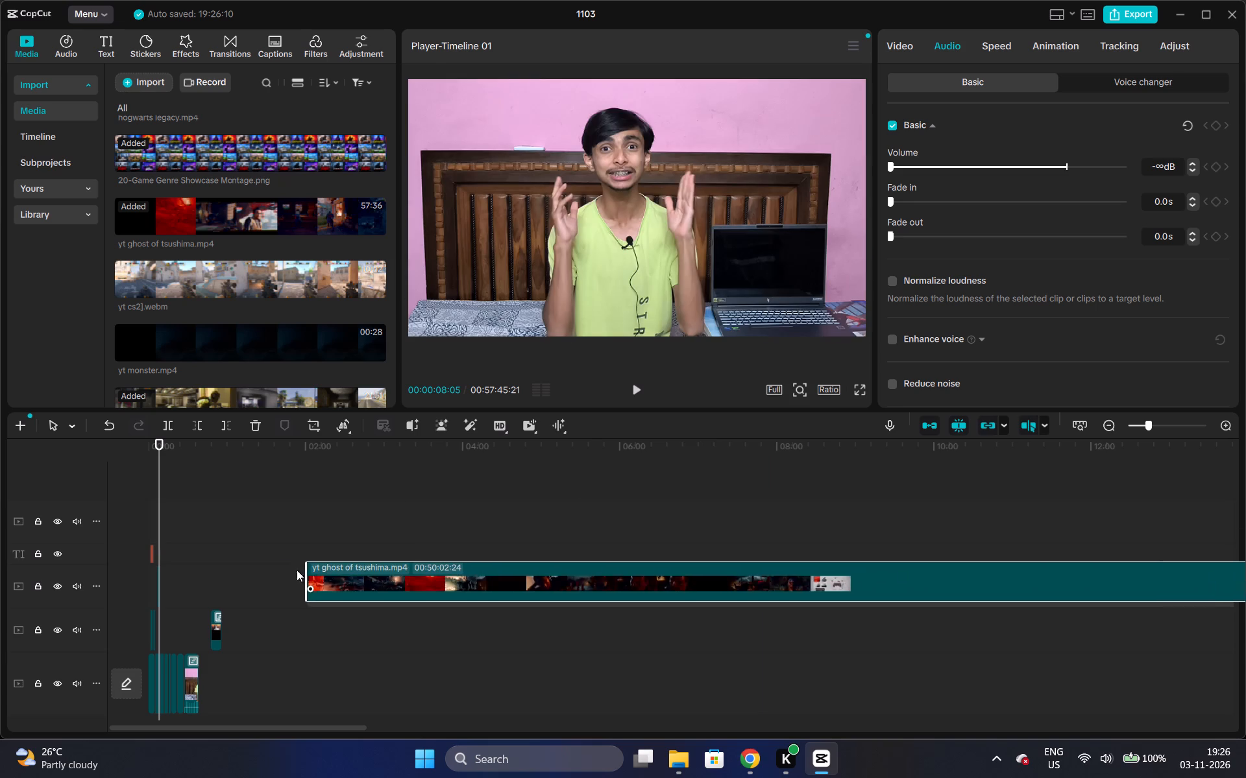
{"action": "left_click_drag", "start_coordinate": [297, 570], "coordinate": [216, 574]}
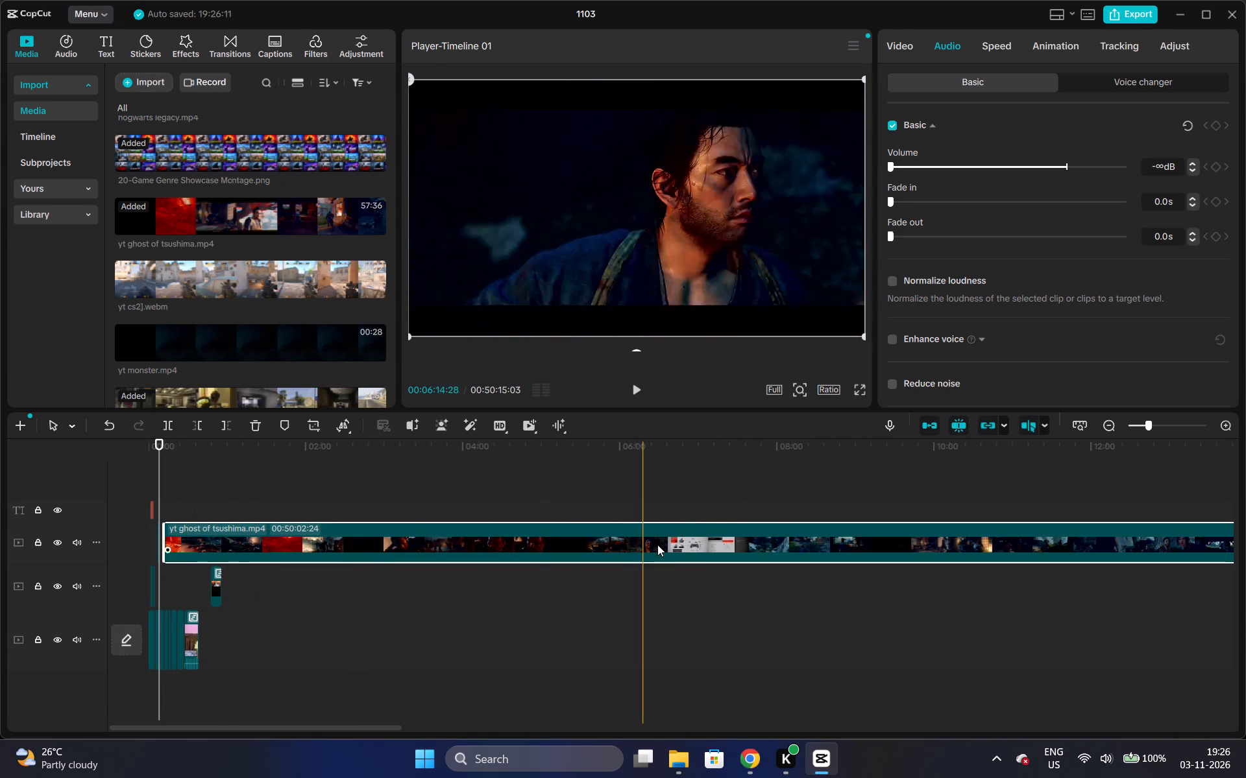
Set the ghost of tsushima clip's speed to 2.50x.
{"action": "left_click", "coordinate": [1005, 53]}
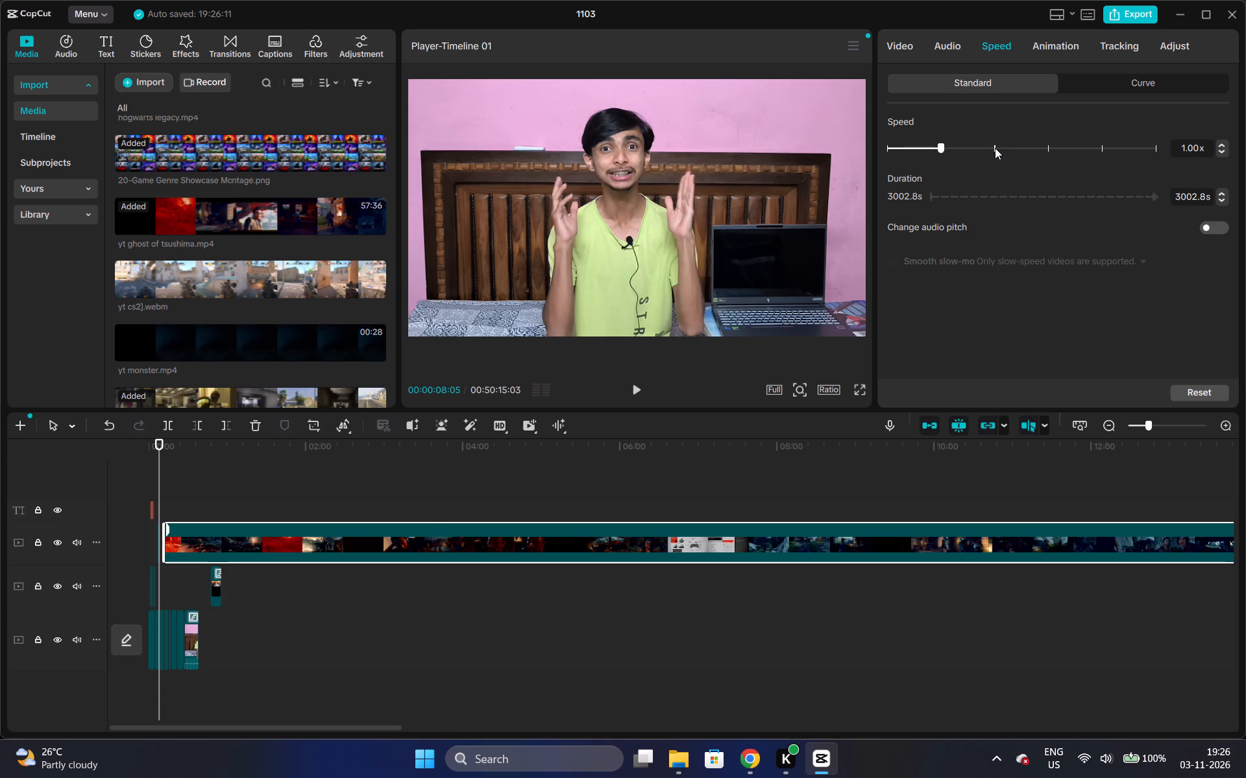
{"action": "left_click", "coordinate": [995, 148]}
{"action": "triple_click", "coordinate": [1223, 143]}
{"action": "double_click", "coordinate": [1223, 143]}
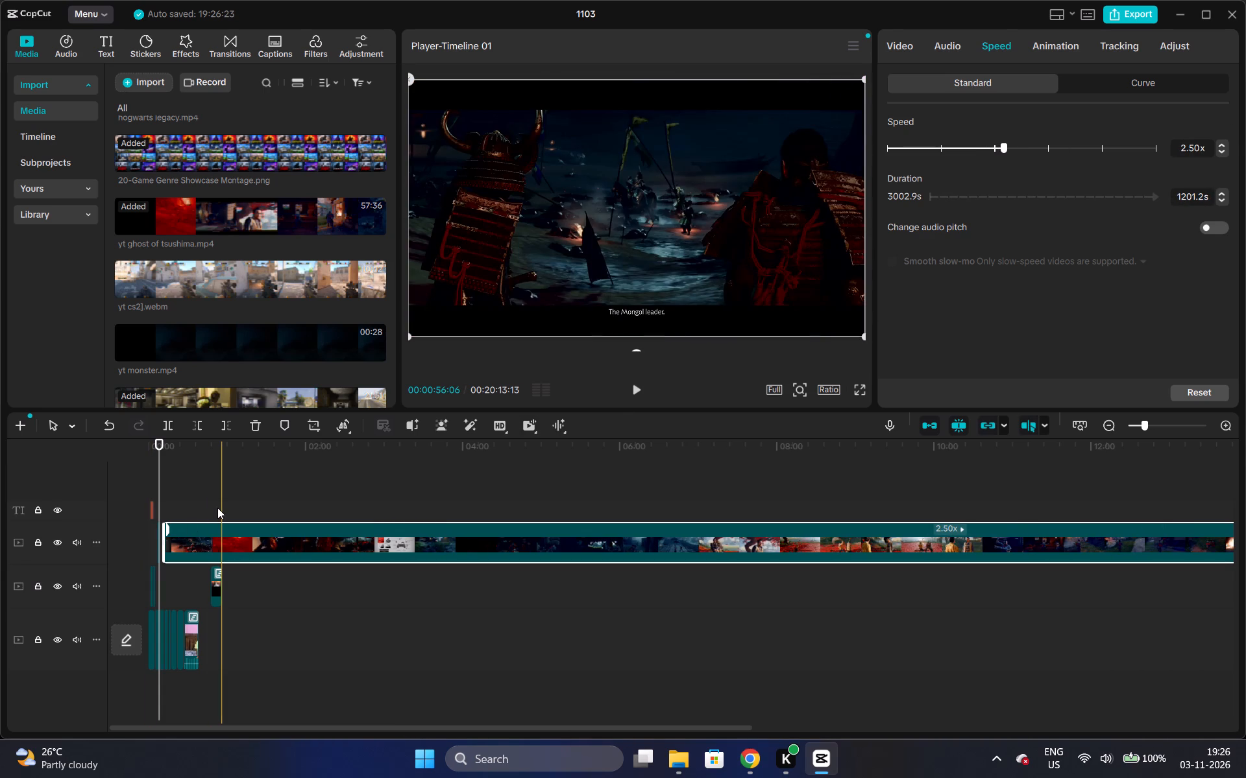
Trim the ghost of tsushima clip's end at about 00:00:56:06 and move the clip to start at 00:00:08:05.
{"action": "key", "text": "w"}
{"action": "triple_click", "coordinate": [1230, 423]}
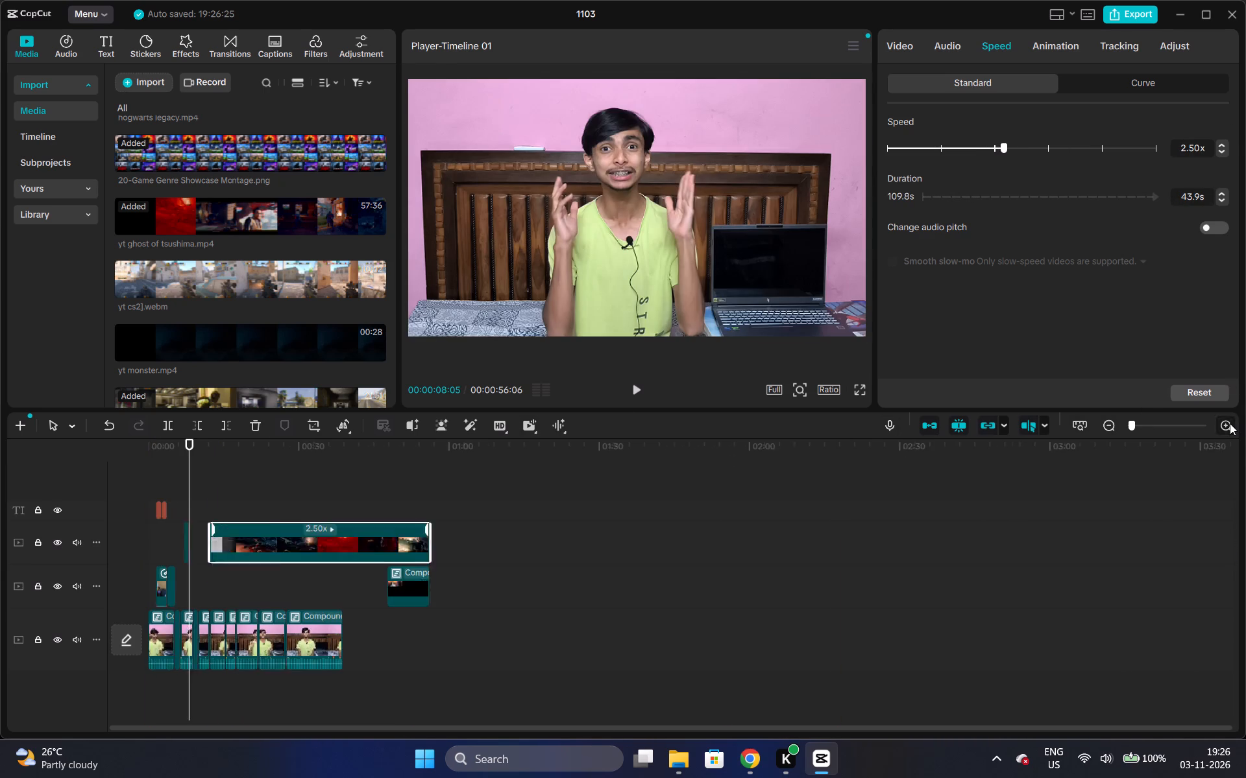
{"action": "left_click_drag", "start_coordinate": [583, 532], "coordinate": [574, 530]}
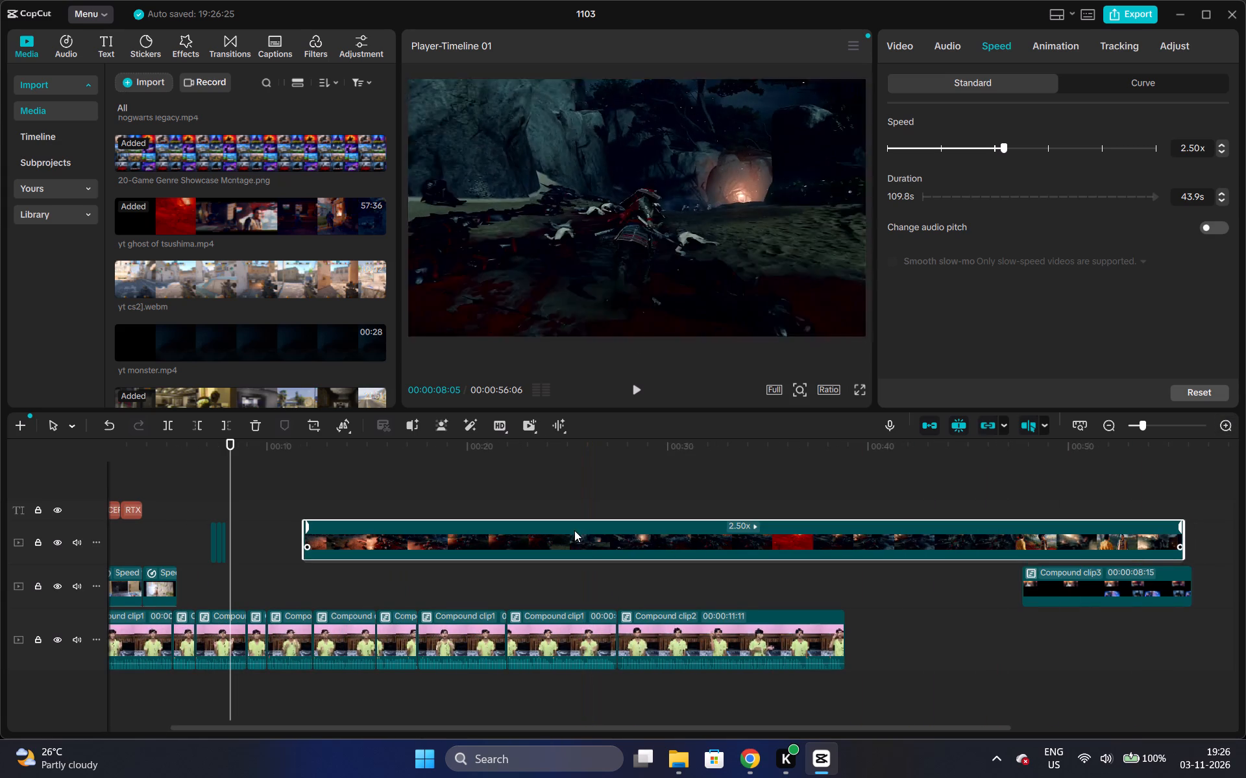
{"action": "left_click_drag", "start_coordinate": [574, 530], "coordinate": [502, 532]}
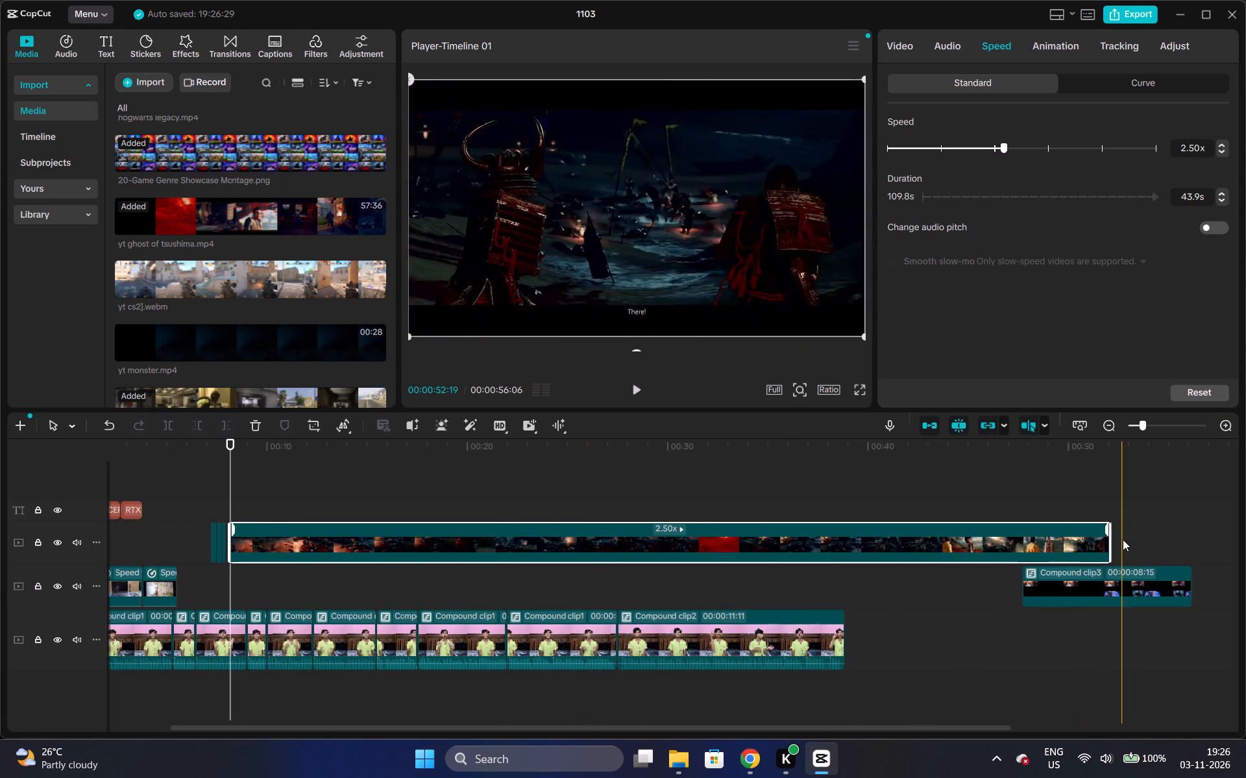
Shorten the ghost of tsushima clip from its end to 0.4 s and place it directly after the gta5 clip.
{"action": "left_click_drag", "start_coordinate": [1110, 542], "coordinate": [255, 505]}
{"action": "triple_click", "coordinate": [1230, 423]}
{"action": "left_click", "coordinate": [1230, 423]}
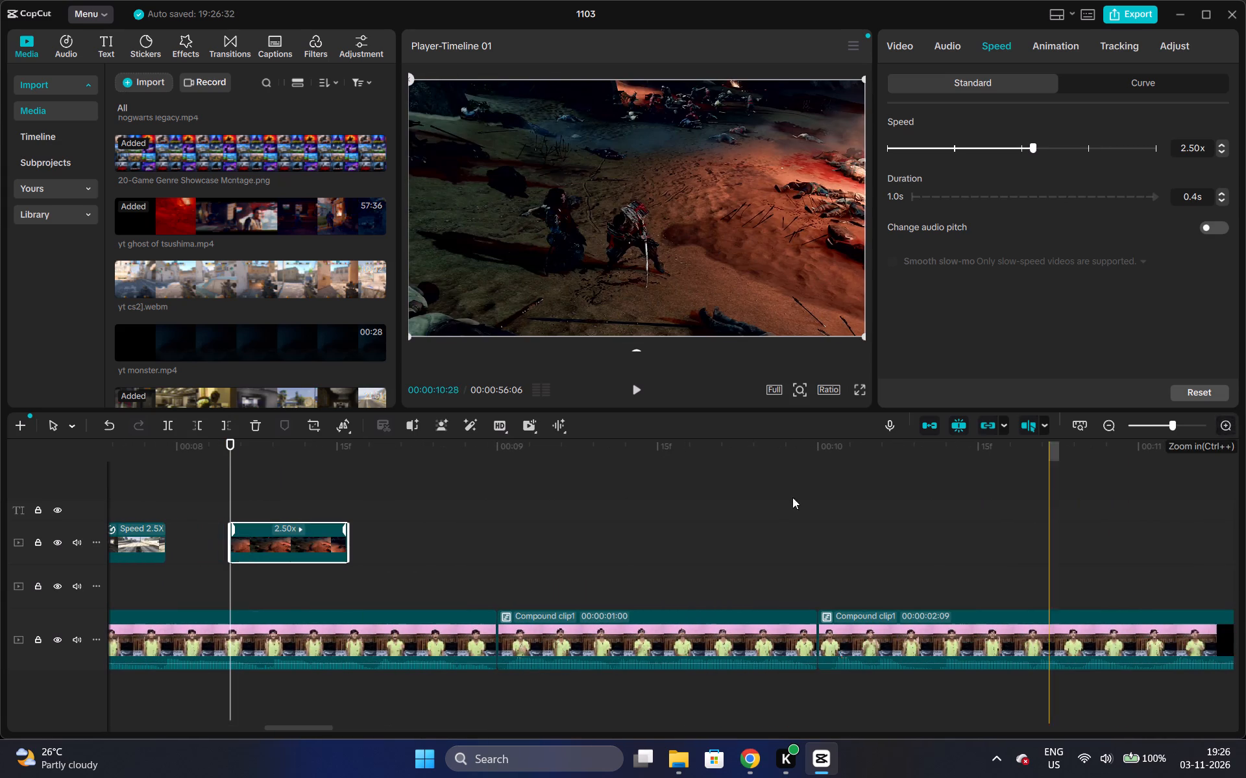
{"action": "left_click_drag", "start_coordinate": [317, 729], "coordinate": [293, 729]}
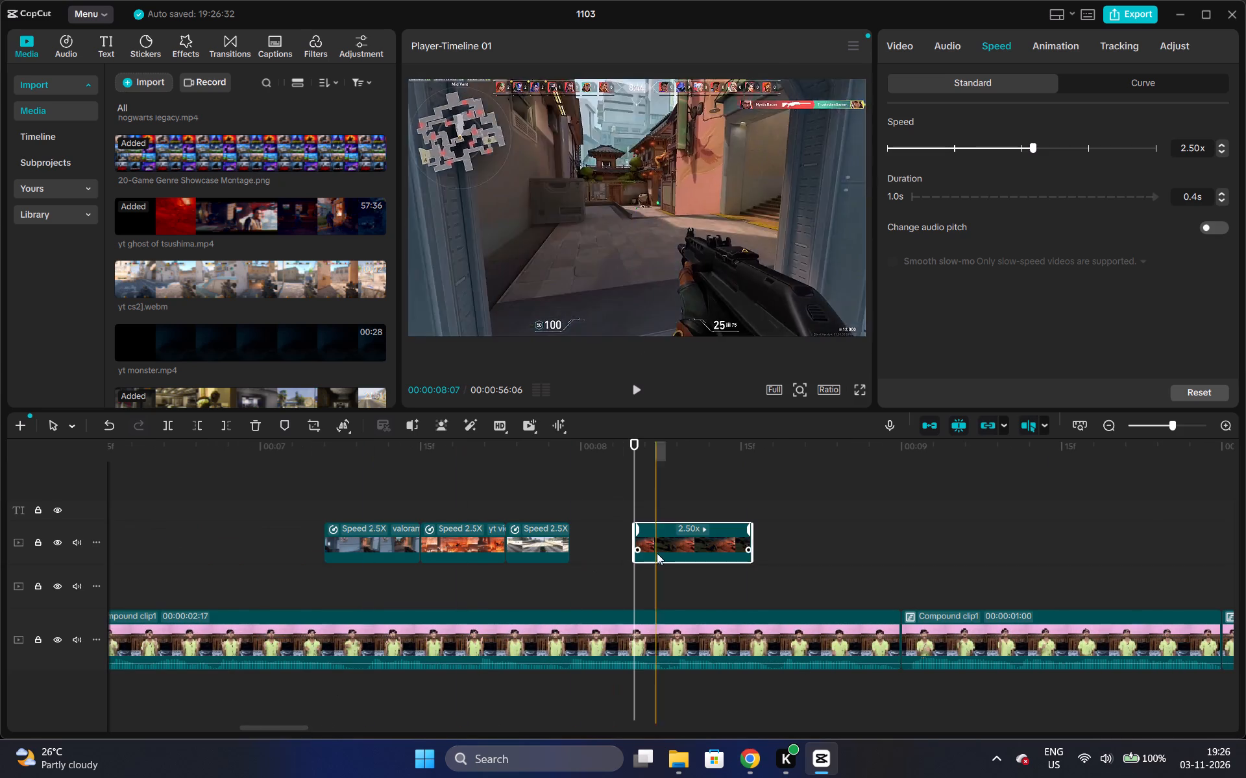
{"action": "left_click_drag", "start_coordinate": [663, 550], "coordinate": [599, 550]}
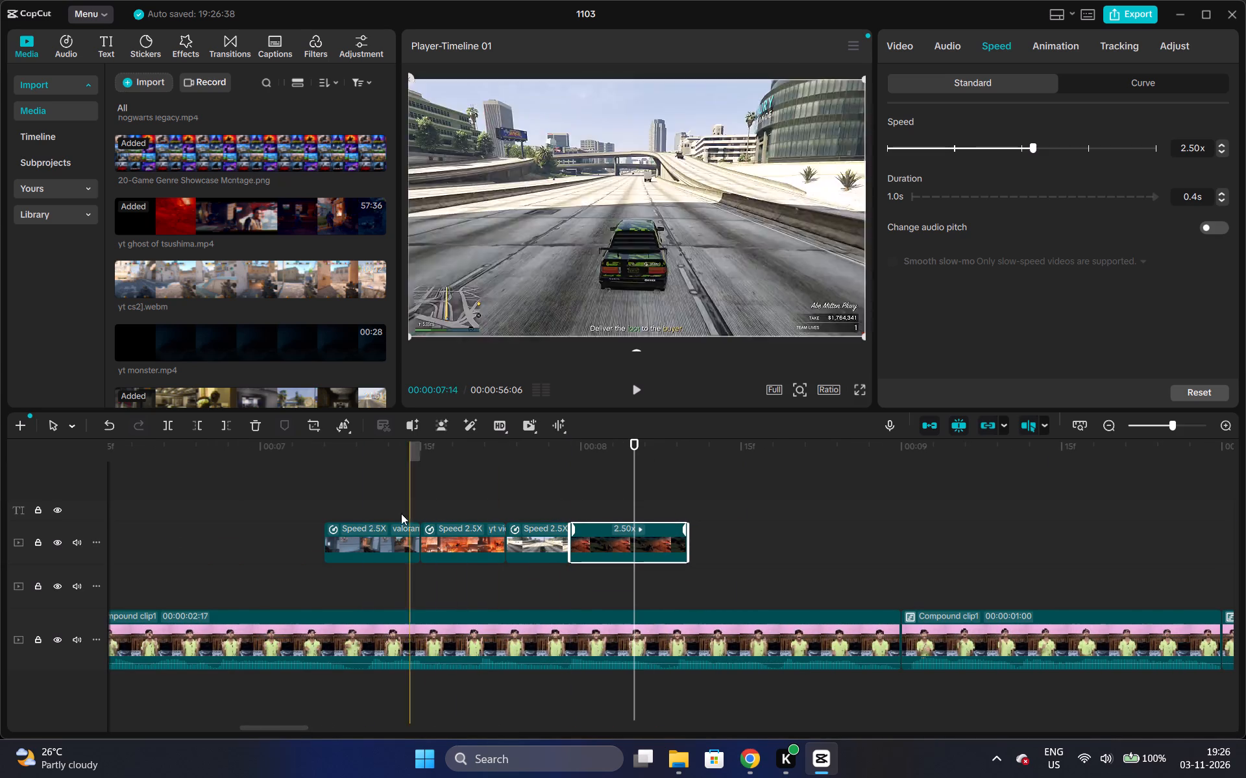
Play back the run of four gameplay clips from just before the valorant clip to check the timing against the speech.
{"action": "left_click", "coordinate": [239, 434]}
{"action": "left_click", "coordinate": [278, 451]}
{"action": "key", "text": "space"}
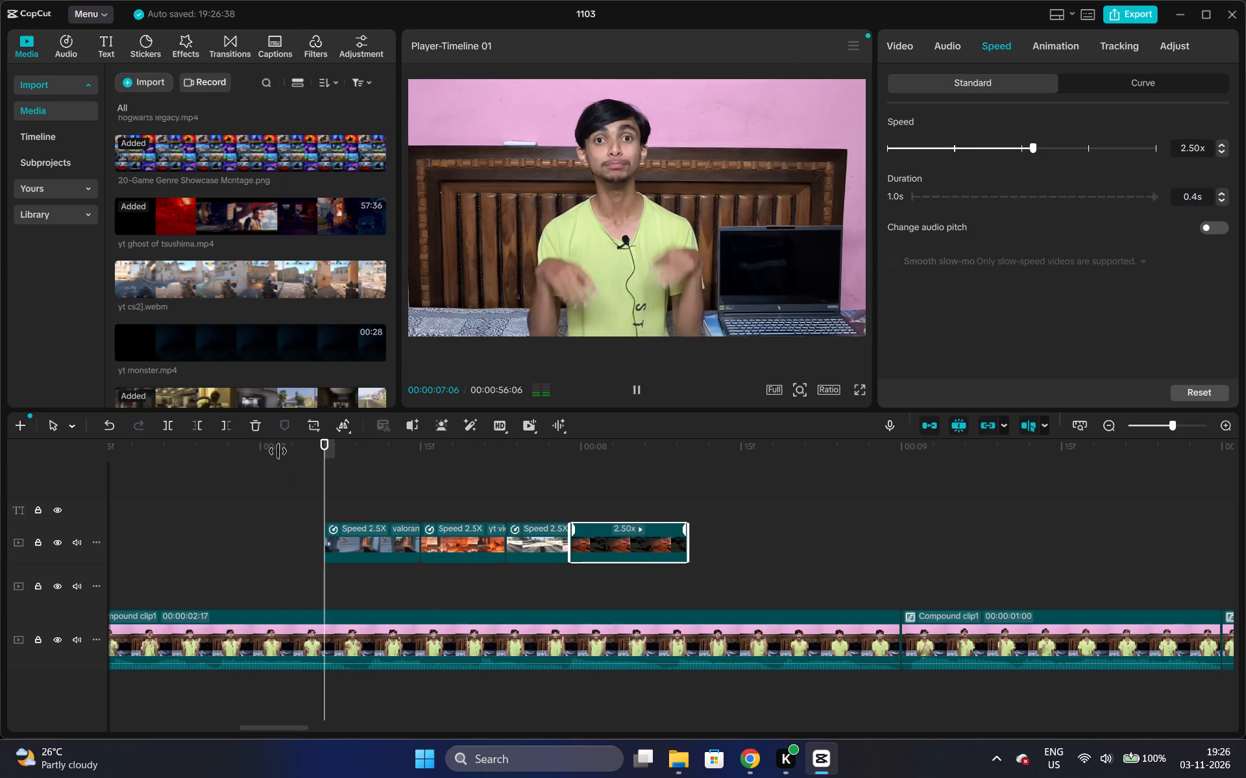
{"action": "key", "text": "space"}
{"action": "left_click", "coordinate": [306, 480]}
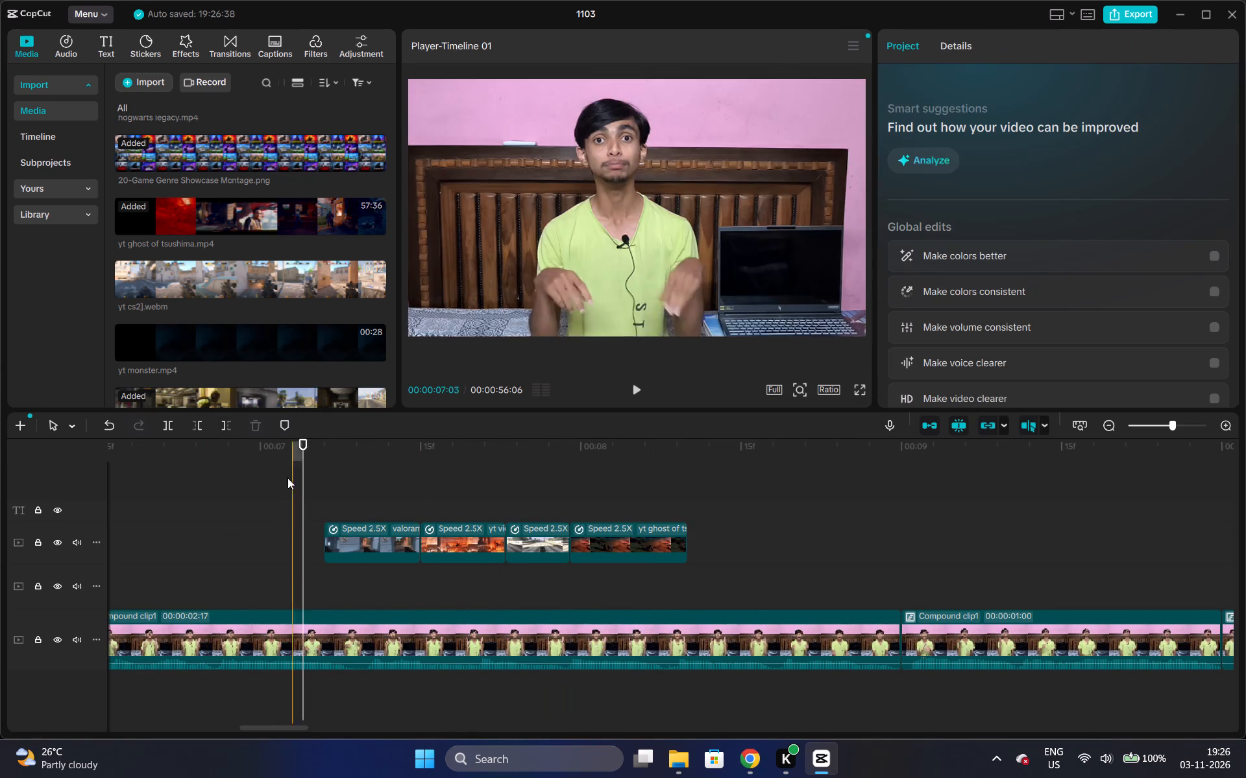
{"action": "left_click", "coordinate": [239, 457]}
{"action": "key", "text": "space"}
{"action": "key", "text": "space"}
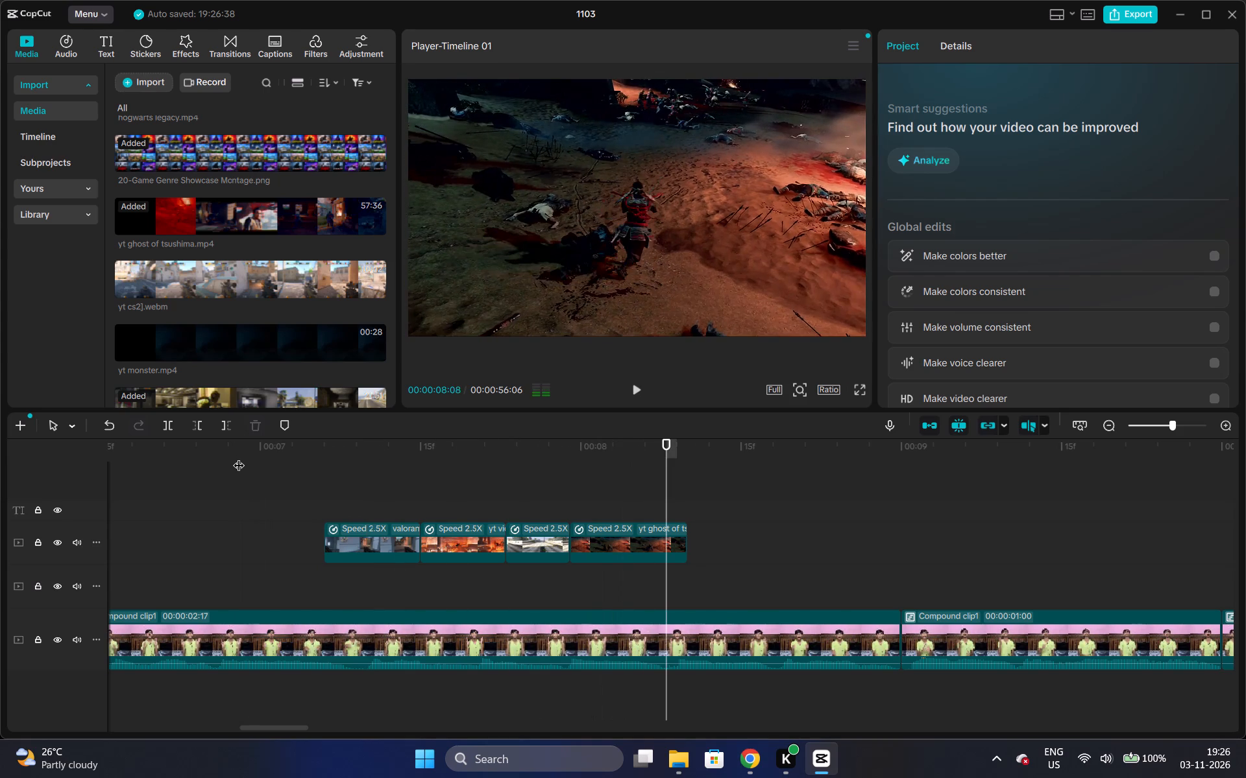
Shorten the ghost of tsushima clip from its end so that it finishes at 00:00:08:08.
{"action": "left_click_drag", "start_coordinate": [687, 537], "coordinate": [677, 528]}
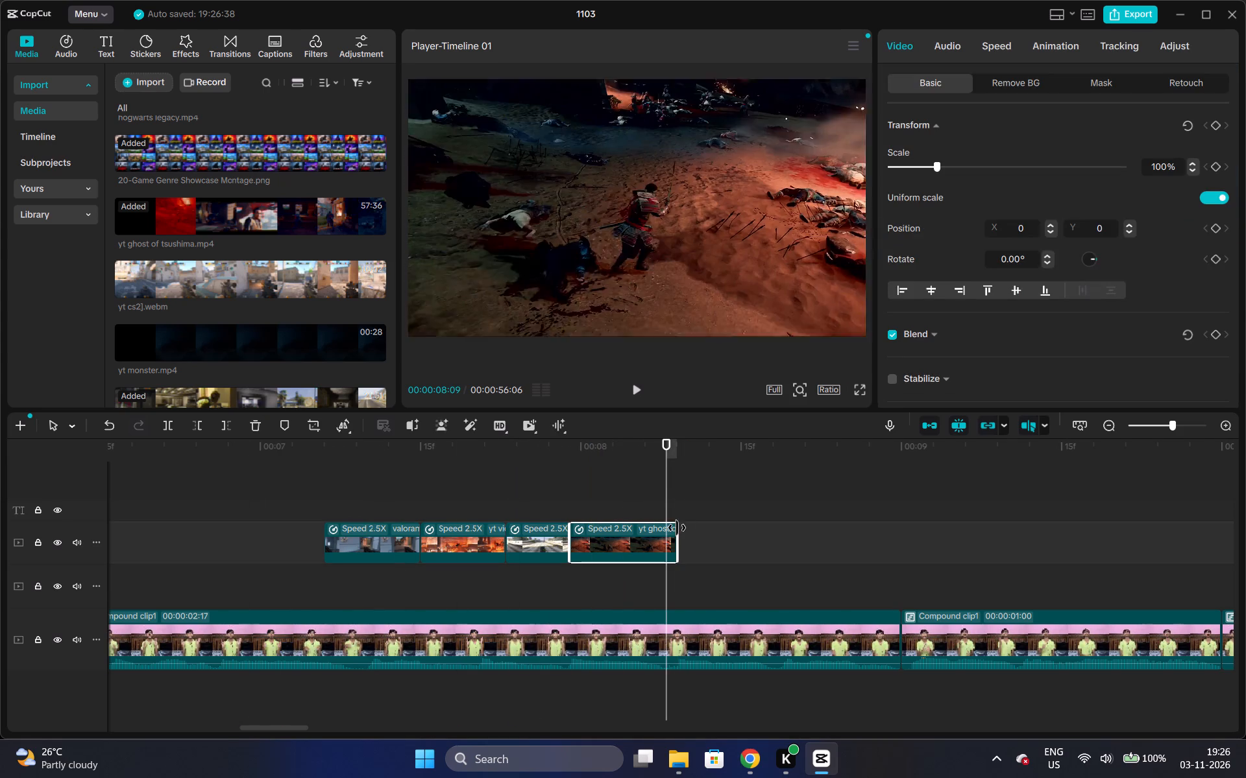
{"action": "left_click_drag", "start_coordinate": [677, 528], "coordinate": [670, 504]}
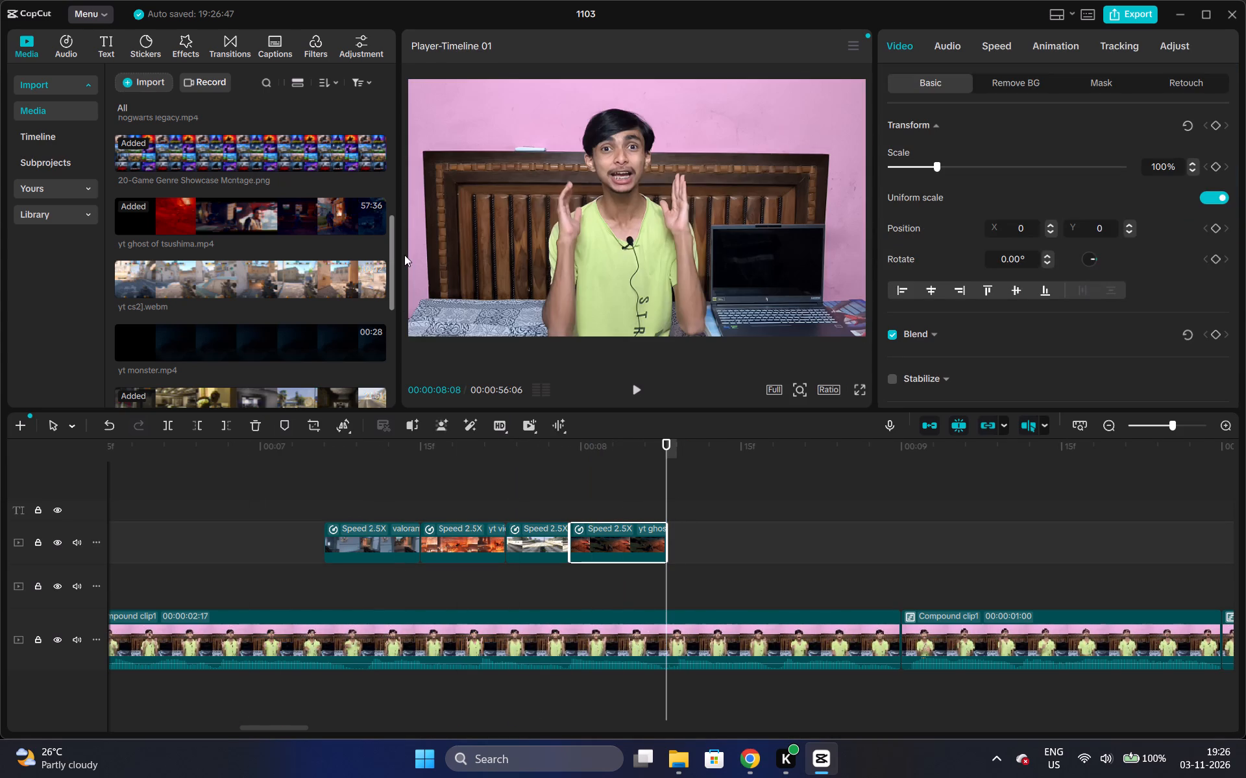
Add yt monster.mp4 from the imported media to a new top track, starting at about 00:00:08:20.
{"action": "left_click_drag", "start_coordinate": [400, 270], "coordinate": [397, 252]}
{"action": "left_click_drag", "start_coordinate": [393, 265], "coordinate": [393, 239]}
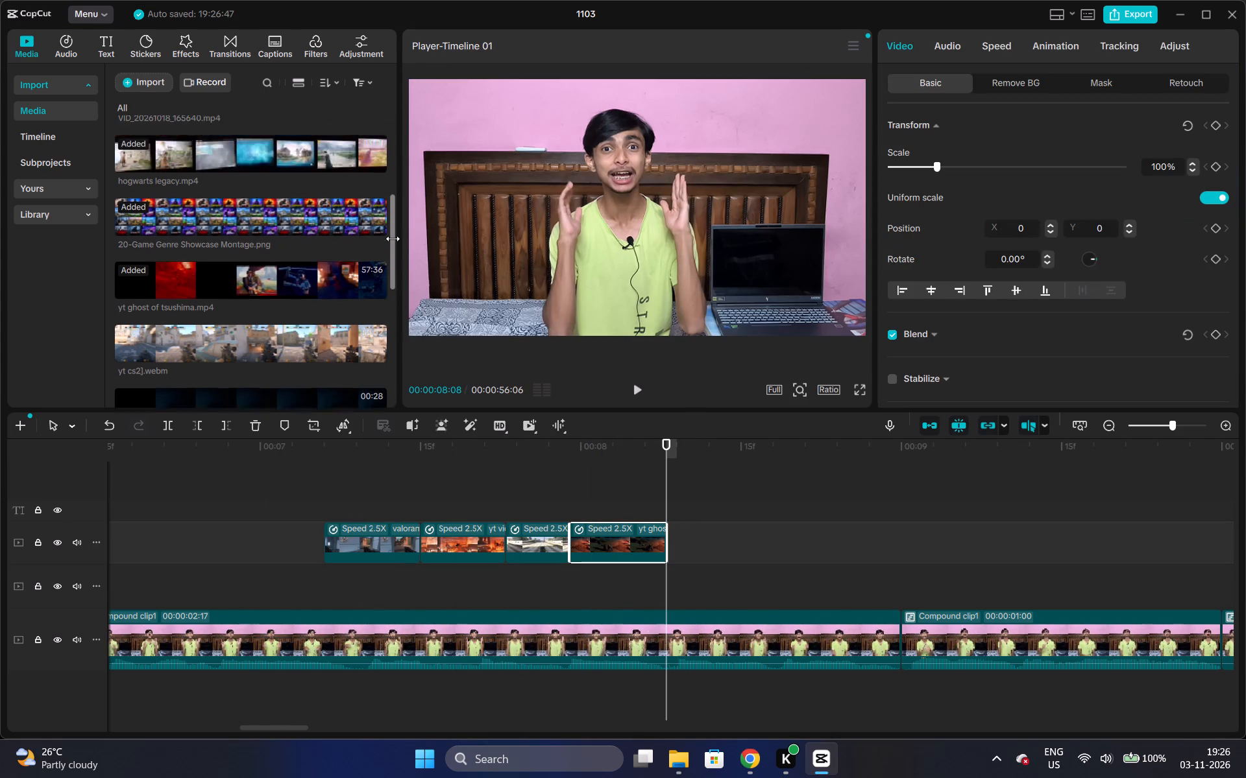
{"action": "left_click_drag", "start_coordinate": [393, 239], "coordinate": [398, 289]}
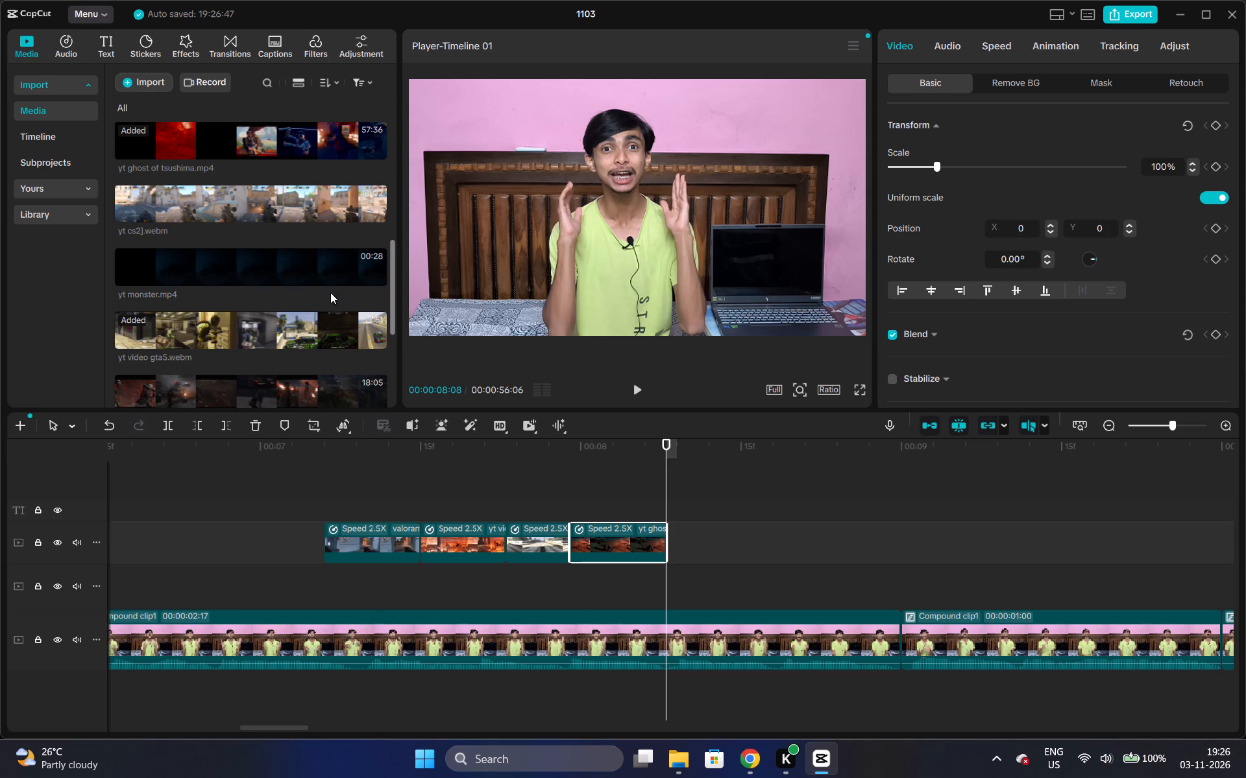
{"action": "left_click_drag", "start_coordinate": [284, 266], "coordinate": [798, 502]}
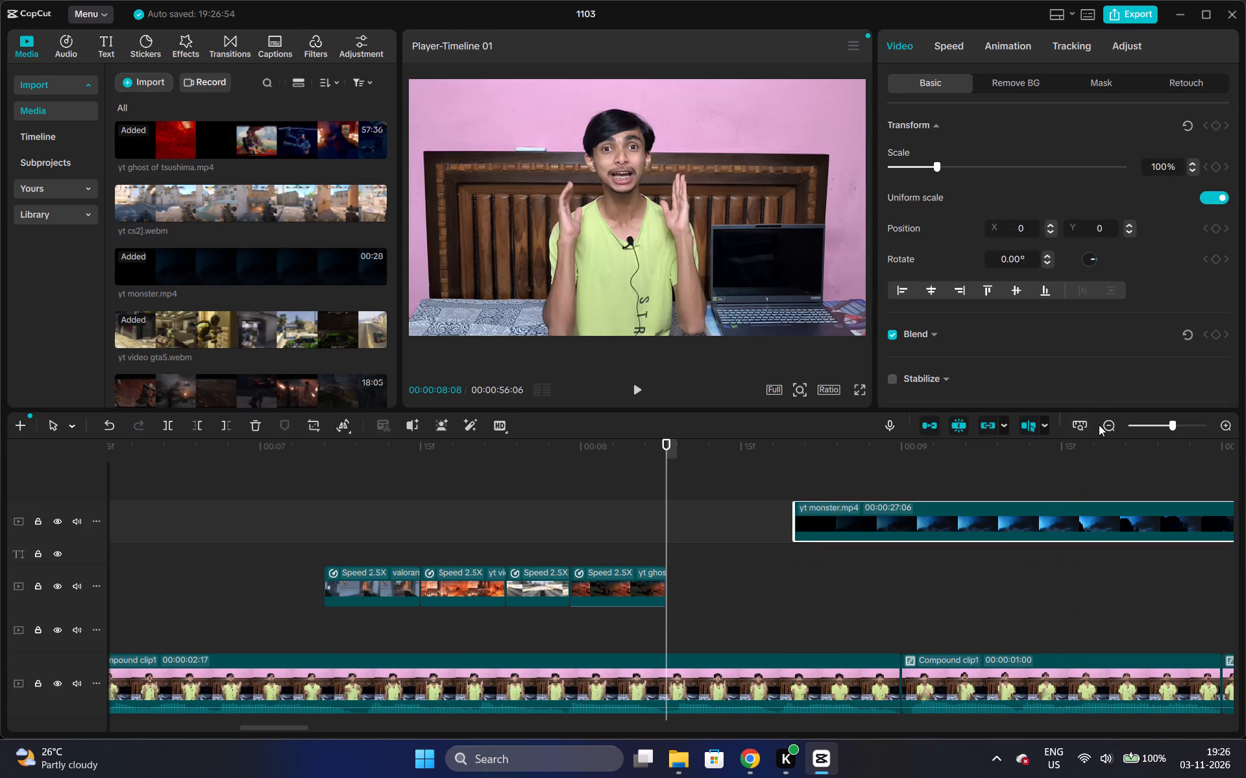
Trim away the yt monster clip's beginning up to about 00:00:33:01 and move it onto the gameplay track directly after the ghost of tsushima clip.
{"action": "triple_click", "coordinate": [1113, 425]}
{"action": "double_click", "coordinate": [1113, 425]}
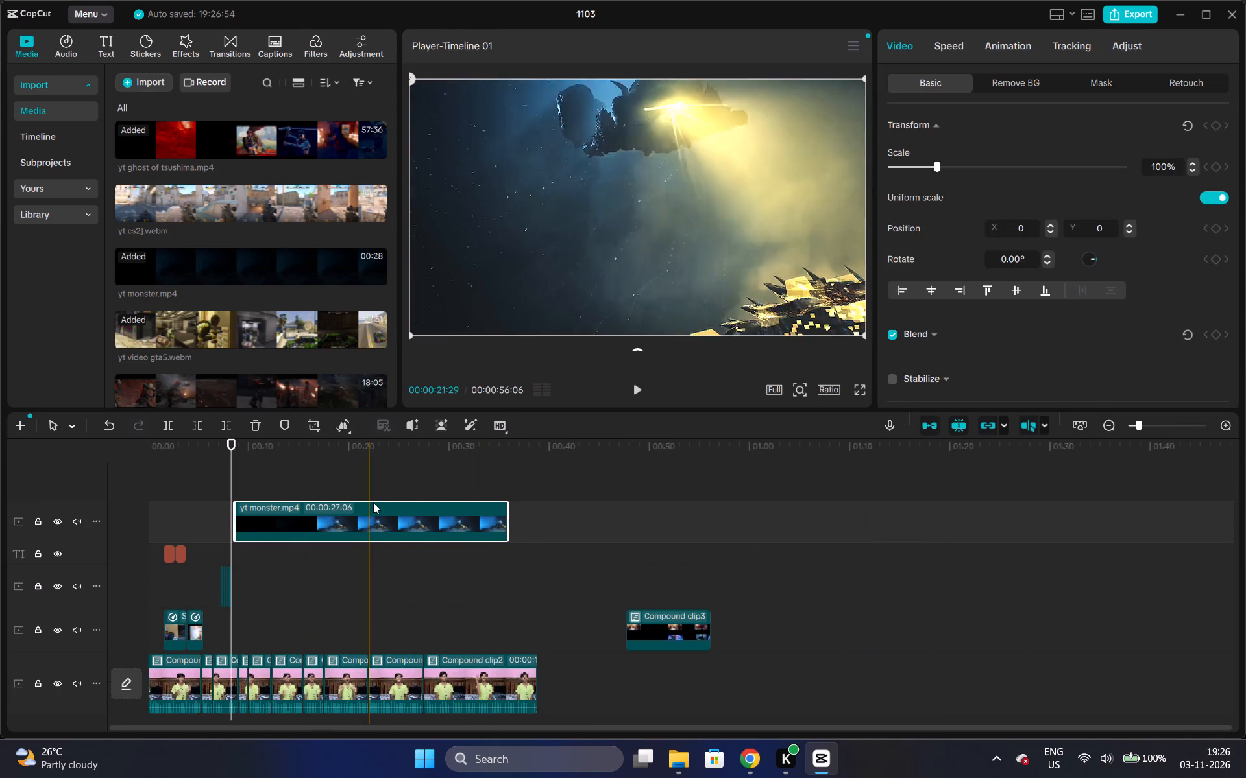
{"action": "left_click_drag", "start_coordinate": [505, 515], "coordinate": [552, 524]}
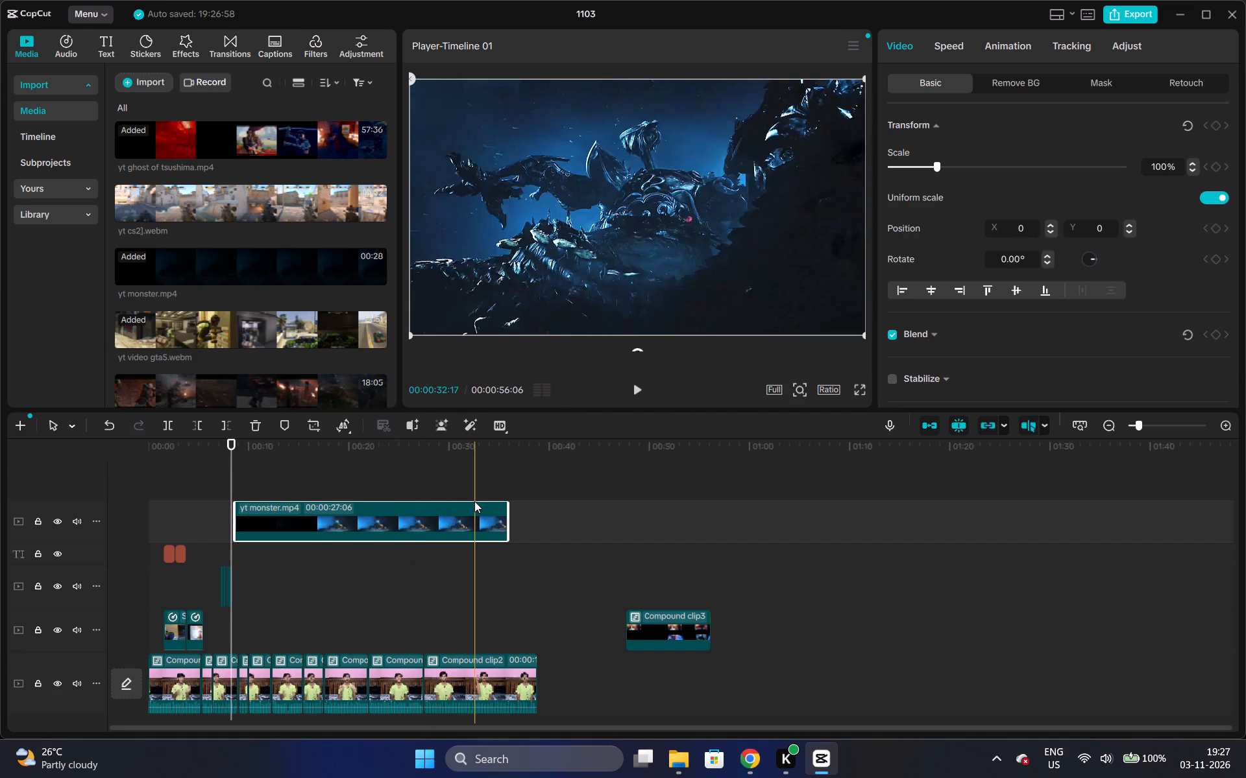
{"action": "key", "text": "q"}
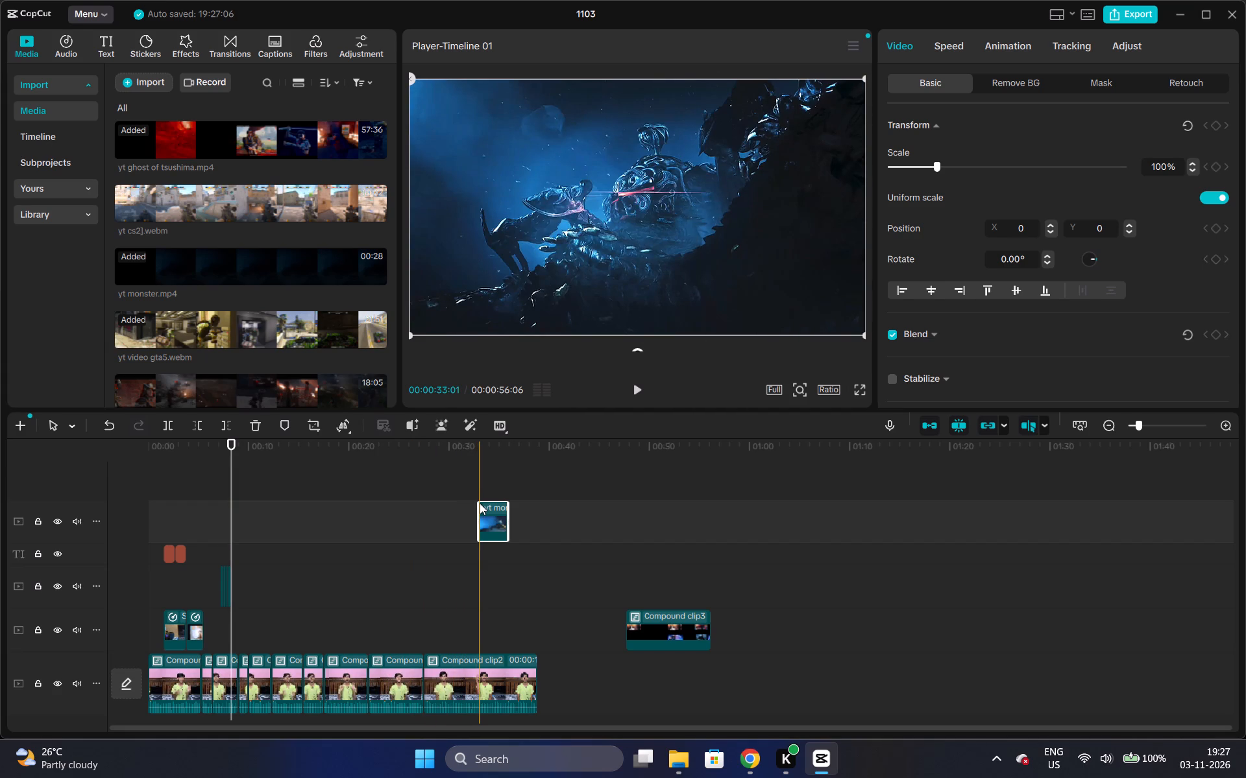
{"action": "left_click_drag", "start_coordinate": [490, 519], "coordinate": [244, 595]}
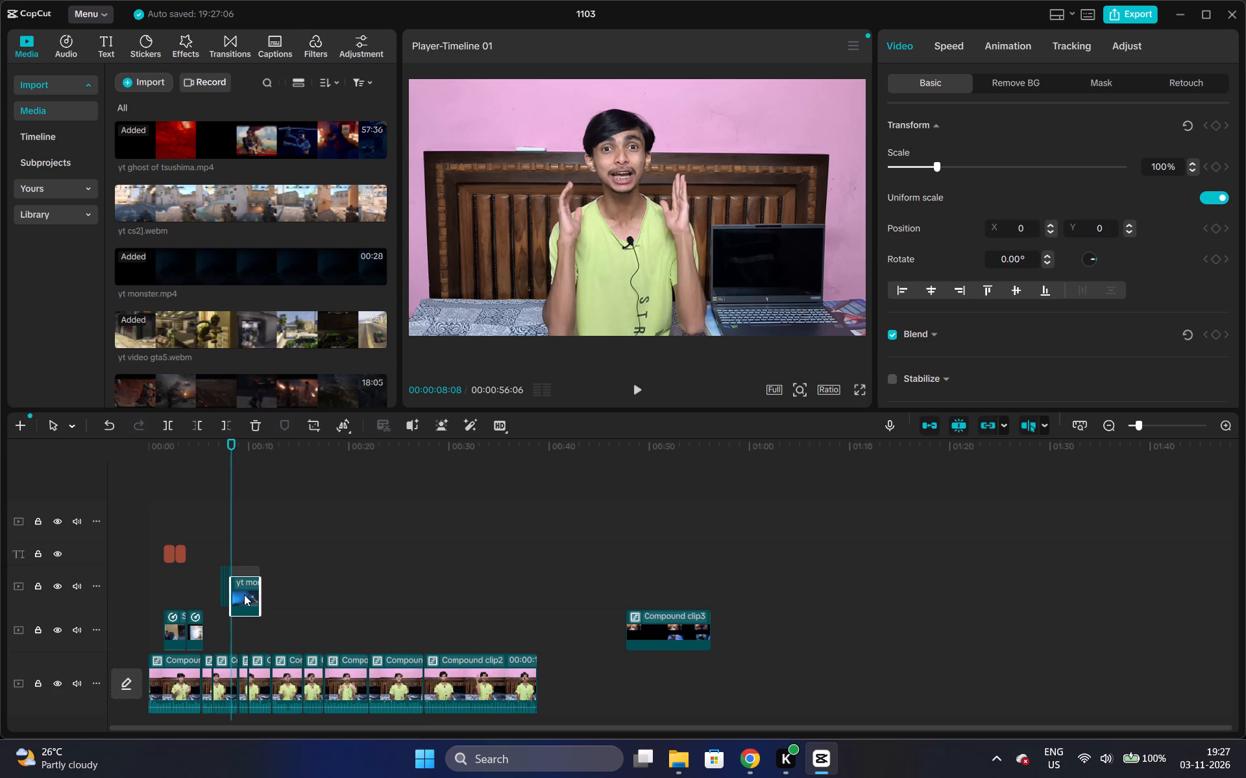
{"action": "left_click_drag", "start_coordinate": [244, 595], "coordinate": [244, 591]}
Play back the run of five gameplay clips from about 00:00:07 to check where the yt monster clip should end.
{"action": "triple_click", "coordinate": [1219, 429]}
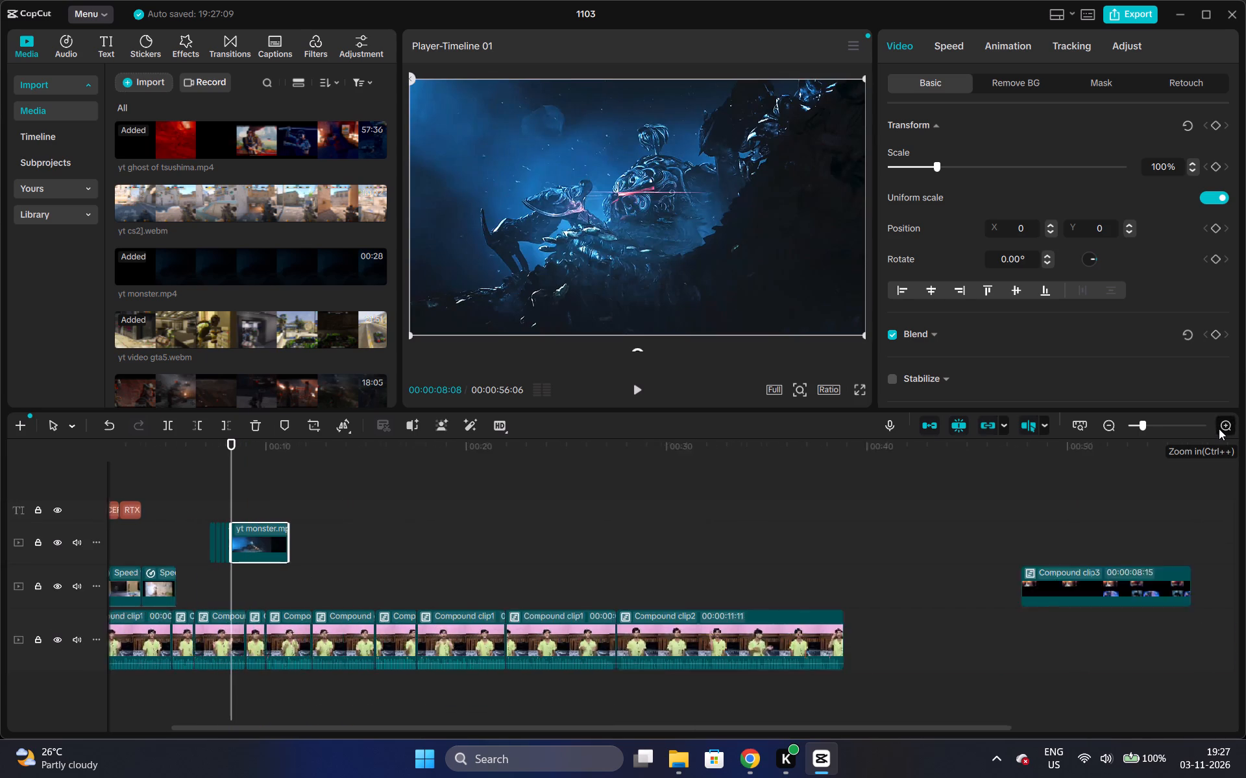
{"action": "left_click", "coordinate": [1219, 429]}
{"action": "left_click_drag", "start_coordinate": [374, 727], "coordinate": [334, 728]}
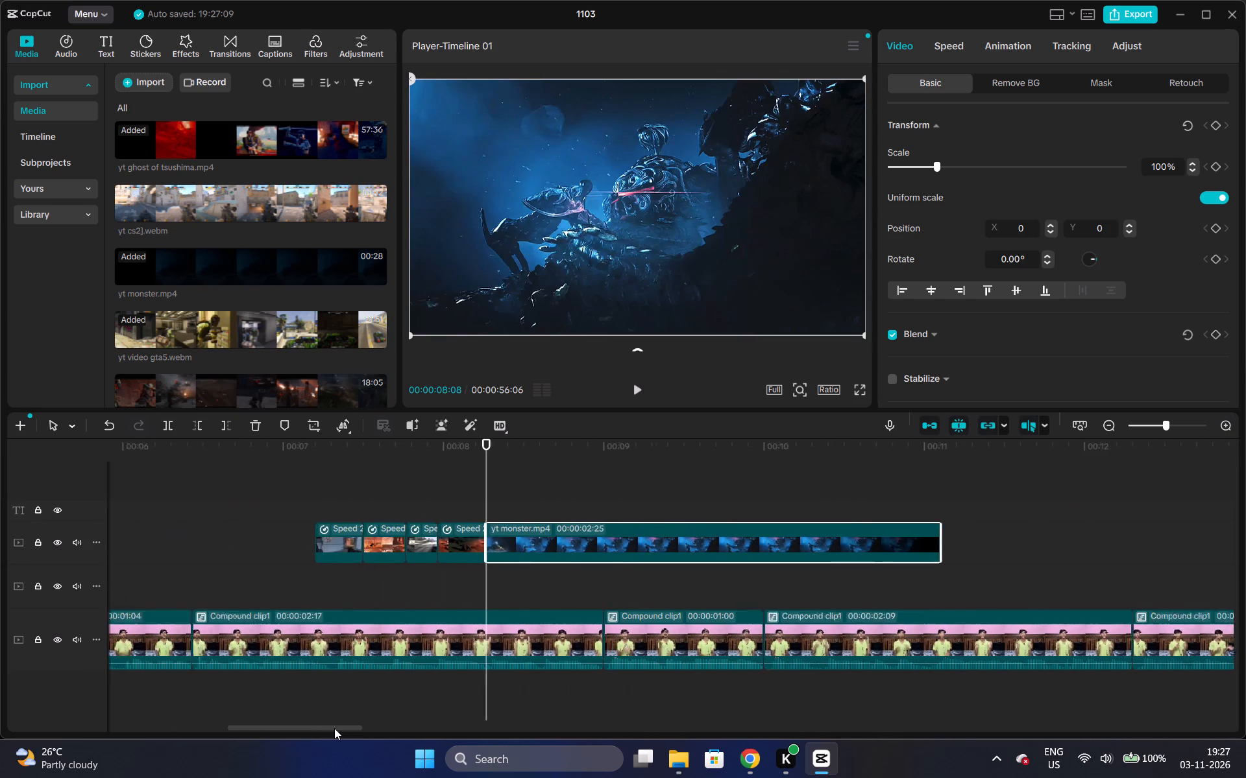
{"action": "left_click_drag", "start_coordinate": [334, 728], "coordinate": [328, 722]}
{"action": "left_click", "coordinate": [294, 554]}
{"action": "key", "text": "space"}
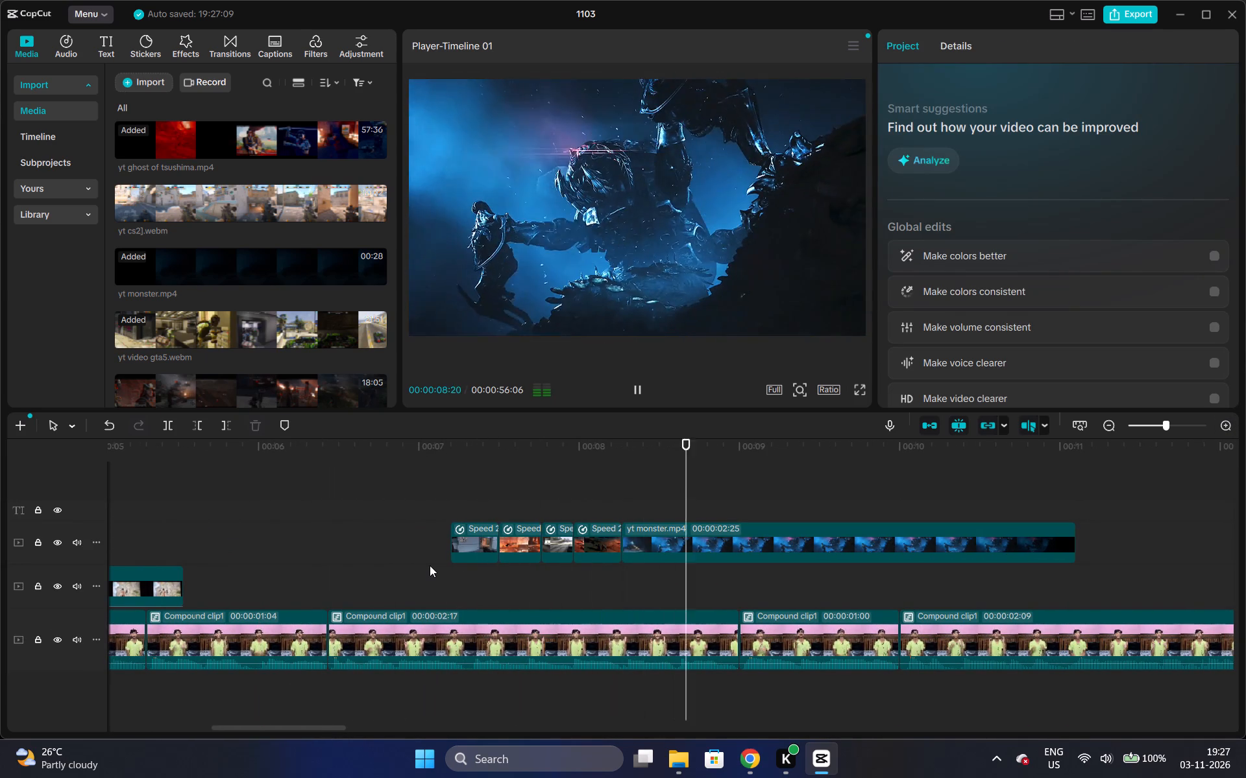
{"action": "key", "text": "space"}
{"action": "left_click", "coordinate": [431, 479]}
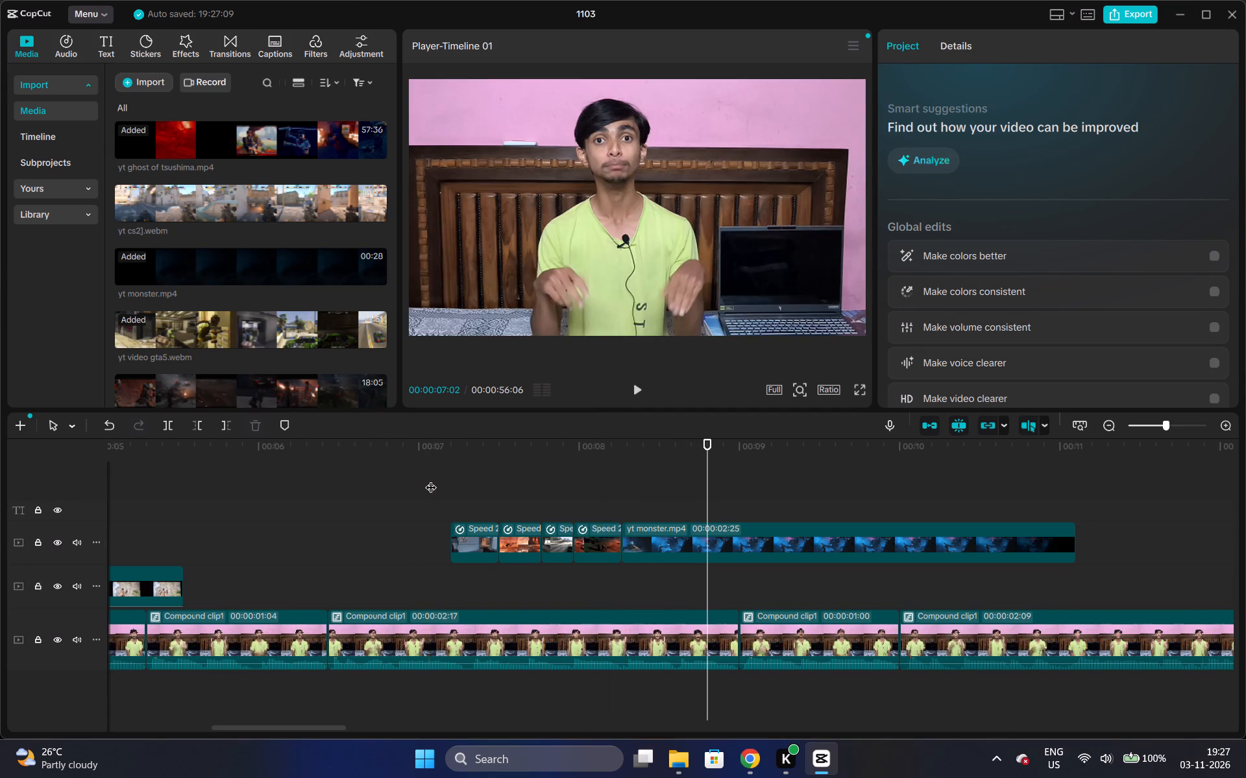
{"action": "key", "text": "space"}
{"action": "key", "text": "space"}
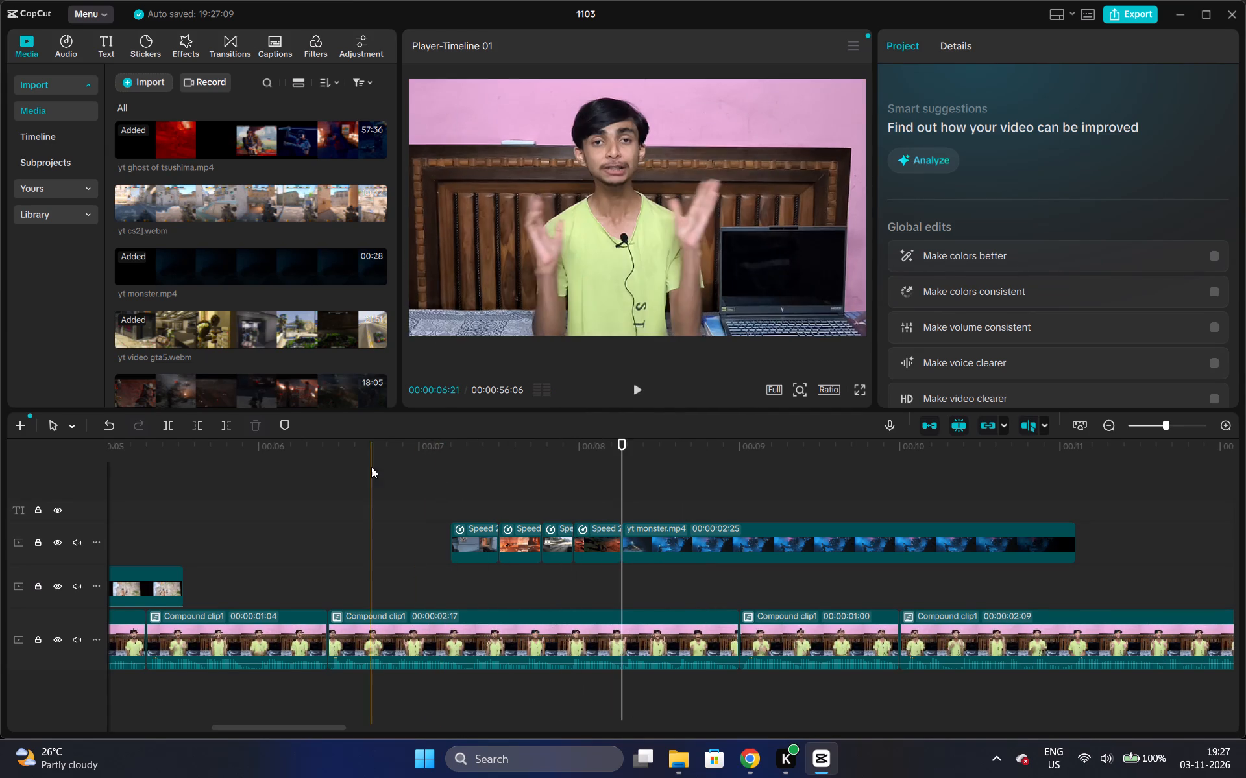
Shift the yt monster clip to start at about 00:00:08:14, leaving a short gap after the ghost of tsushima clip.
{"action": "left_click", "coordinate": [371, 467]}
{"action": "key", "text": "space"}
{"action": "key", "text": "space"}
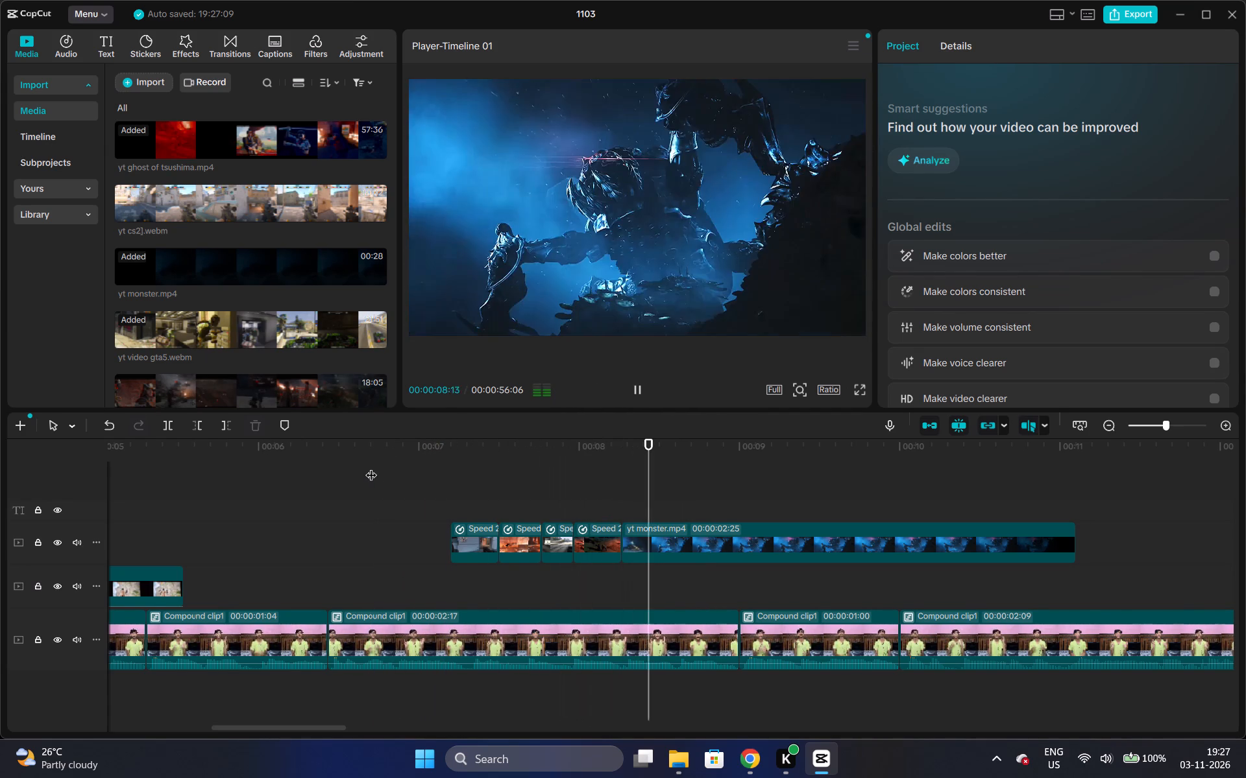
{"action": "left_click", "coordinate": [621, 471]}
{"action": "key", "text": "space"}
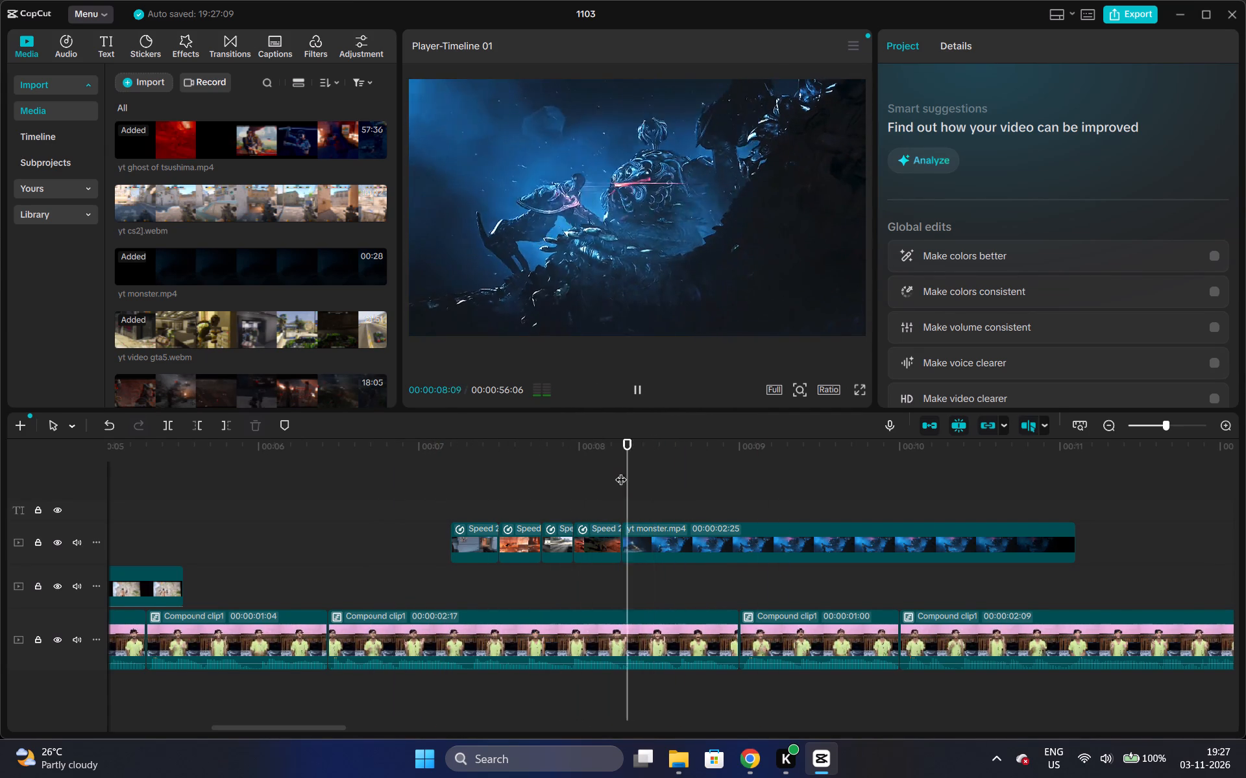
{"action": "key", "text": "space"}
{"action": "left_click", "coordinate": [621, 471]}
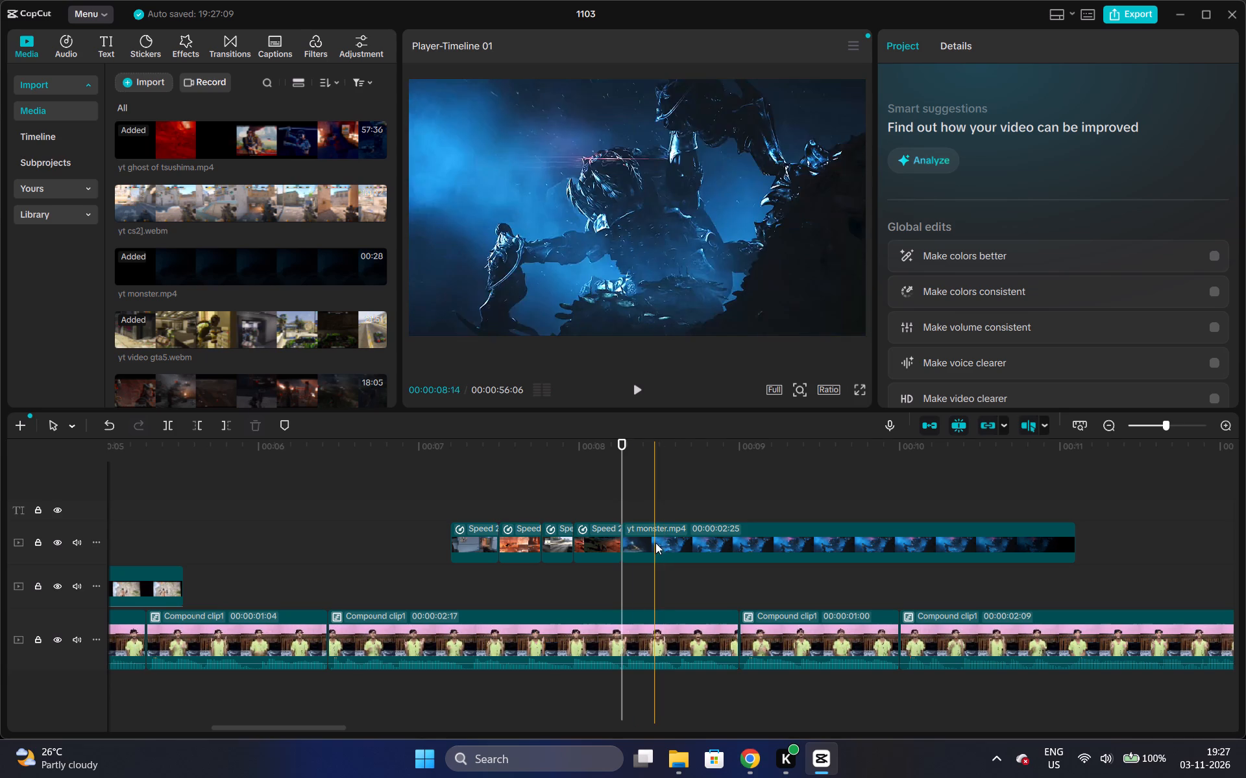
{"action": "left_click_drag", "start_coordinate": [655, 543], "coordinate": [689, 545]}
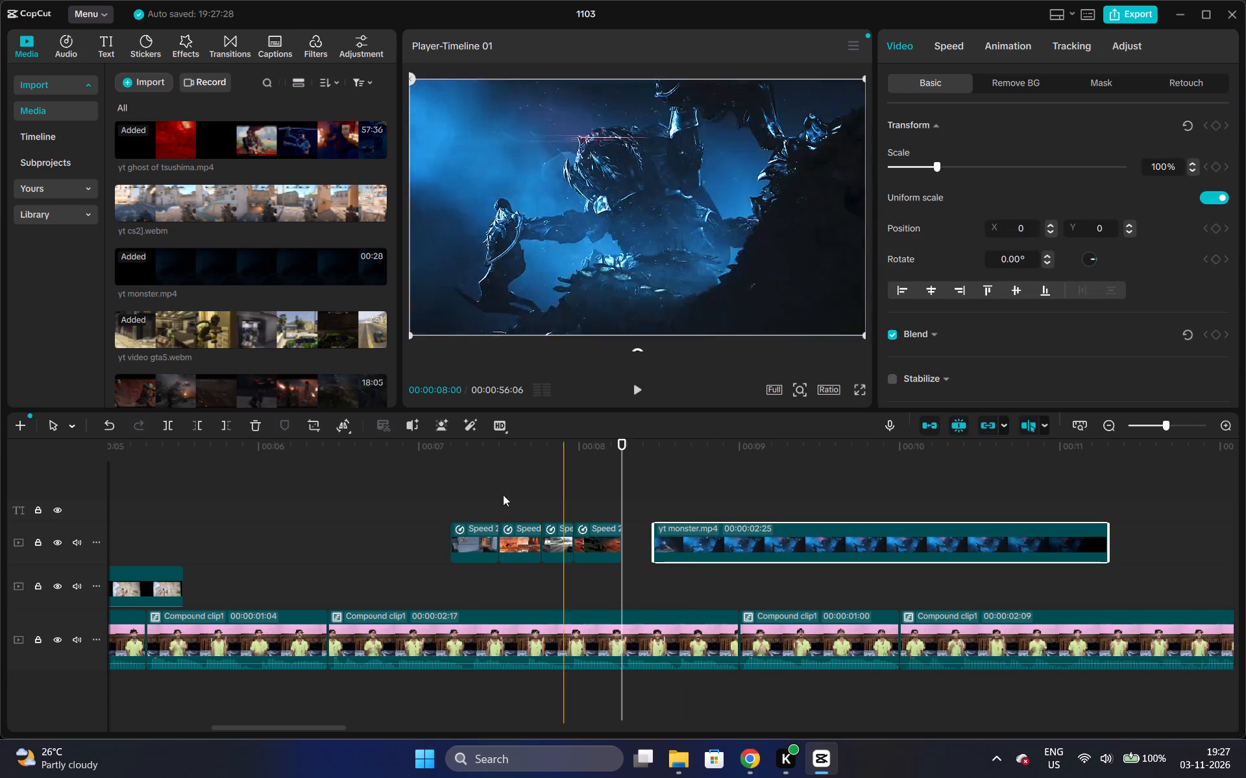
Add yt video (no copyright.webm from the imported media to a new top track, starting at about 00:00:07:12.
{"action": "left_click_drag", "start_coordinate": [397, 266], "coordinate": [398, 290]}
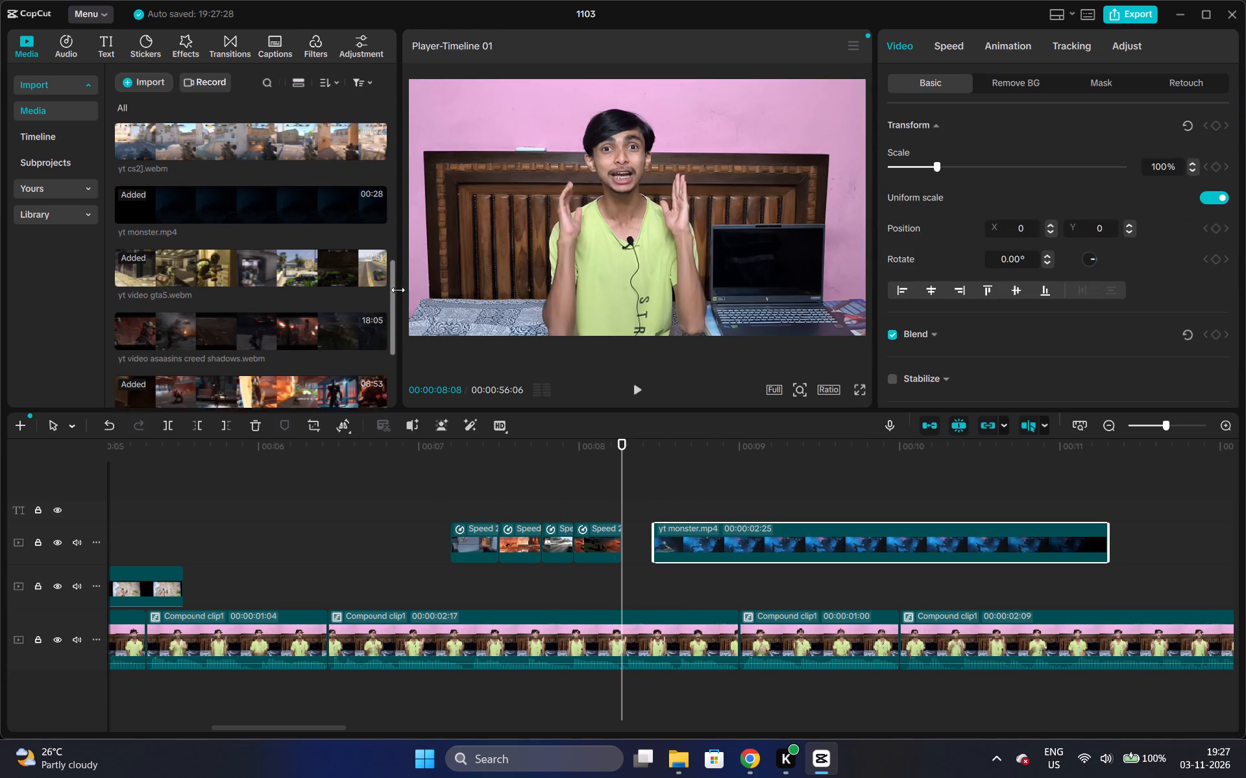
{"action": "left_click_drag", "start_coordinate": [398, 290], "coordinate": [398, 312]}
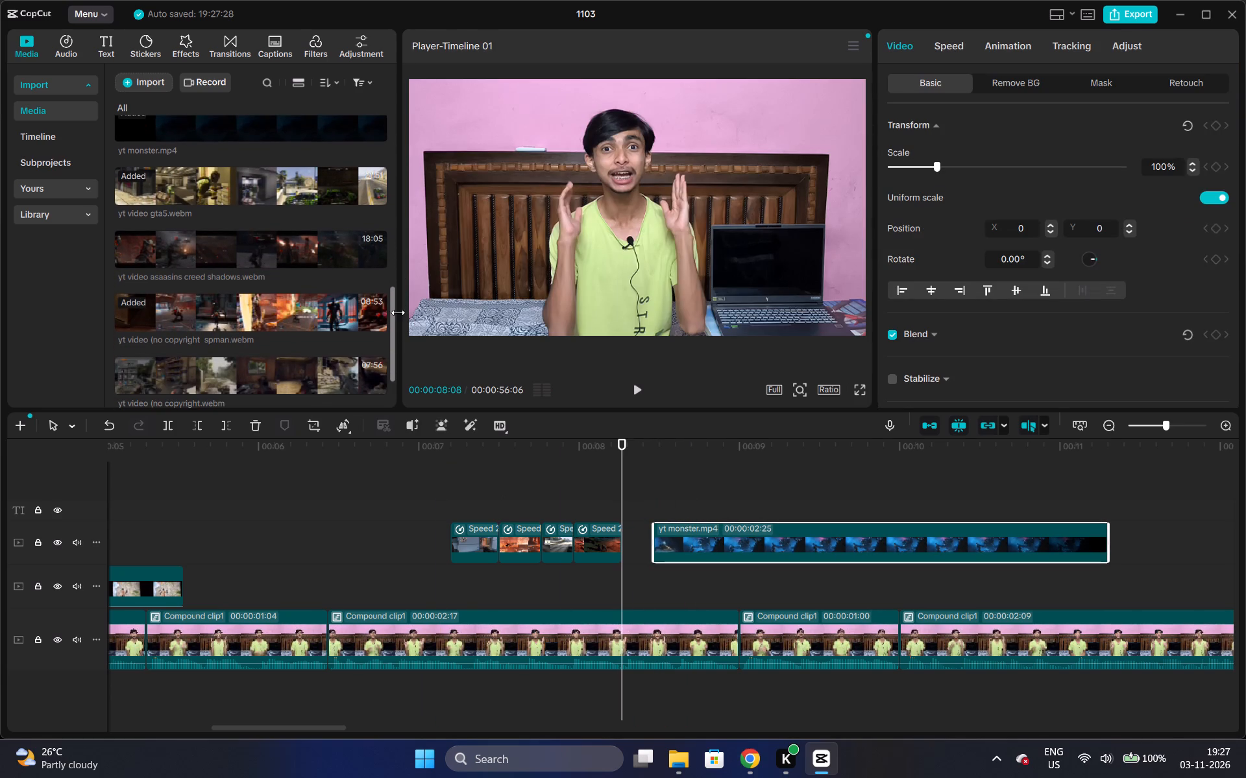
{"action": "left_click_drag", "start_coordinate": [398, 312], "coordinate": [398, 347]}
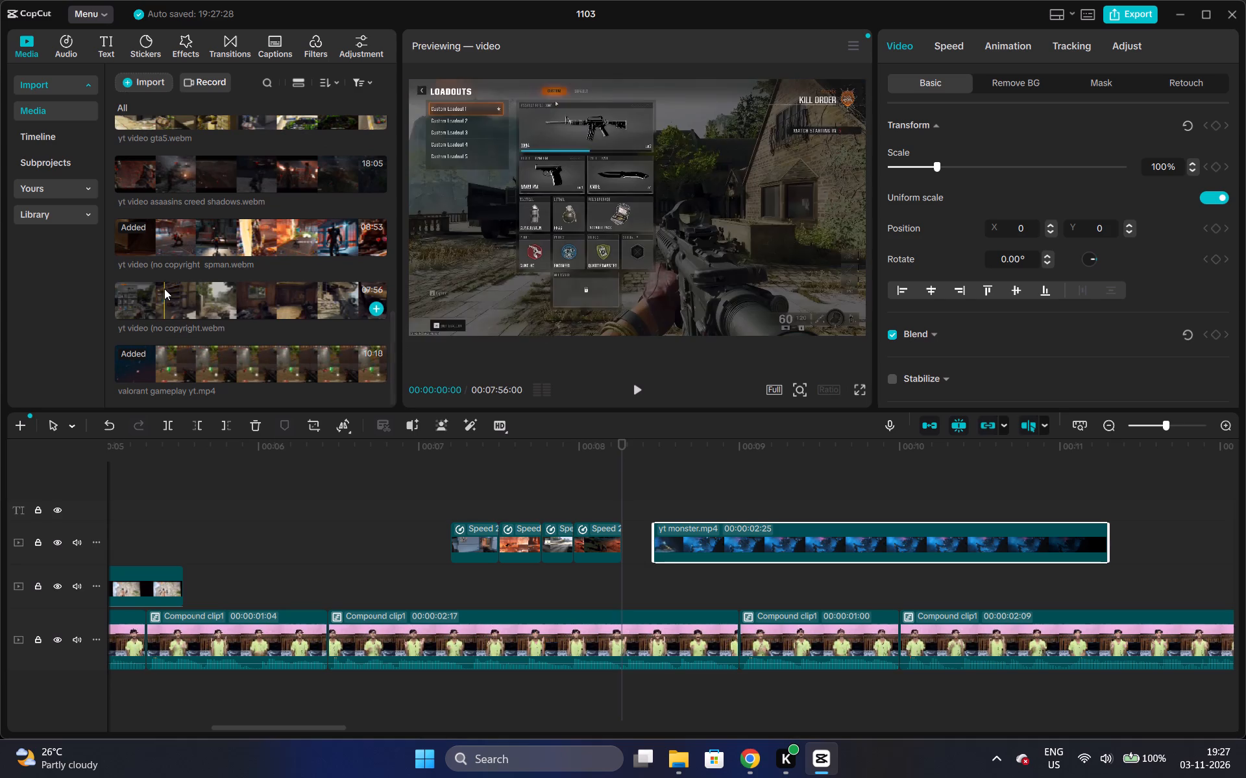
{"action": "left_click", "coordinate": [197, 294]}
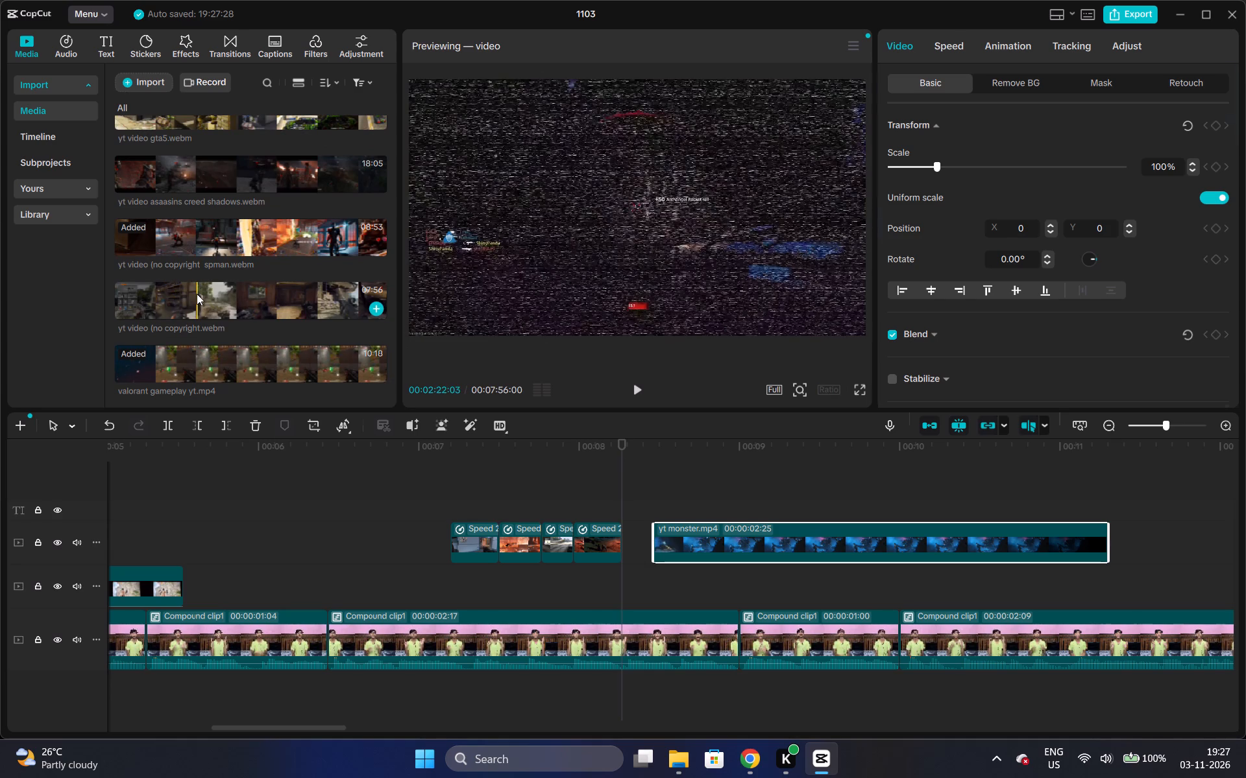
{"action": "left_click_drag", "start_coordinate": [197, 294], "coordinate": [485, 467]}
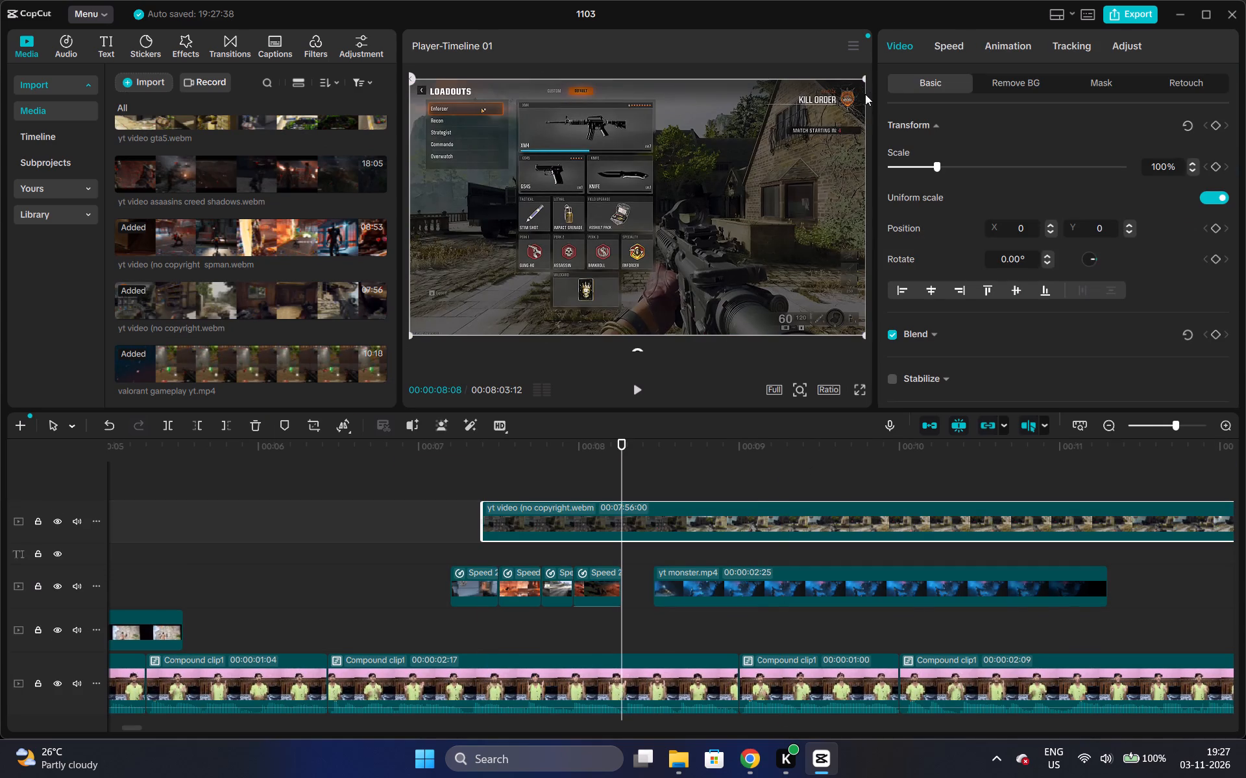
Set the playback speed of the new yt video (no copyright clip to 2.50x.
{"action": "left_click", "coordinate": [932, 53]}
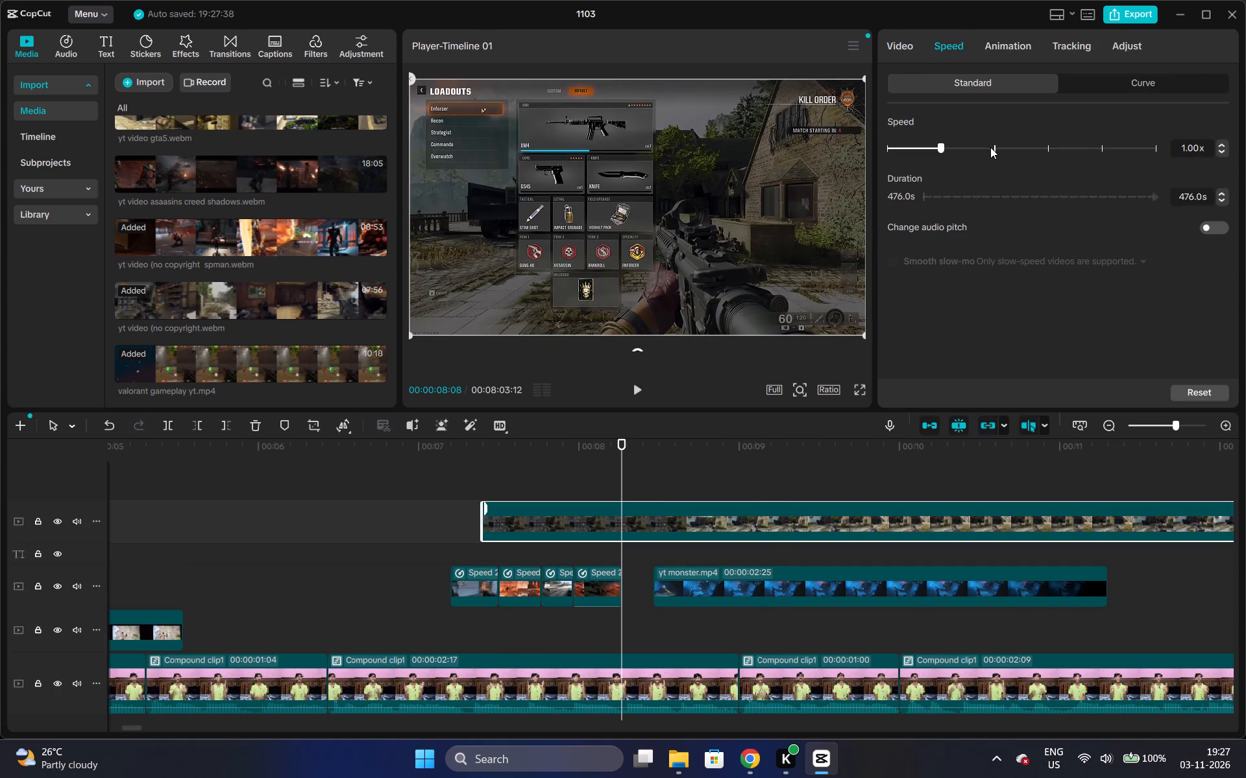
{"action": "left_click", "coordinate": [995, 147]}
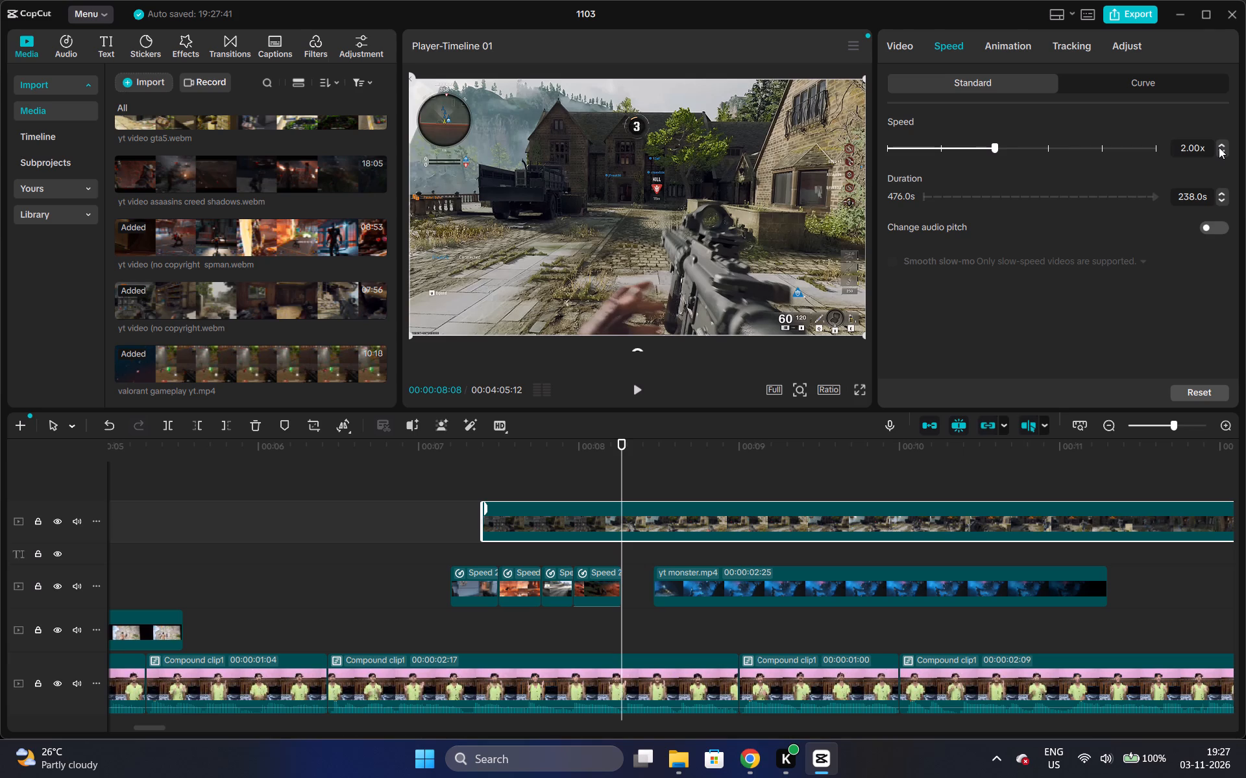
{"action": "triple_click", "coordinate": [1219, 146]}
{"action": "double_click", "coordinate": [1219, 146]}
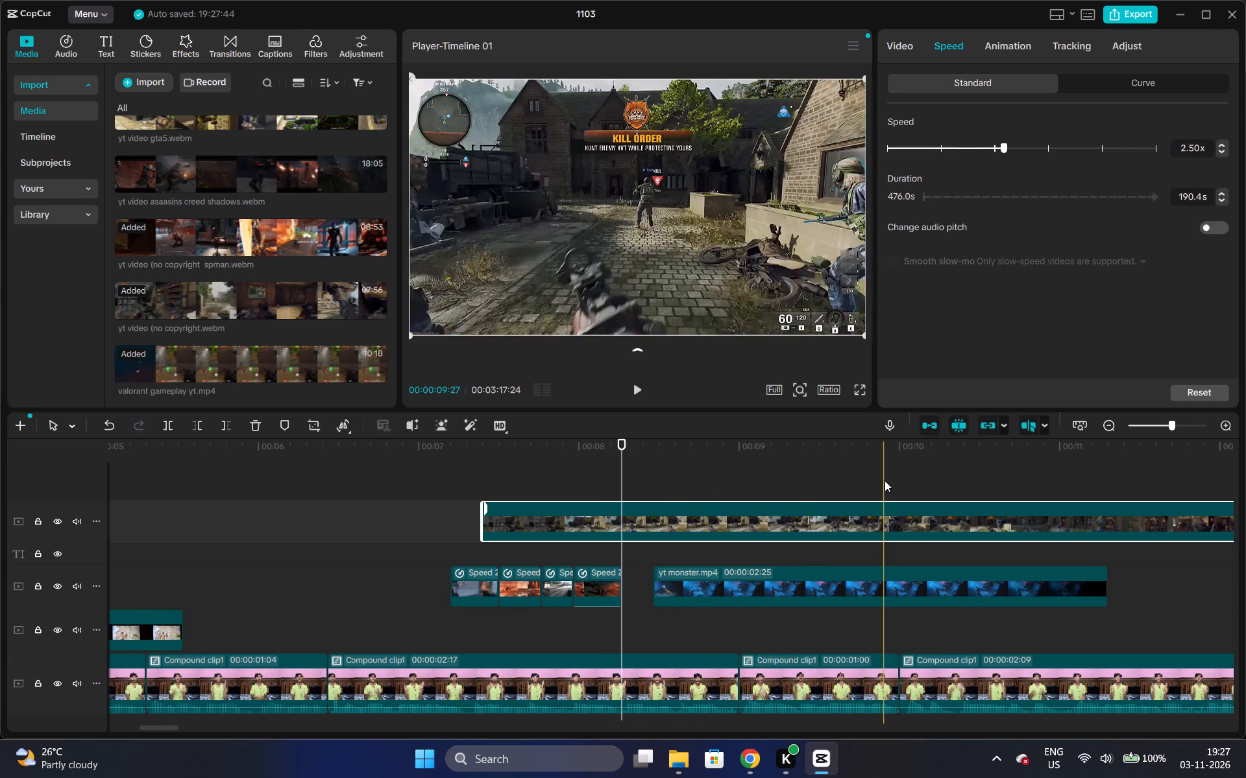
Trim away the clip's beginning up to about 00:00:10:16 and move it to start at 00:00:08:08.
{"action": "key", "text": "q"}
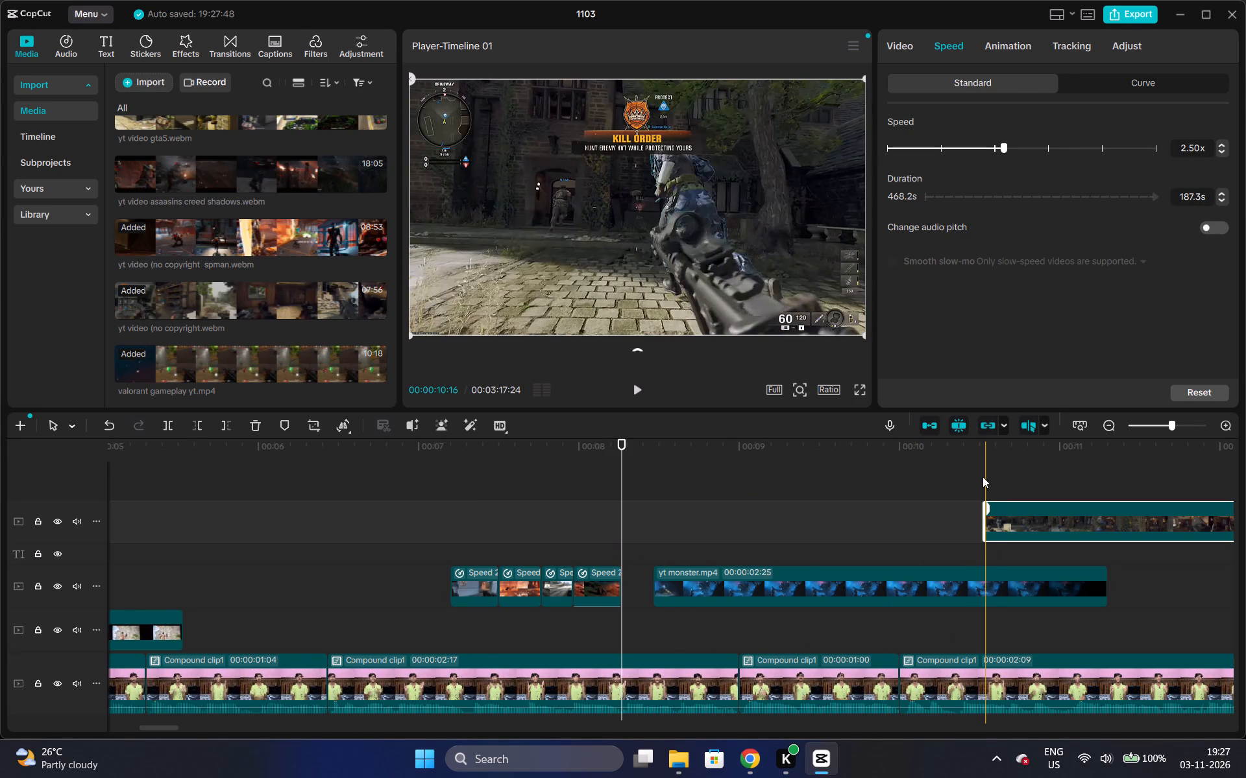
{"action": "left_click_drag", "start_coordinate": [997, 510], "coordinate": [630, 523]}
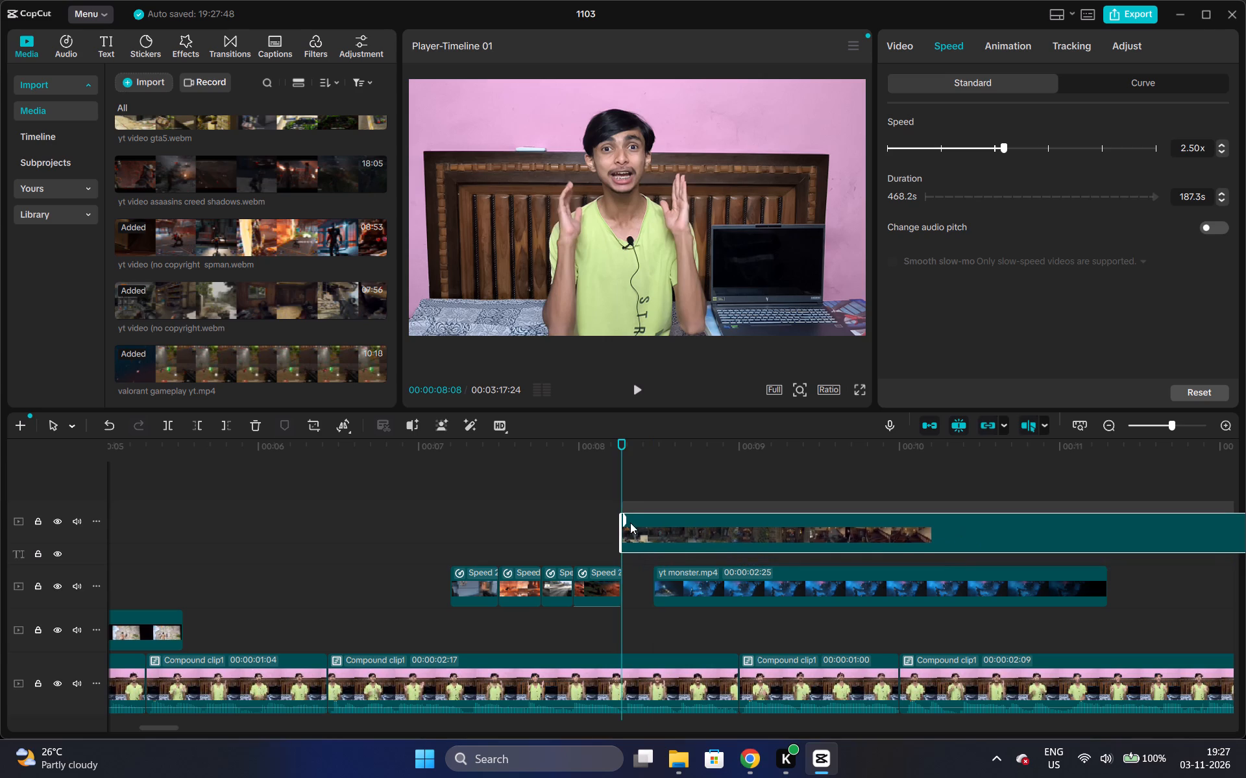
{"action": "left_click_drag", "start_coordinate": [630, 523], "coordinate": [630, 521]}
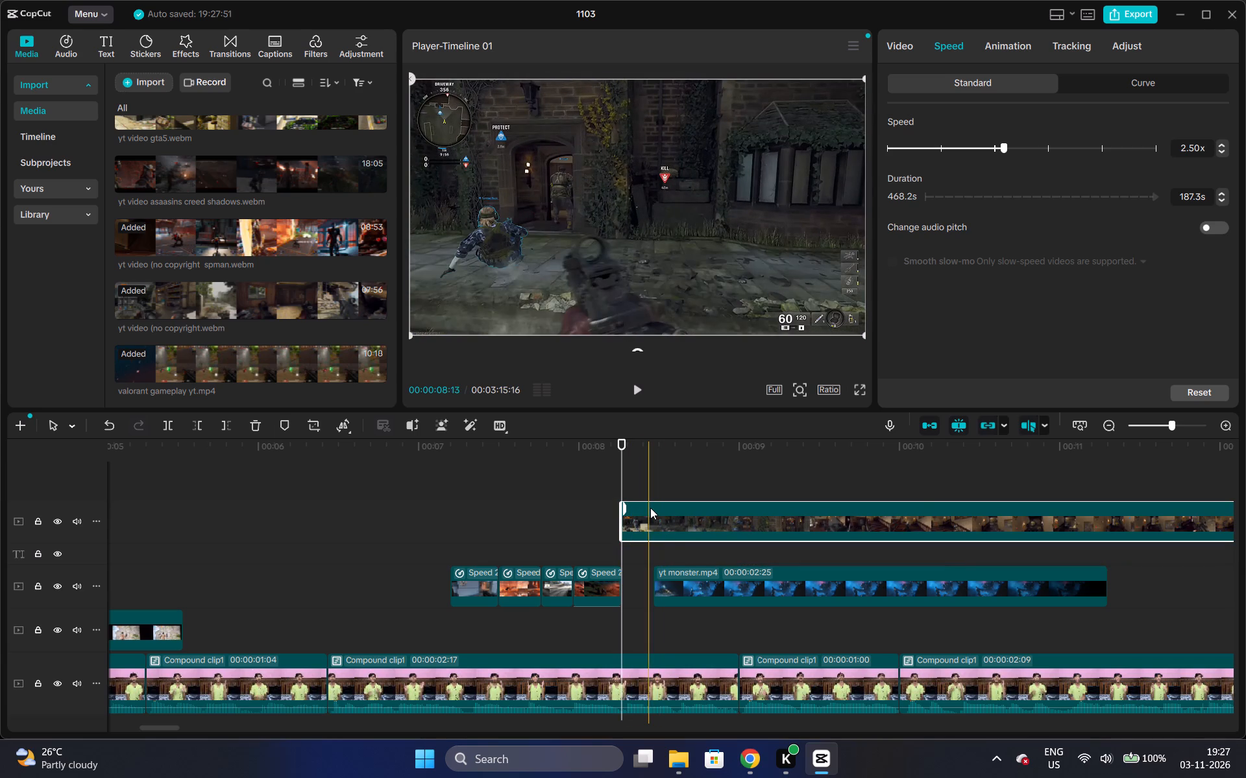
Cut the clip's end so it lasts 0.2 s and place it in the gap between ghost of tsushima and yt monster.
{"action": "key", "text": "w"}
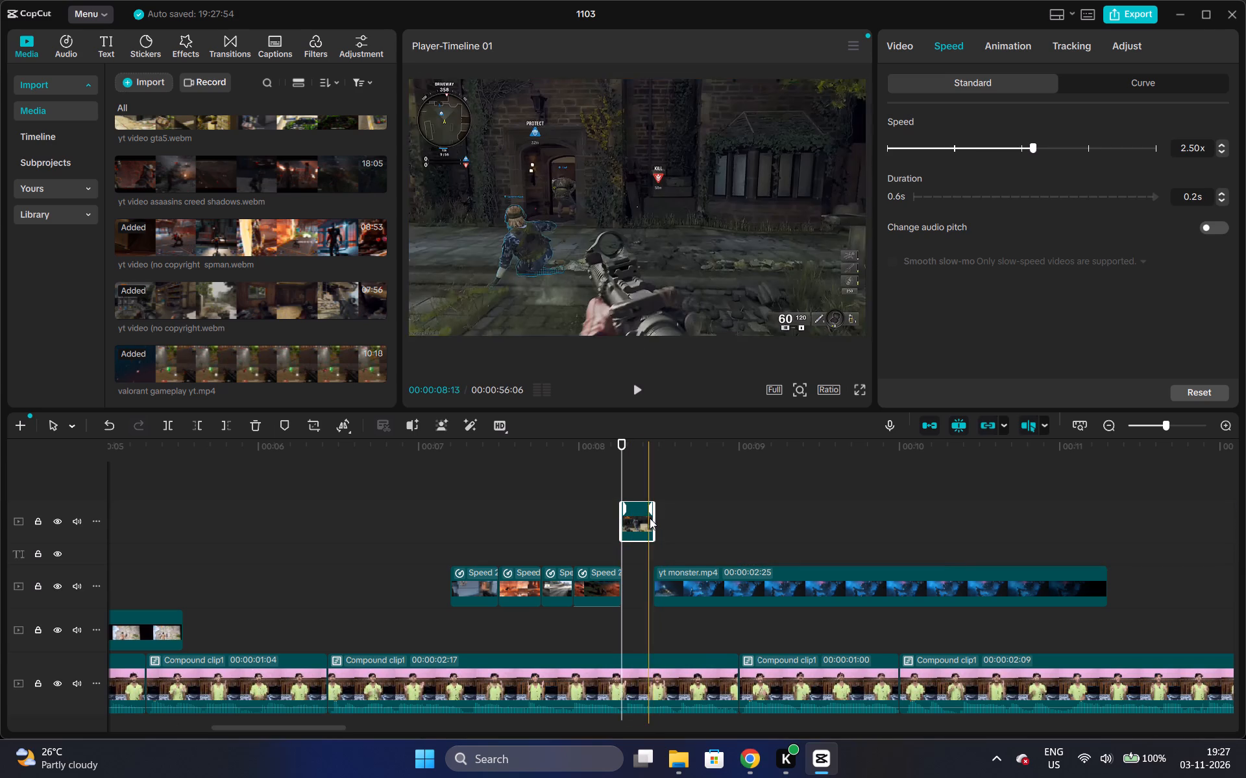
{"action": "left_click_drag", "start_coordinate": [650, 518], "coordinate": [641, 580]}
{"action": "left_click_drag", "start_coordinate": [633, 526], "coordinate": [633, 585]}
{"action": "left_click_drag", "start_coordinate": [641, 543], "coordinate": [651, 546]}
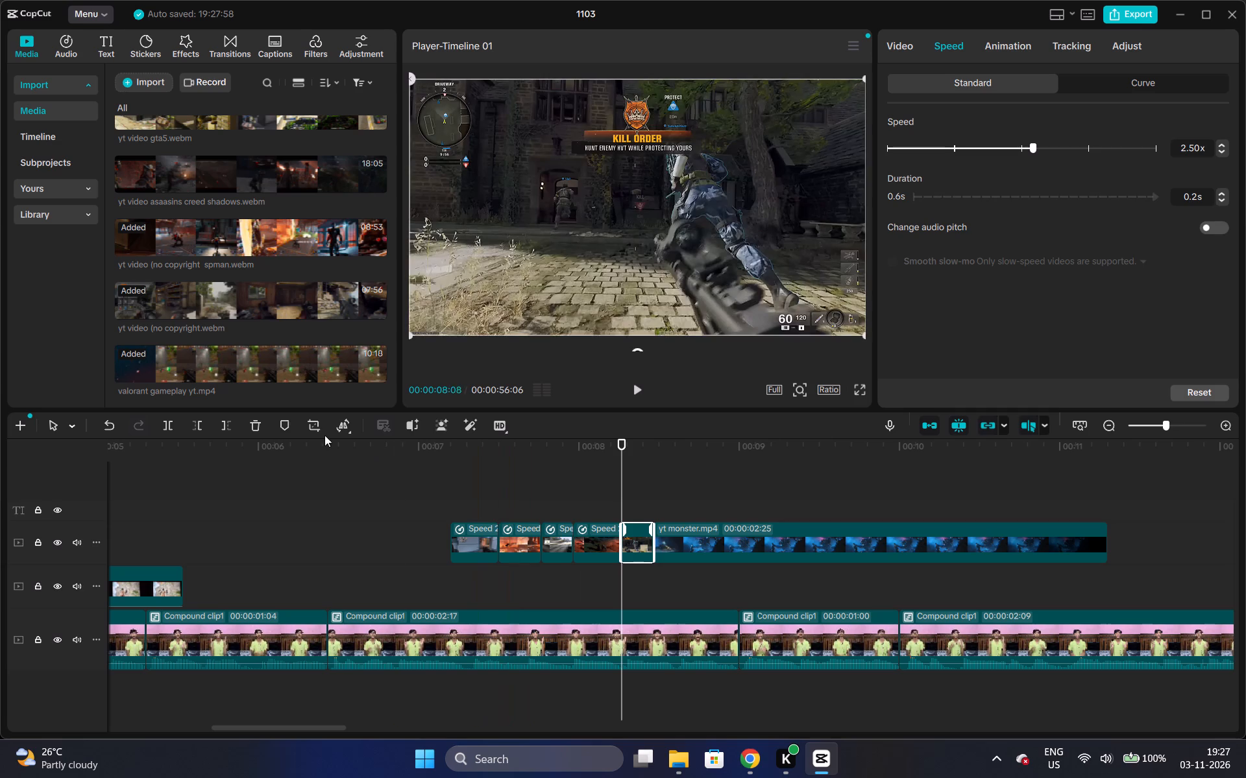
Play back the run of six gameplay clips to check where the yt monster clip should end against the speech.
{"action": "left_click", "coordinate": [341, 471]}
{"action": "key", "text": "space"}
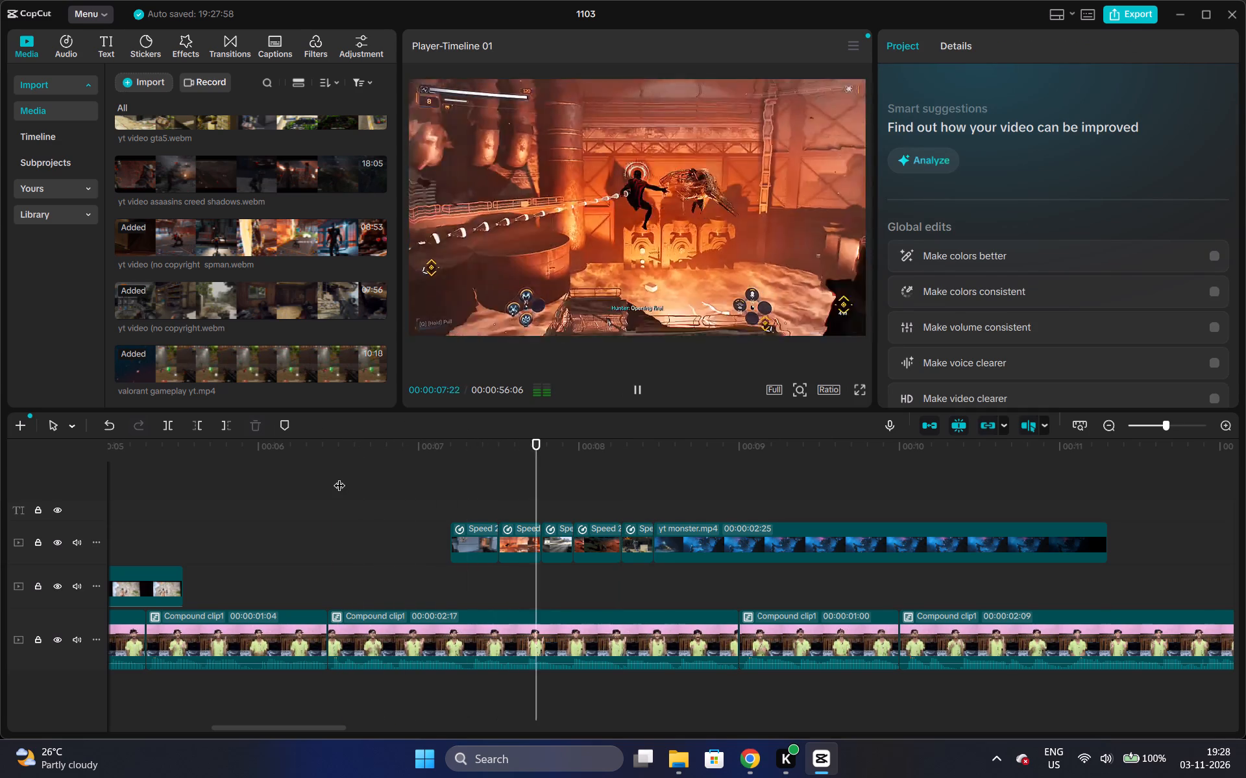
{"action": "key", "text": "space"}
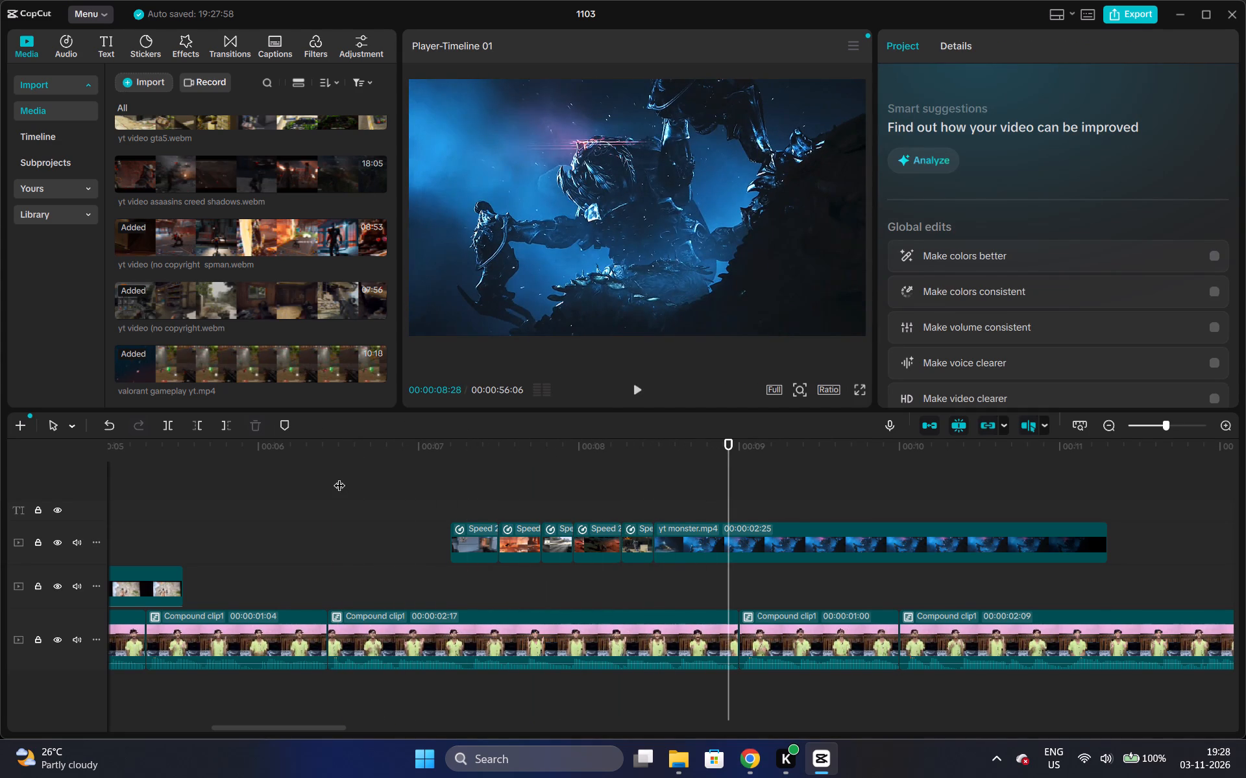
{"action": "key", "text": "Right"}
{"action": "key", "text": "Right"}
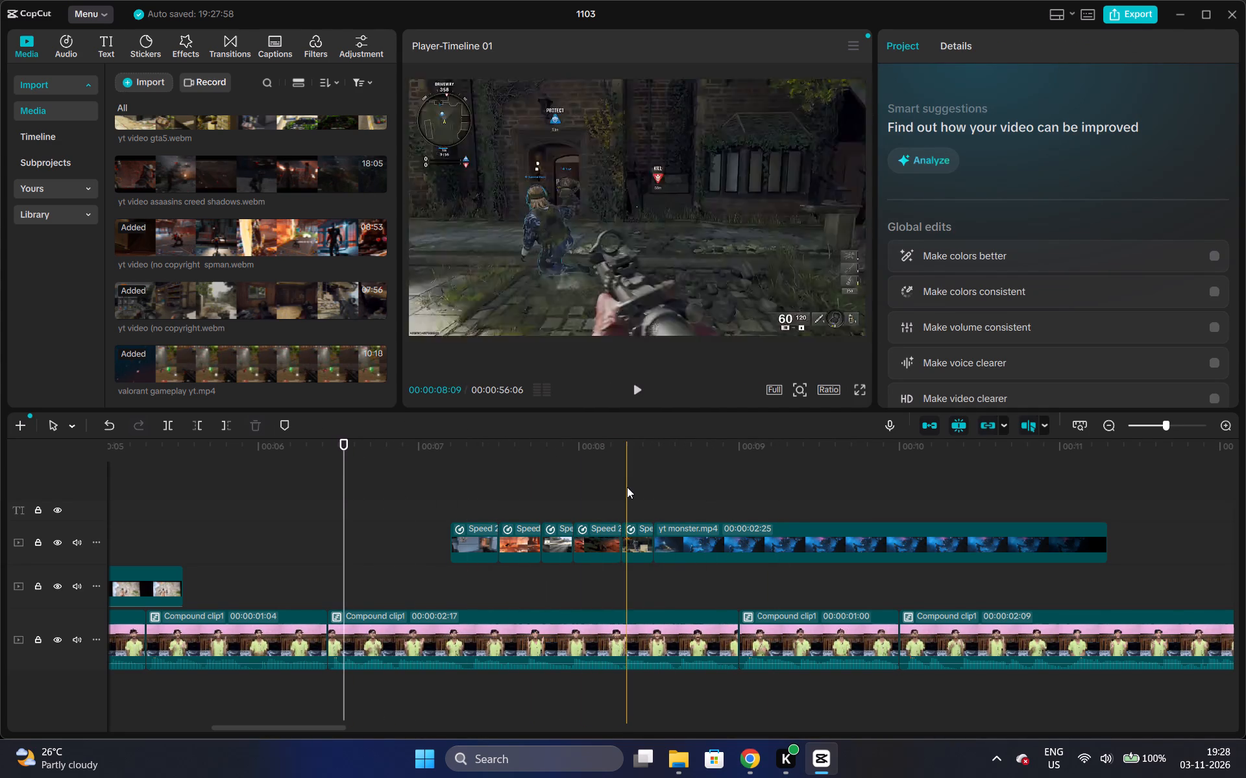
{"action": "left_click", "coordinate": [627, 487]}
{"action": "key", "text": "space"}
{"action": "key", "text": "space"}
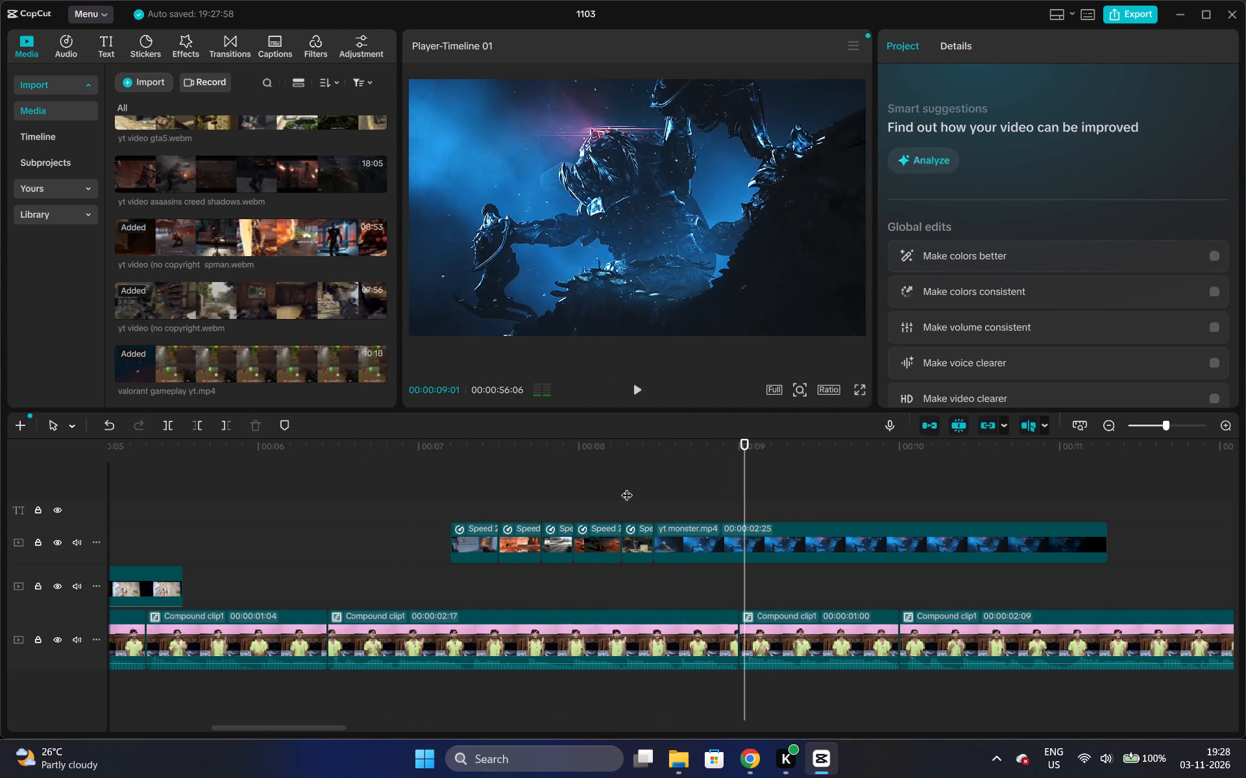
Shorten the yt monster clip from its end so that it finishes at about 00:00:09:01.
{"action": "left_click_drag", "start_coordinate": [1107, 541], "coordinate": [851, 516]}
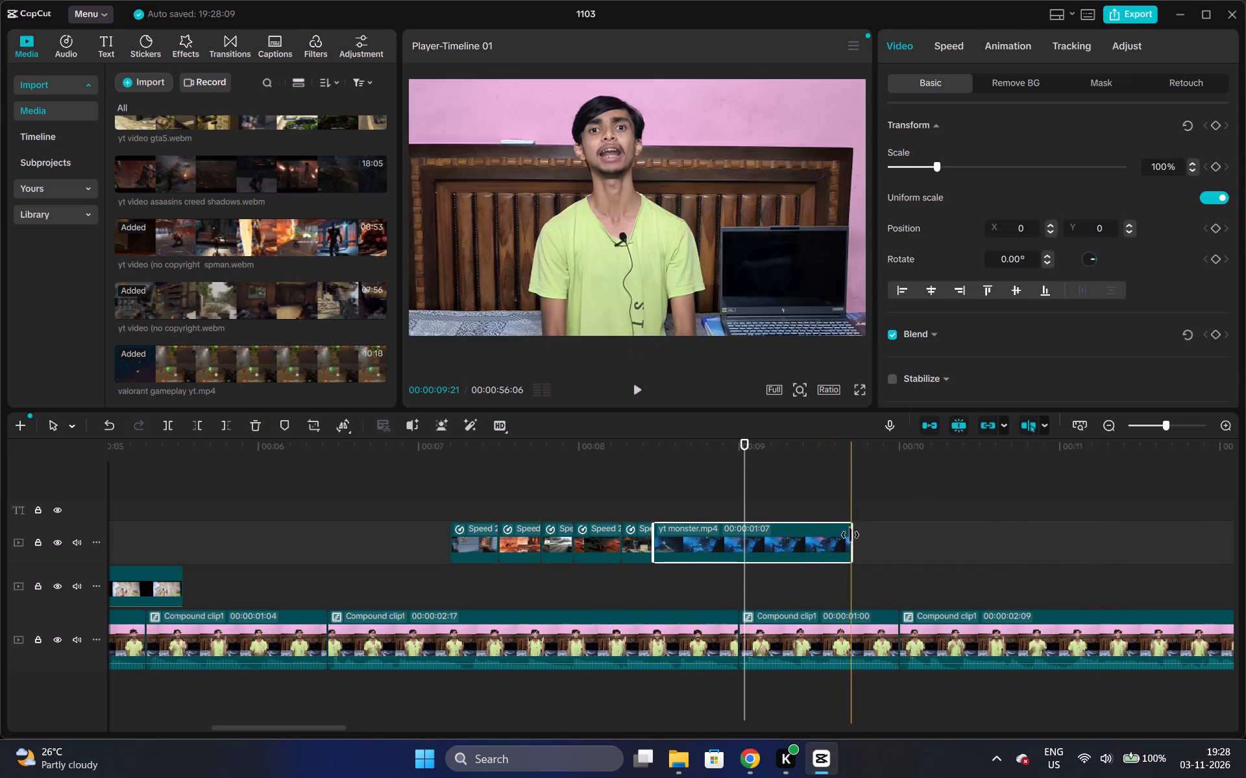
{"action": "left_click_drag", "start_coordinate": [850, 535], "coordinate": [739, 523]}
{"action": "left_click", "coordinate": [739, 532]}
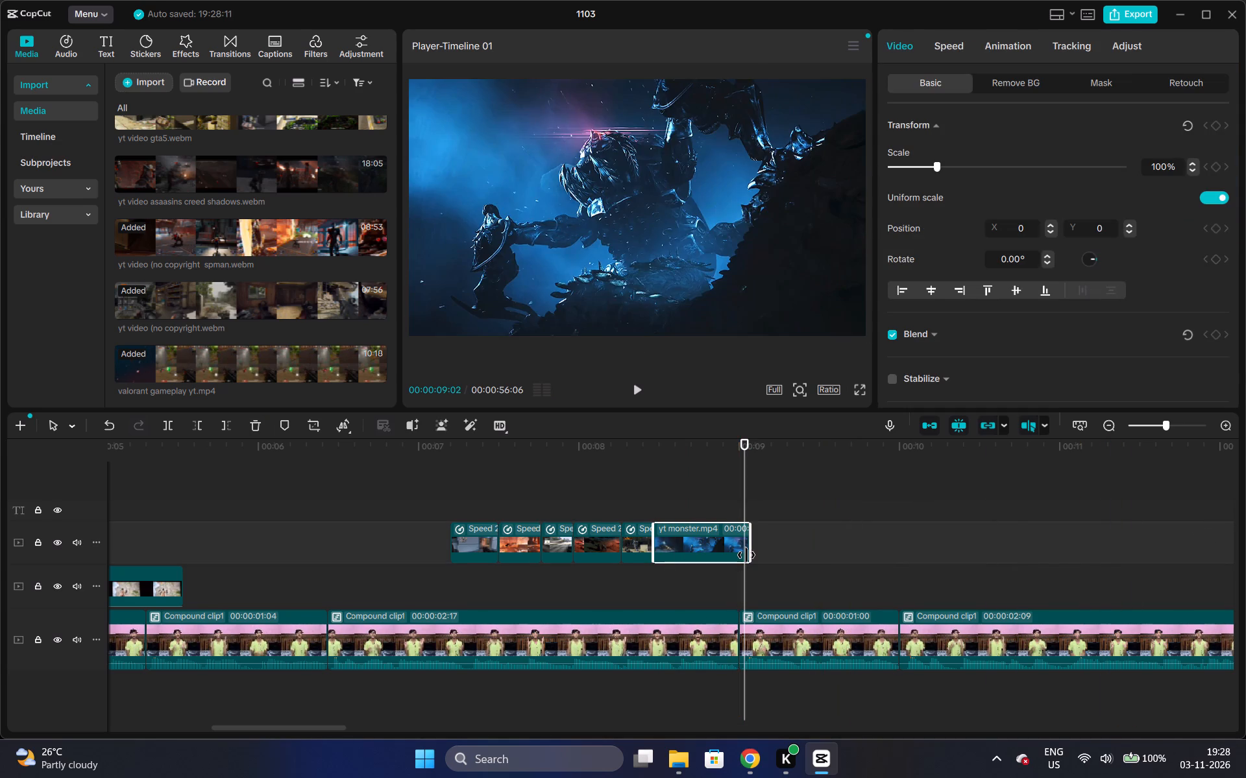
Play back the gameplay montage from about 00:00:07:02 and the speech following it up to about 00:00:10:02.
{"action": "left_click", "coordinate": [430, 453]}
{"action": "key", "text": "space"}
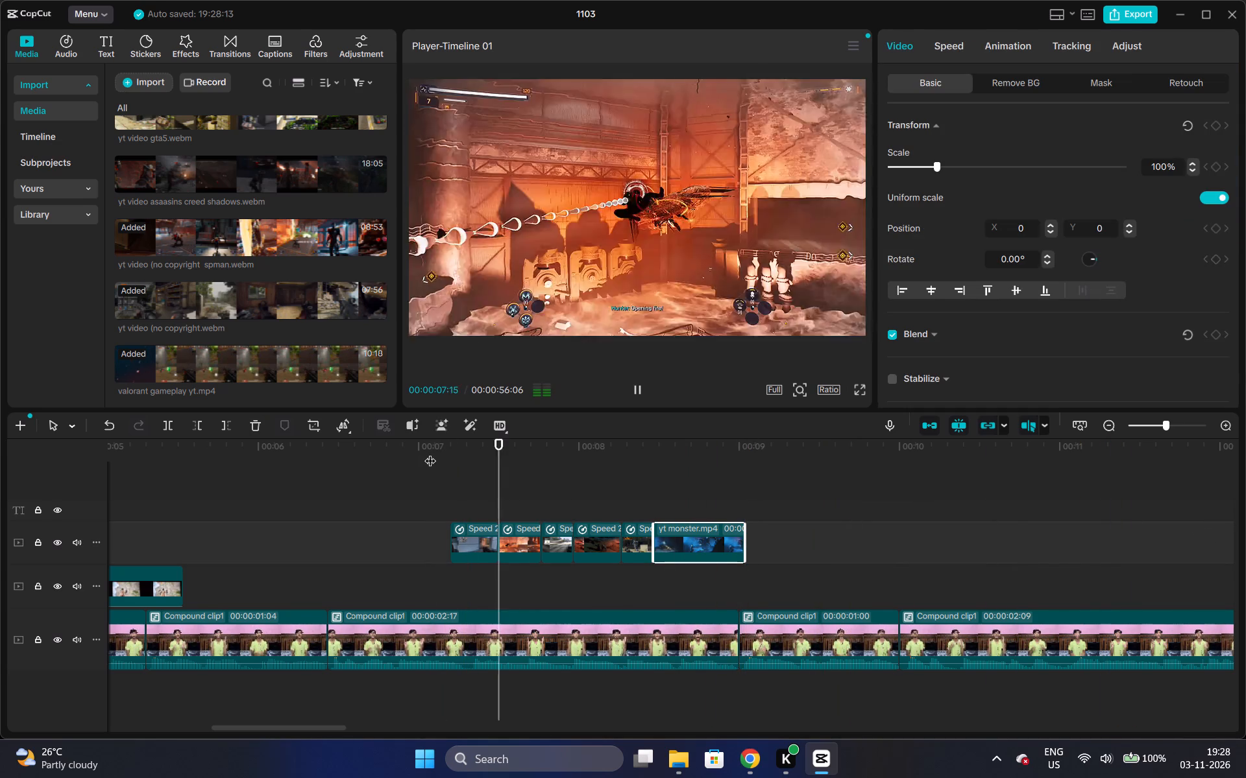
{"action": "key", "text": "space"}
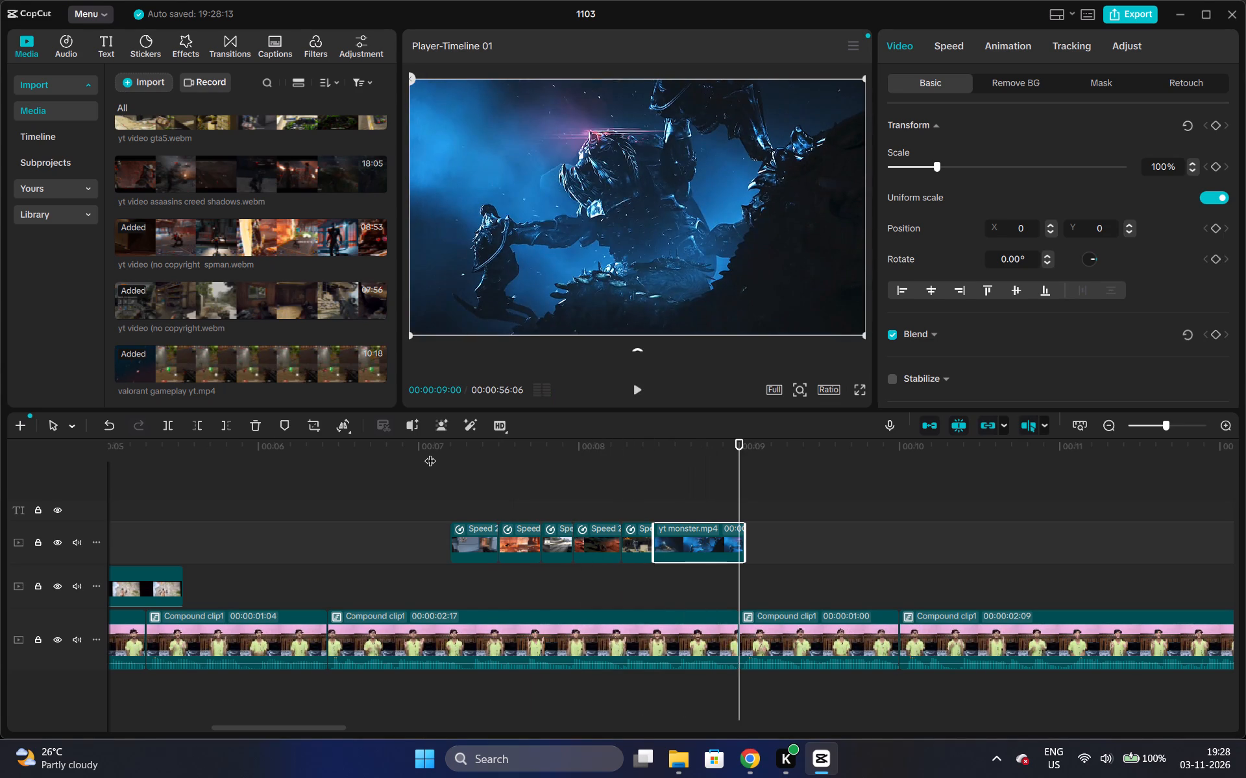
{"action": "key", "text": "space"}
{"action": "key", "text": "space"}
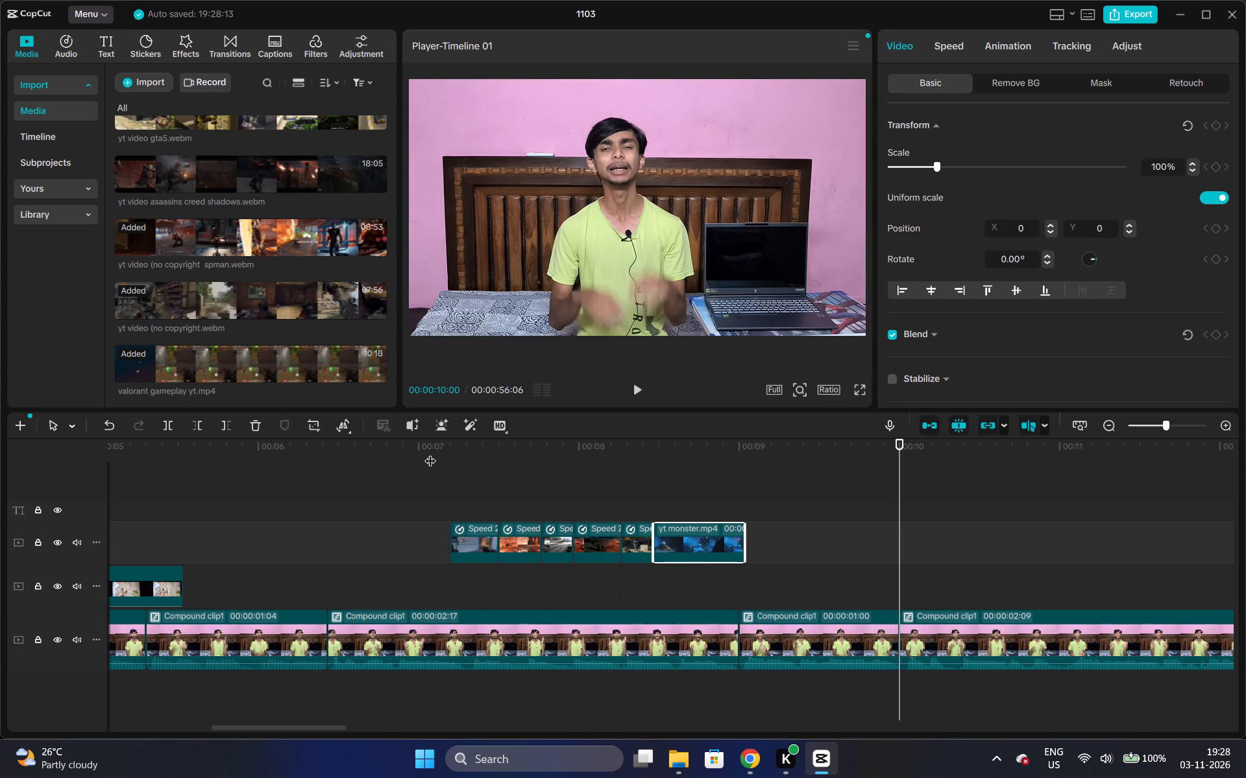
{"action": "key", "text": "Right"}
{"action": "key", "text": "Right"}
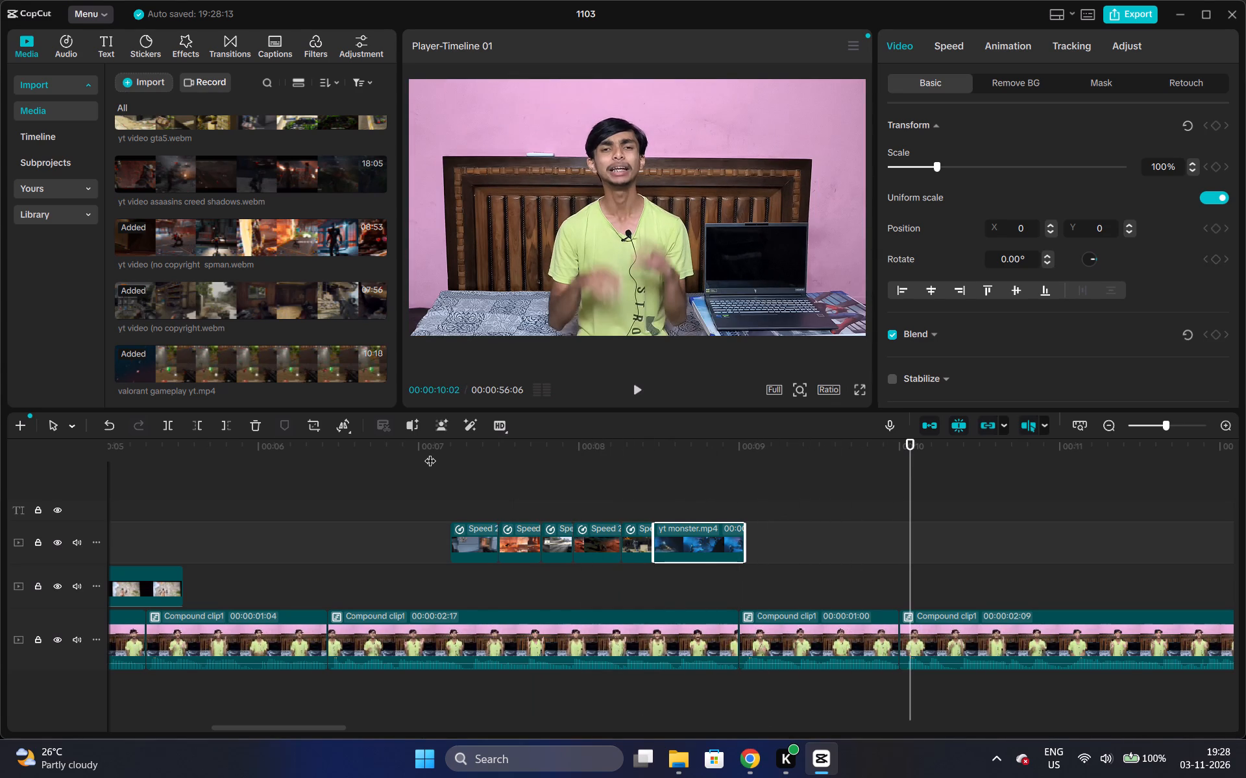
{"action": "left_click", "coordinate": [911, 627]}
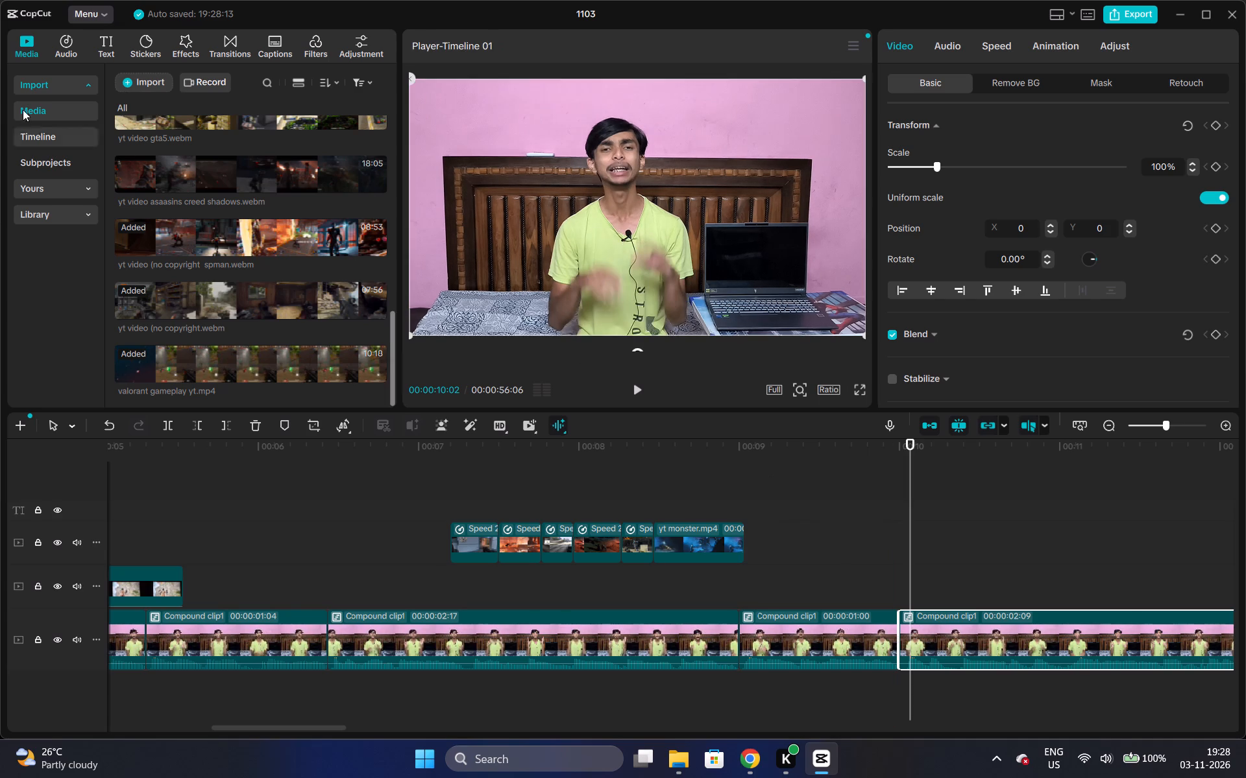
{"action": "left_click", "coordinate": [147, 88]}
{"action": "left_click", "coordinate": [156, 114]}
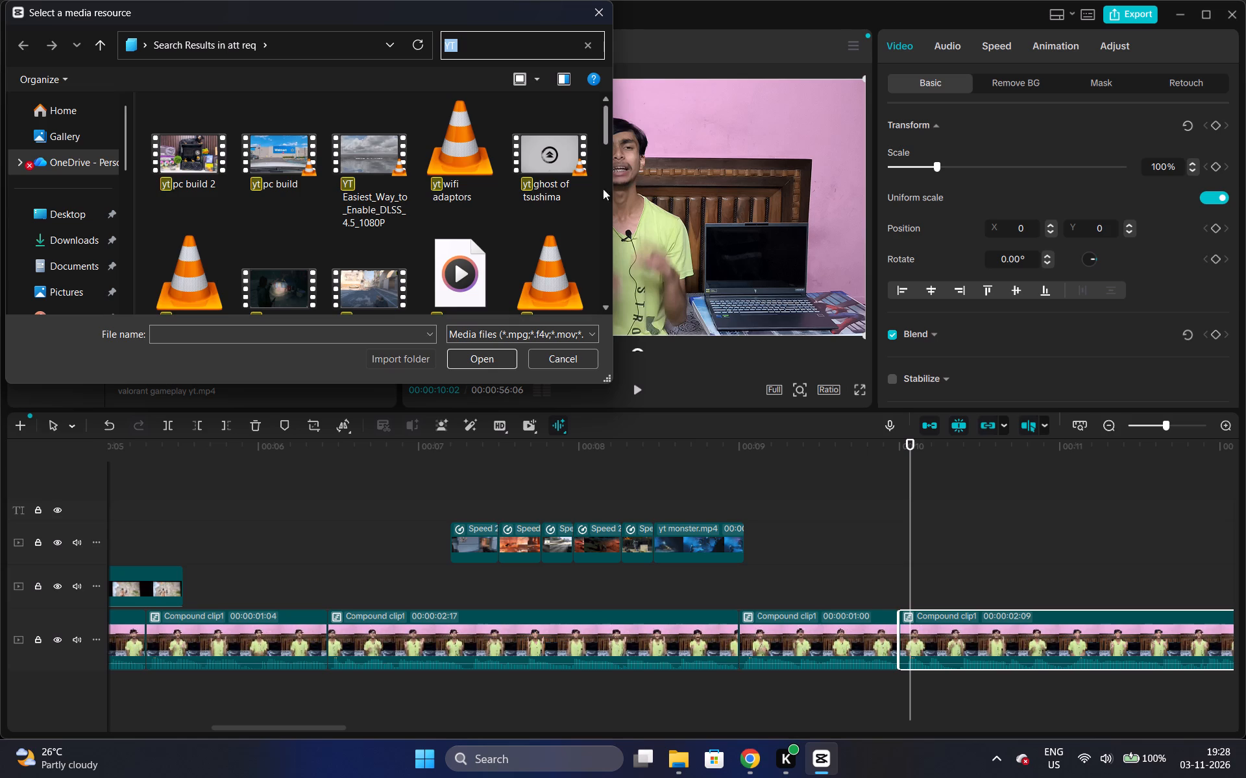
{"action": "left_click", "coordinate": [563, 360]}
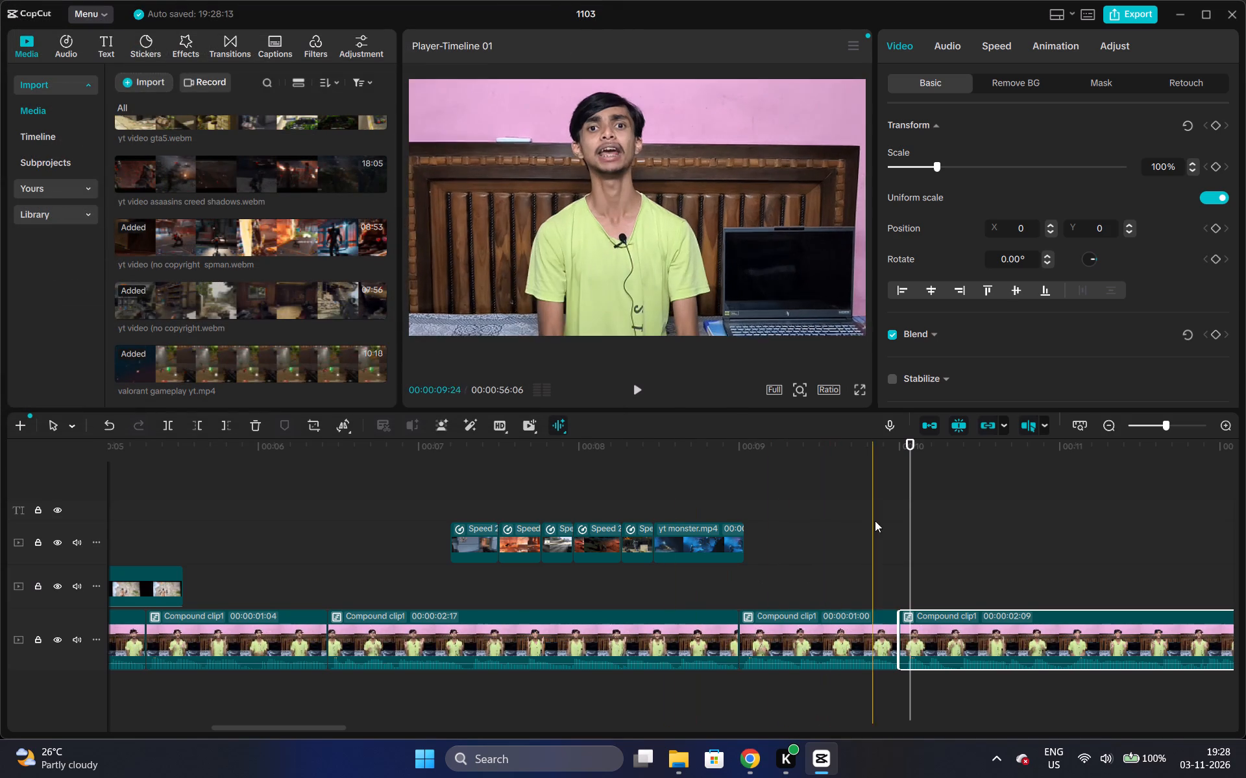
Review the speech from 00:00:10:00 to find where the next overlay belongs, stopping at 00:00:10:11.
{"action": "left_click", "coordinate": [899, 476]}
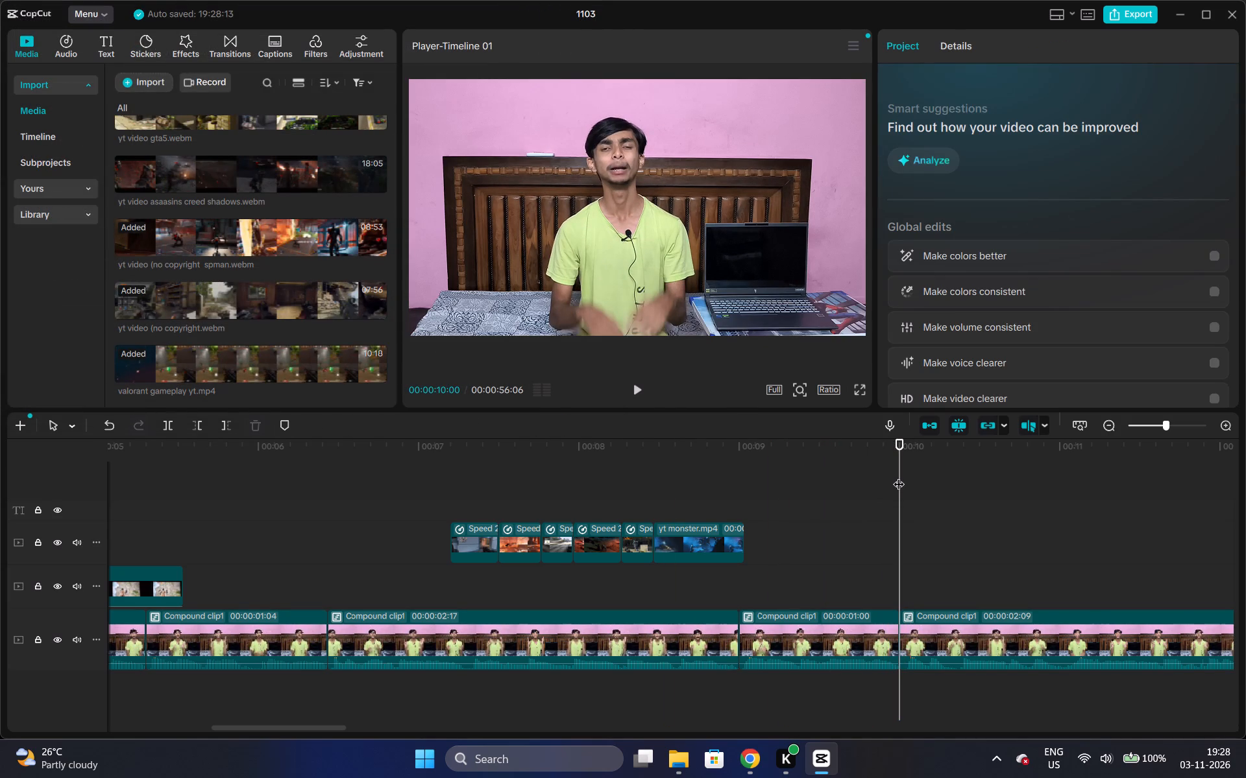
{"action": "key", "text": "space"}
{"action": "key", "text": "space"}
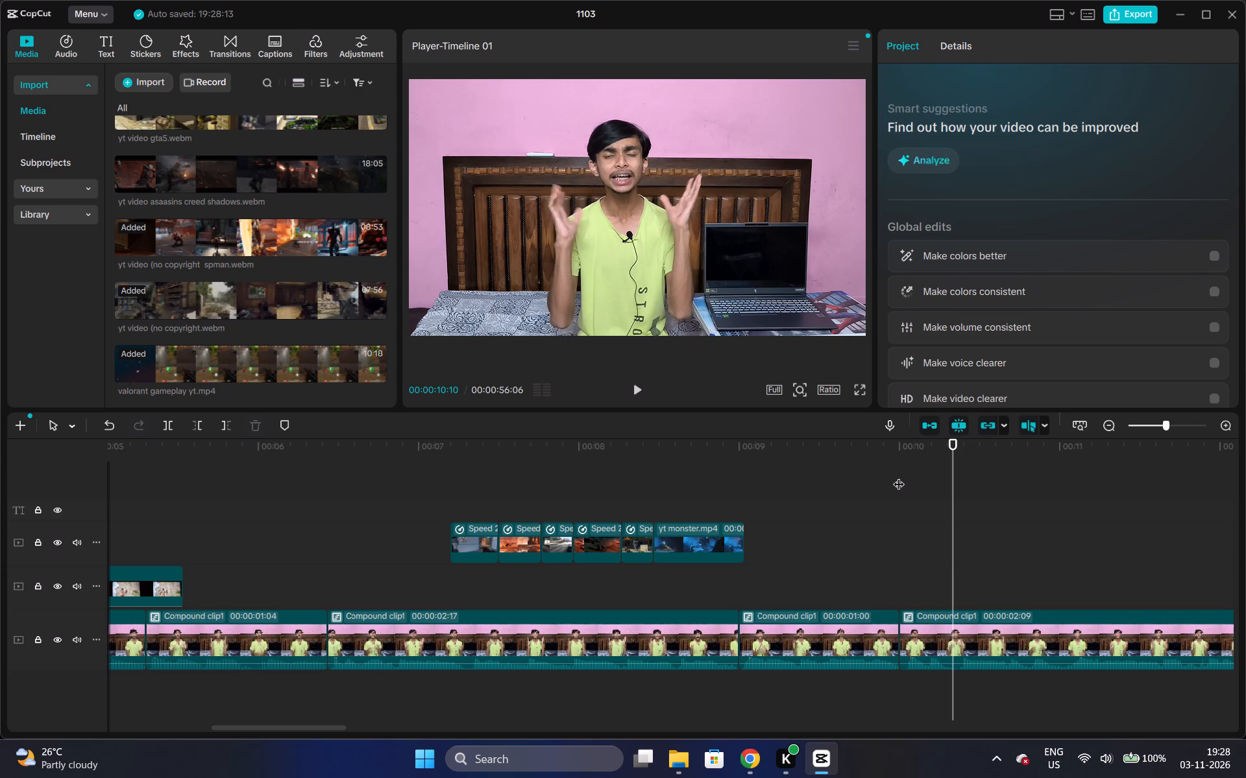
{"action": "key", "text": "Right"}
{"action": "key", "text": "Right"}
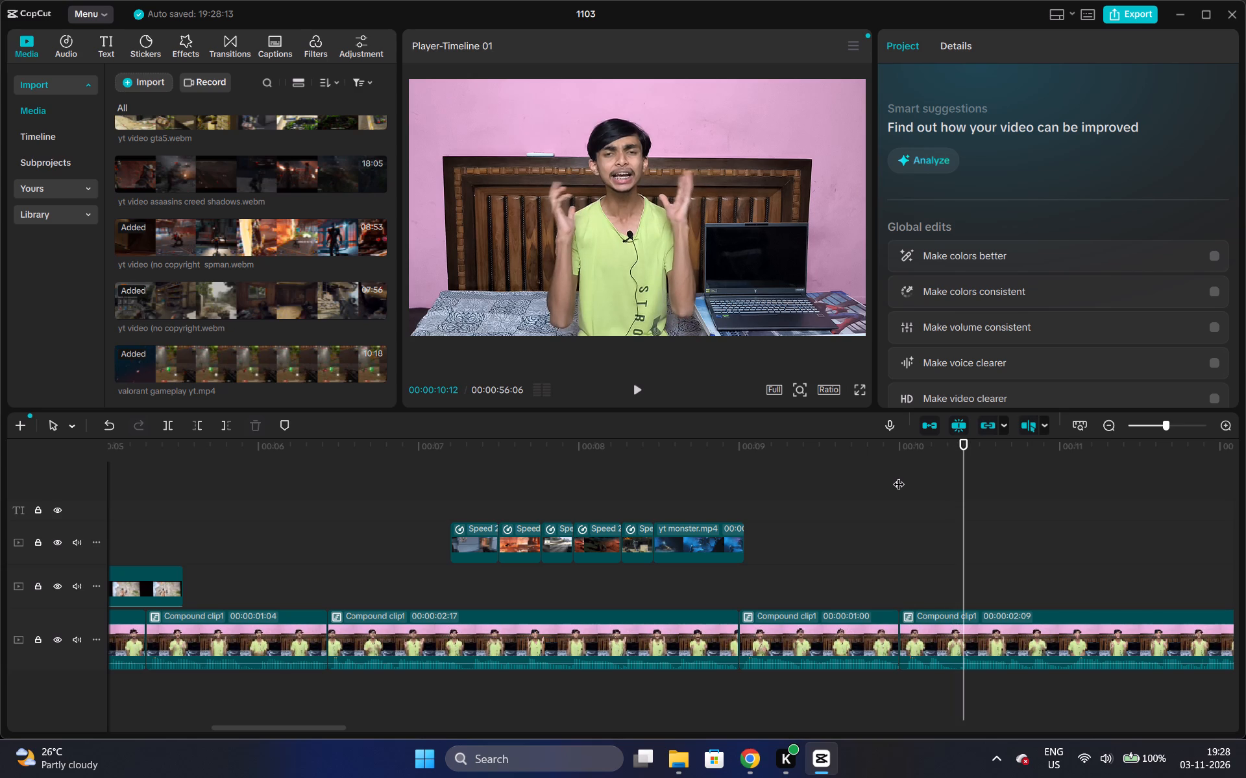
{"action": "key", "text": "Left"}
Import the final touch 2nd video file from the 2nd video folder inside FACE CAM on drive G.
{"action": "left_click", "coordinate": [165, 79]}
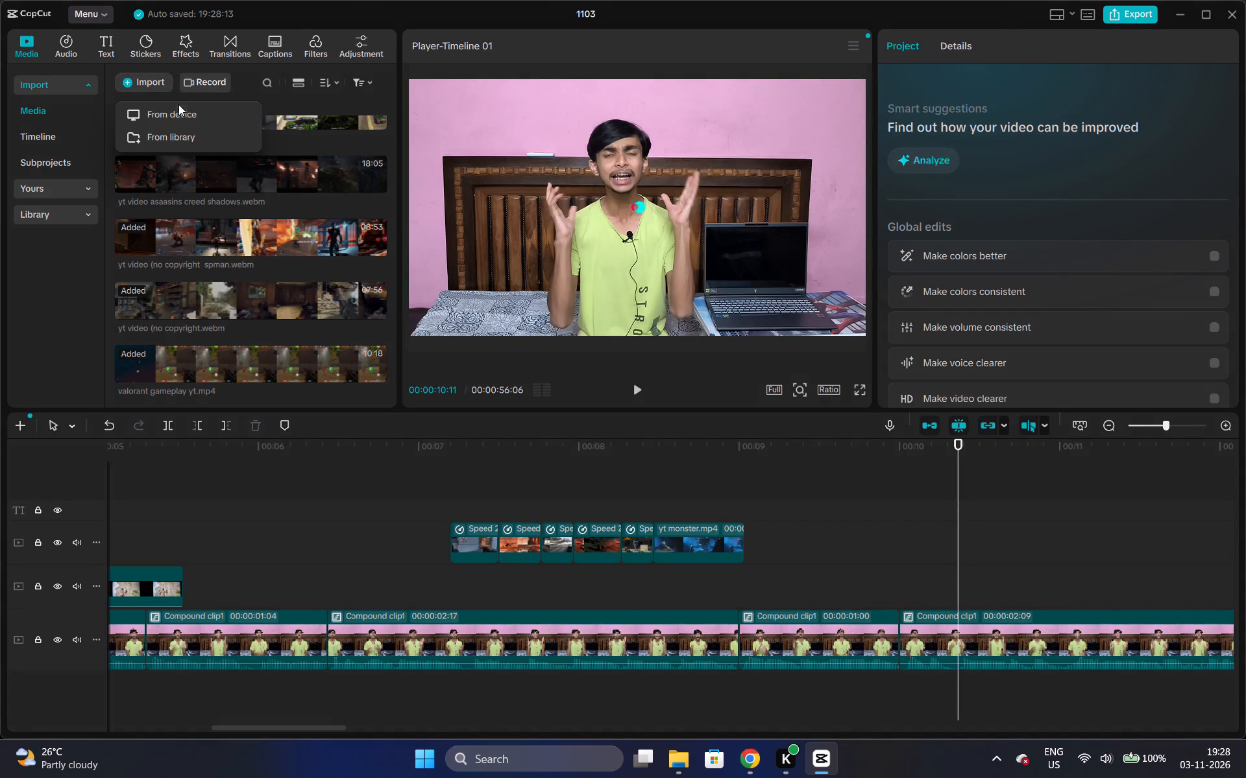
{"action": "left_click", "coordinate": [178, 104]}
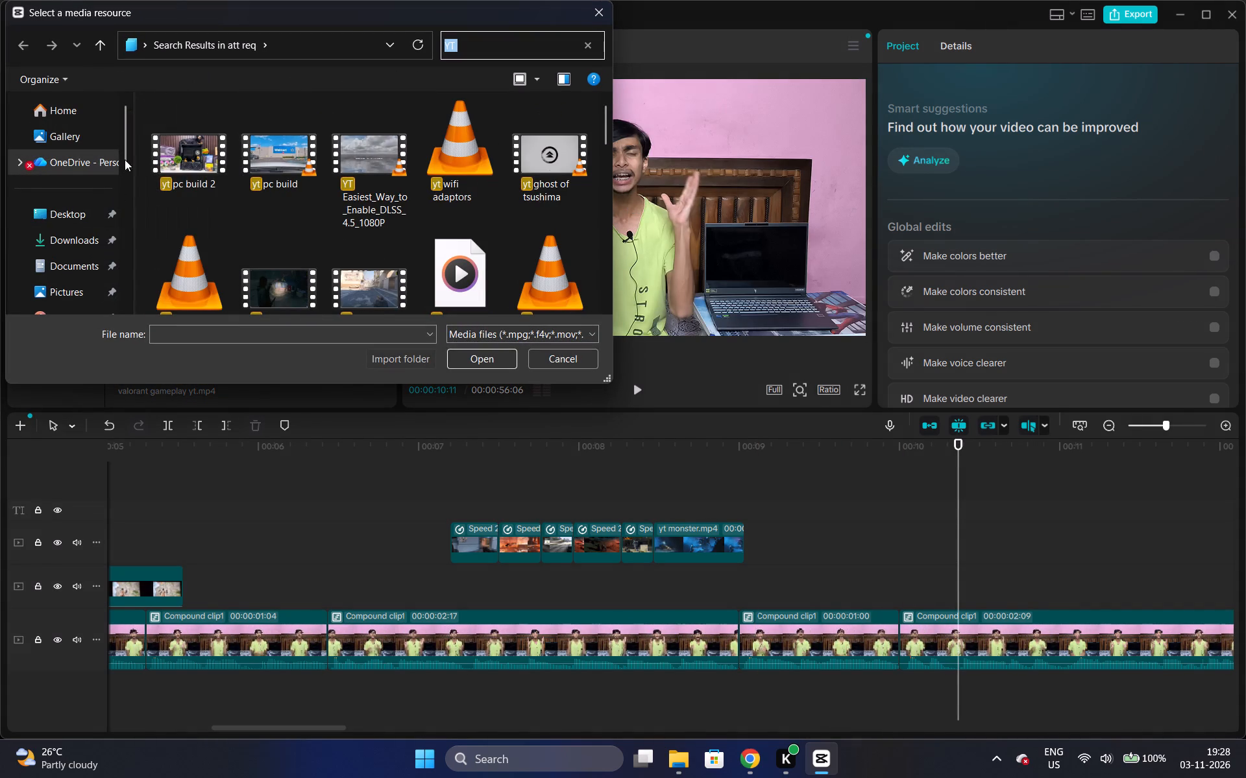
{"action": "left_click_drag", "start_coordinate": [125, 157], "coordinate": [147, 261]}
{"action": "left_click", "coordinate": [97, 202]}
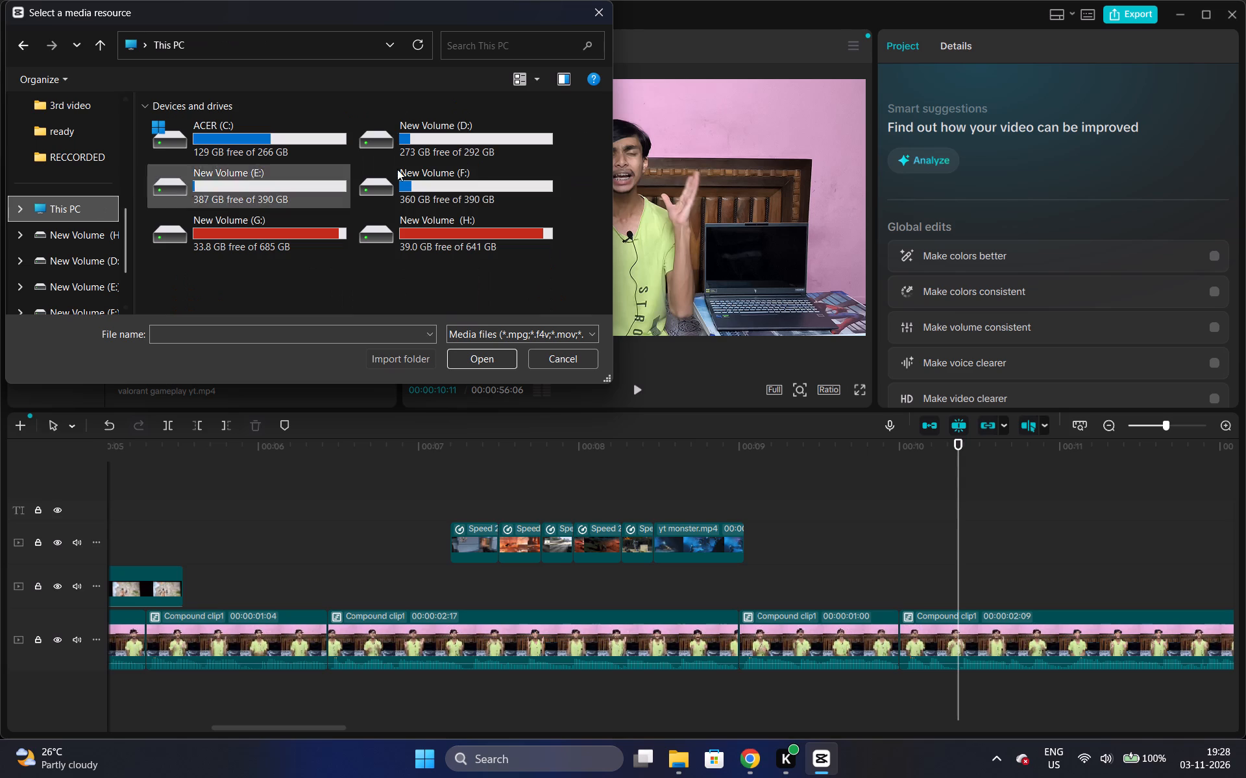
{"action": "double_click", "coordinate": [242, 241]}
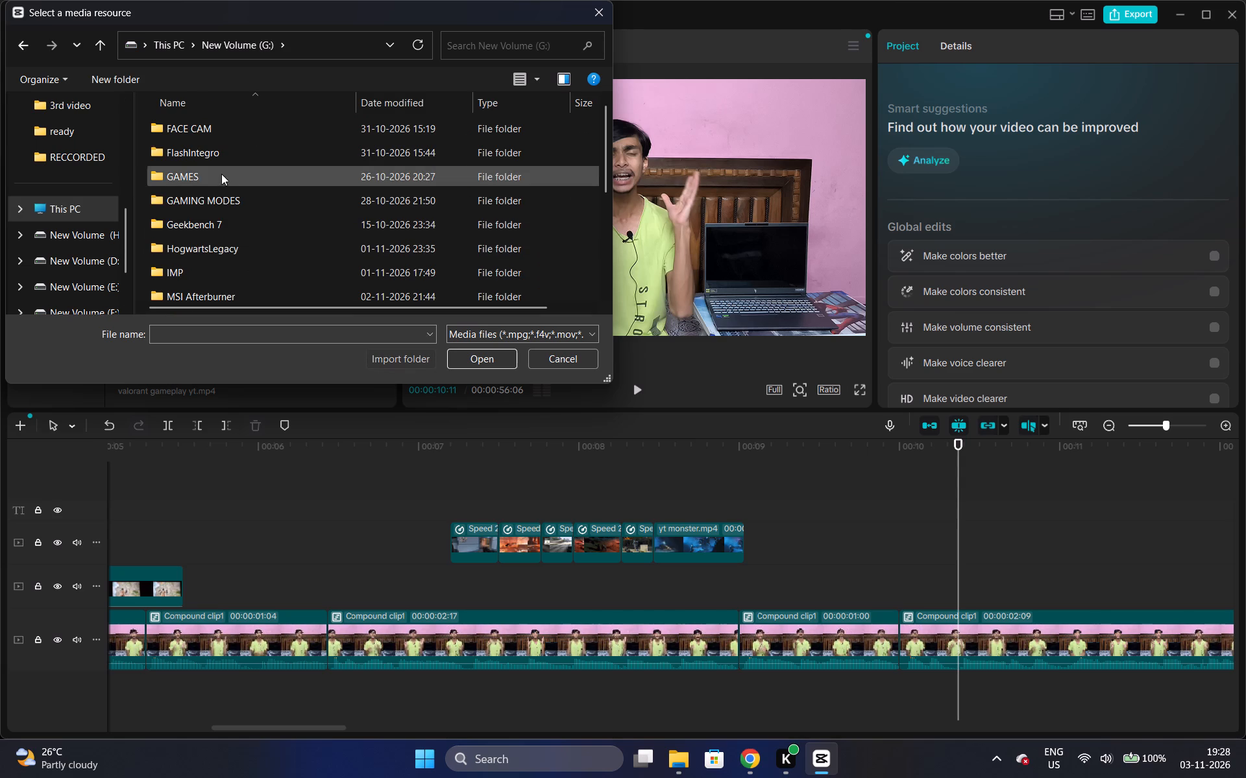
{"action": "double_click", "coordinate": [210, 137]}
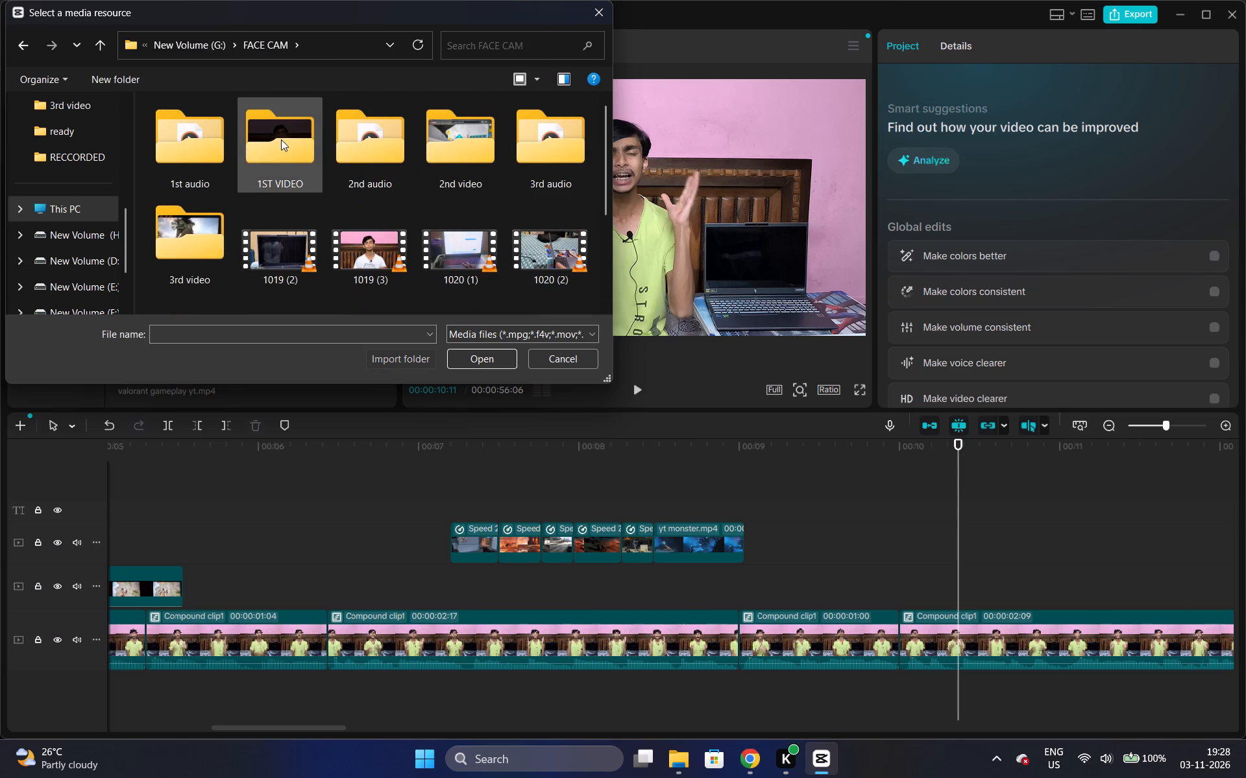
{"action": "double_click", "coordinate": [438, 158]}
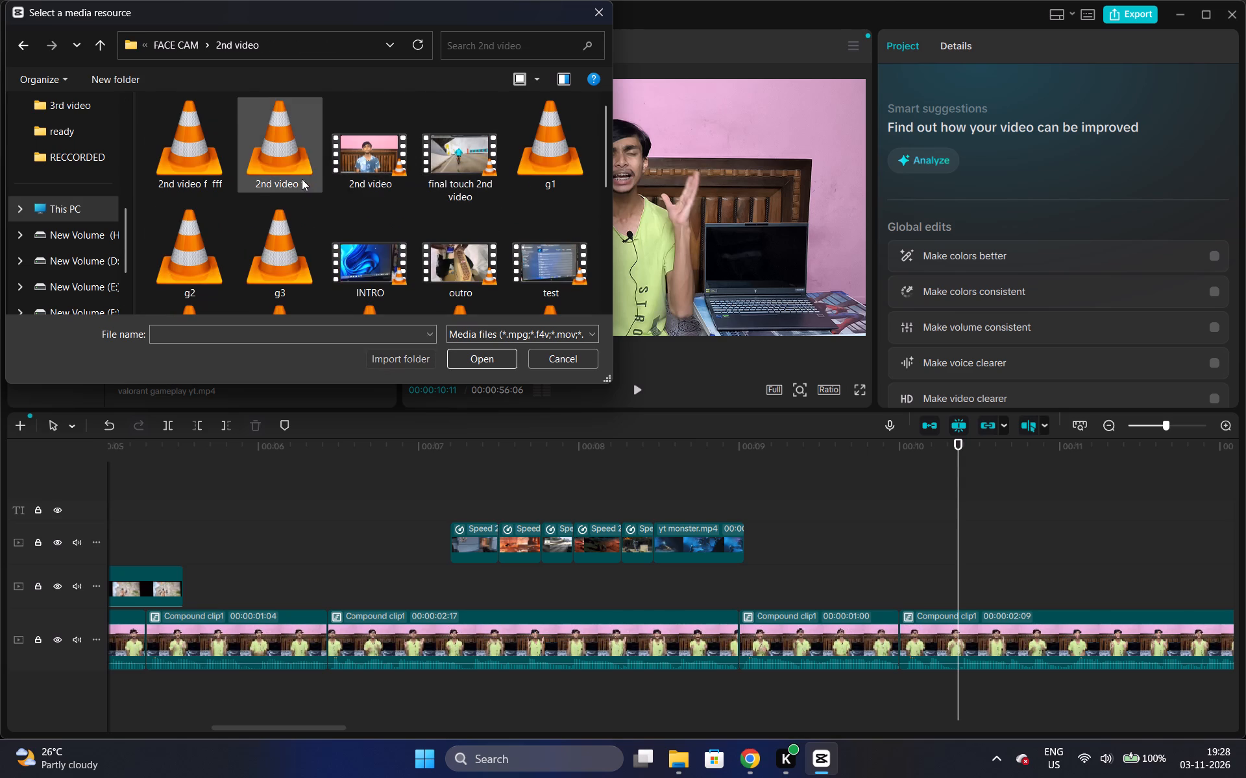
{"action": "left_click", "coordinate": [442, 159]}
{"action": "left_click", "coordinate": [495, 357]}
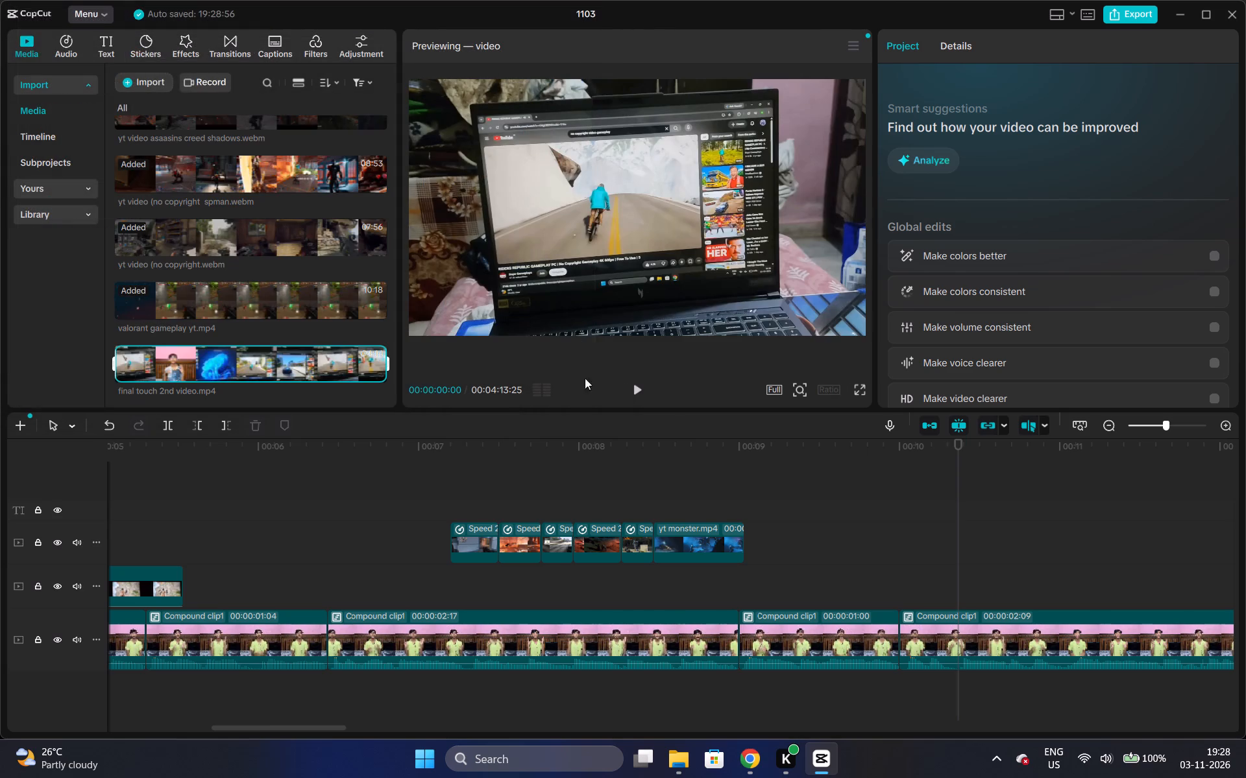
Add final touch 2nd video to a new top overlay track at about 00:00:08:22 and mute its audio completely.
{"action": "left_click_drag", "start_coordinate": [283, 366], "coordinate": [698, 480]}
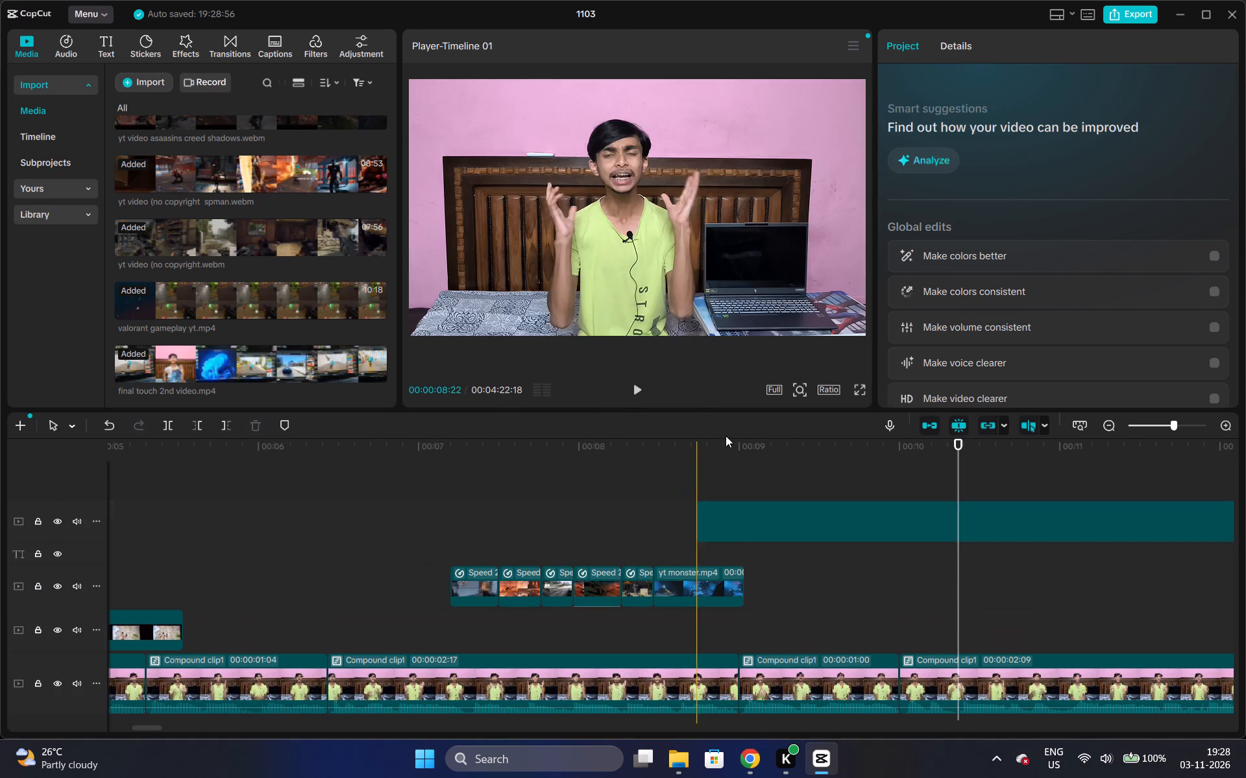
{"action": "left_click", "coordinate": [934, 48]}
{"action": "left_click_drag", "start_coordinate": [923, 167], "coordinate": [894, 173]}
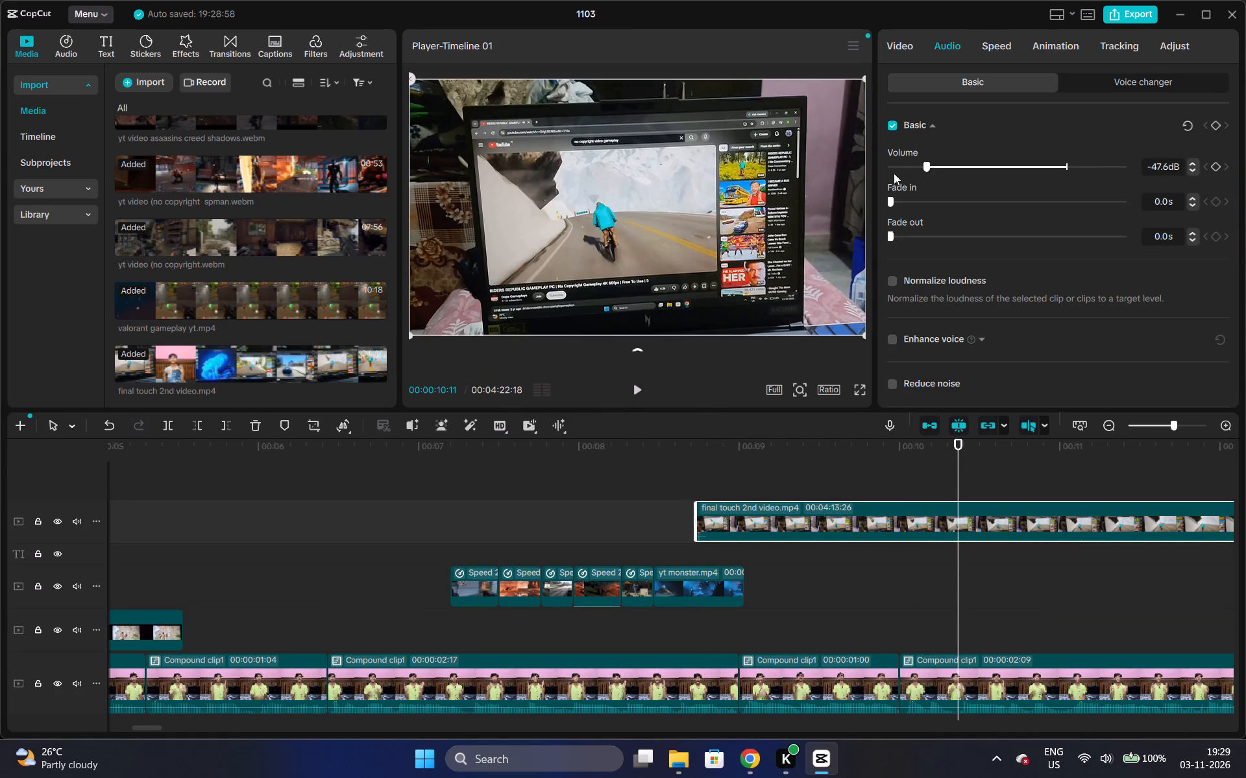
{"action": "left_click_drag", "start_coordinate": [894, 173], "coordinate": [738, 184]}
Trim away the start of the final touch 2nd video clip up to about 00:04:10:02.
{"action": "triple_click", "coordinate": [1103, 420]}
{"action": "left_click", "coordinate": [1103, 420]}
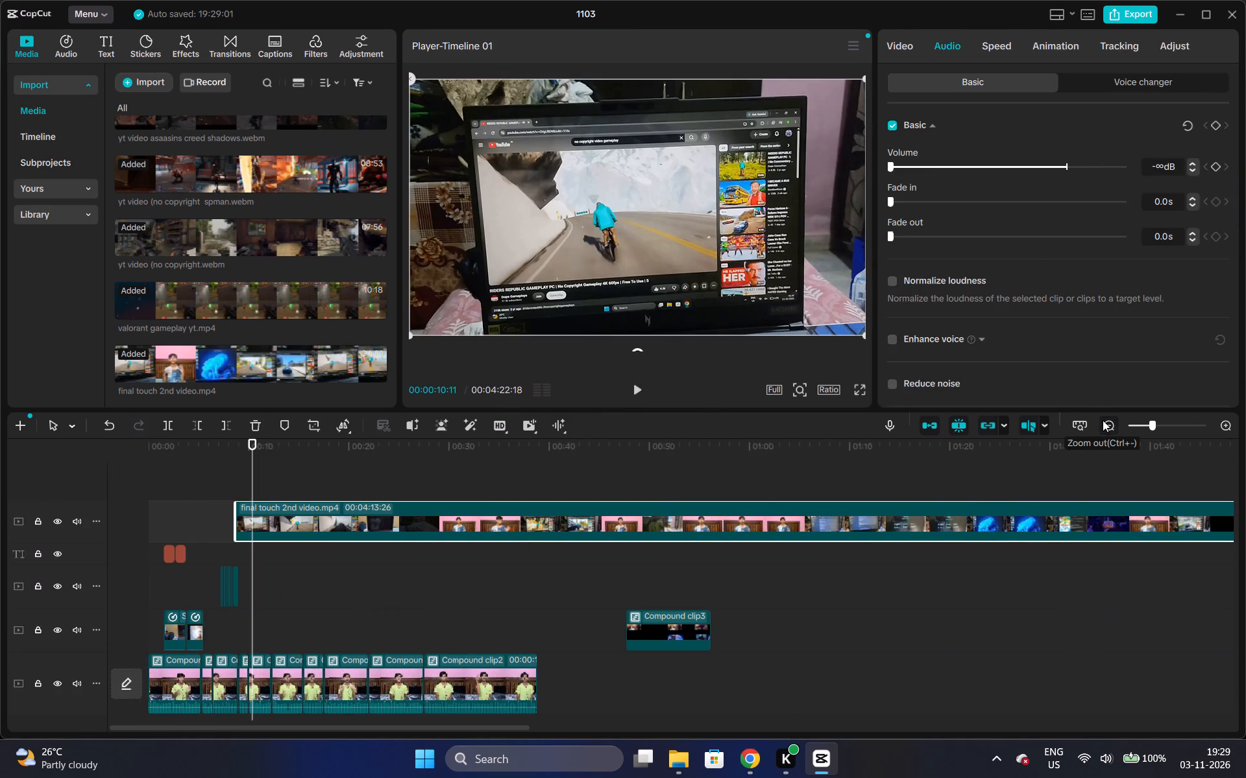
{"action": "triple_click", "coordinate": [1108, 416]}
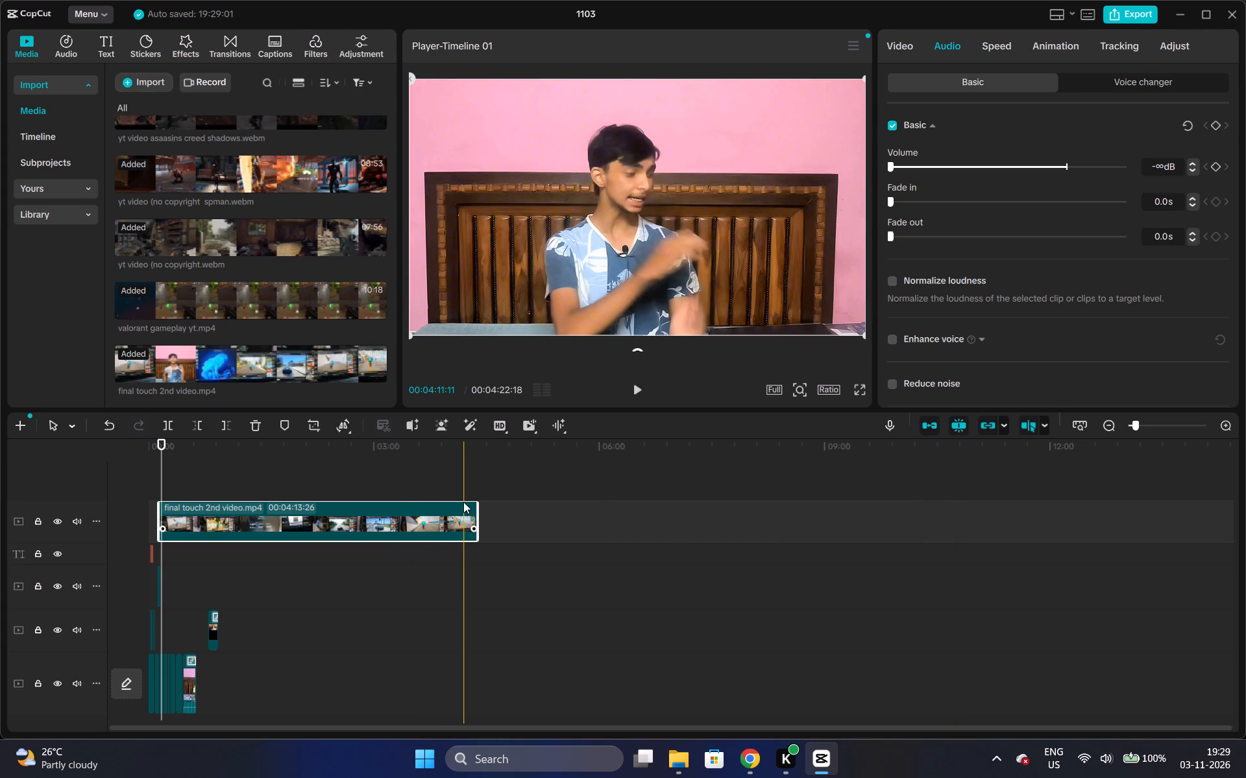
{"action": "key", "text": "q"}
{"action": "left_click", "coordinate": [463, 504]}
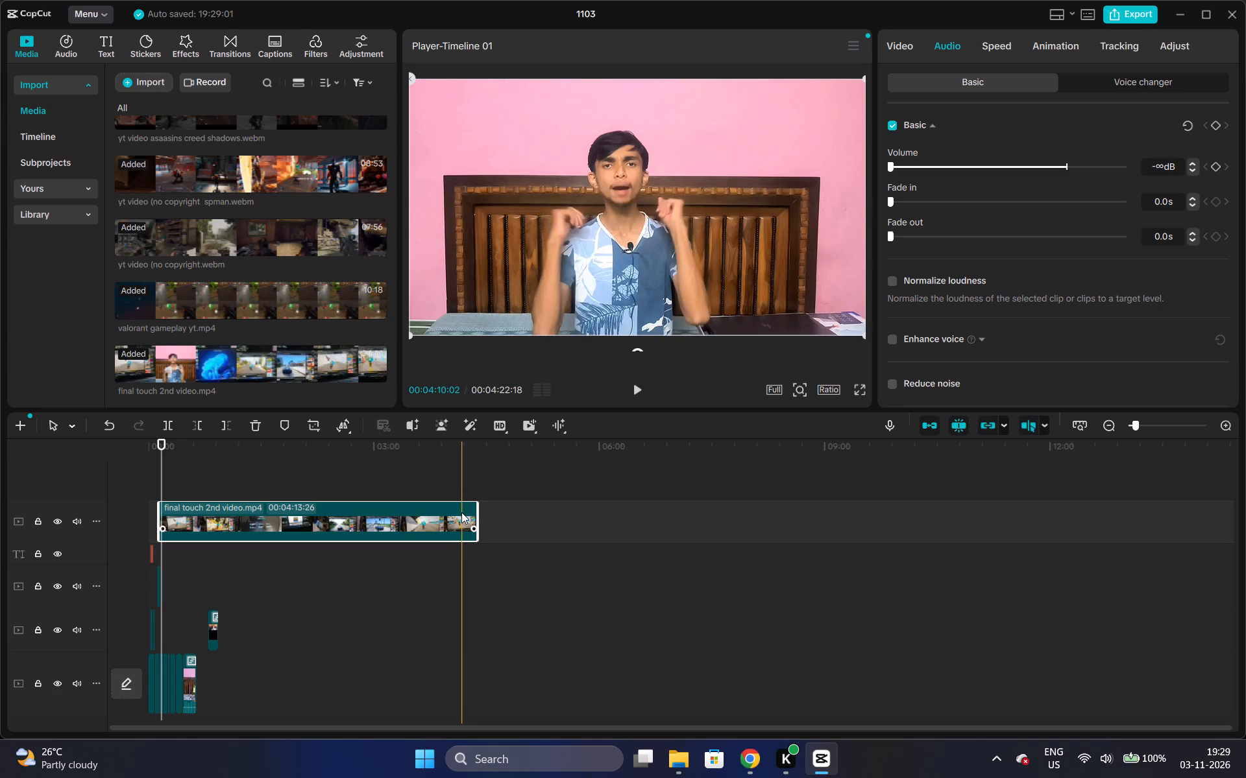
{"action": "type", "text": "q"}
Review the remaining final touch 2nd video footage from 00:04:10 to about 00:04:18, stepping back frame by frame to find the laptop gameplay shots.
{"action": "key", "text": "space"}
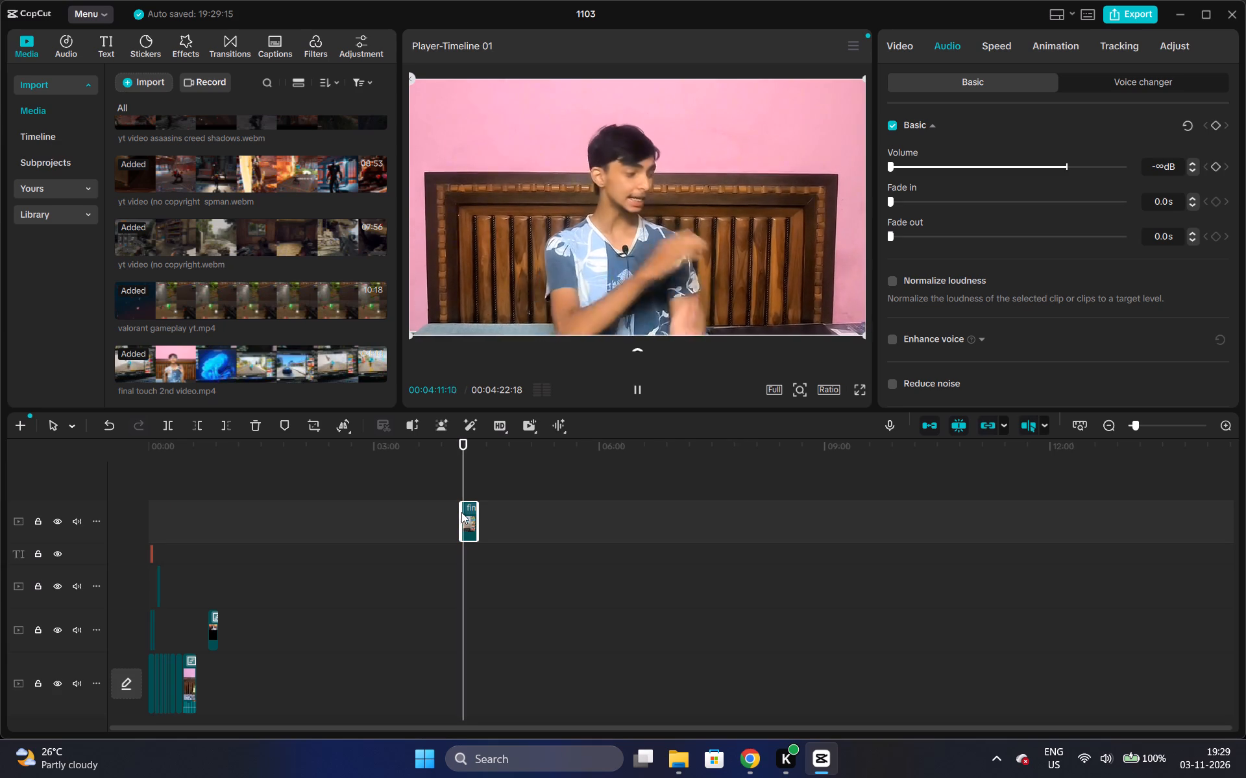
{"action": "key", "text": "space"}
{"action": "key", "text": "space"}
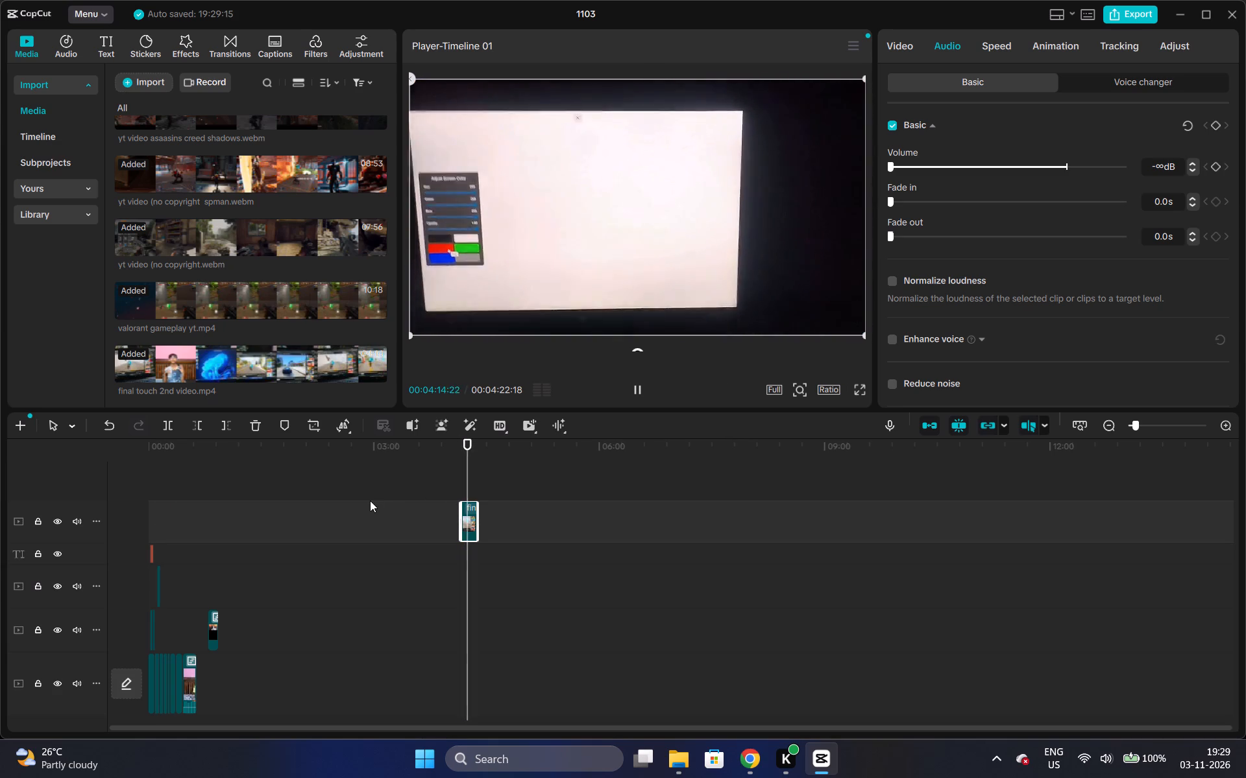
{"action": "key", "text": "space"}
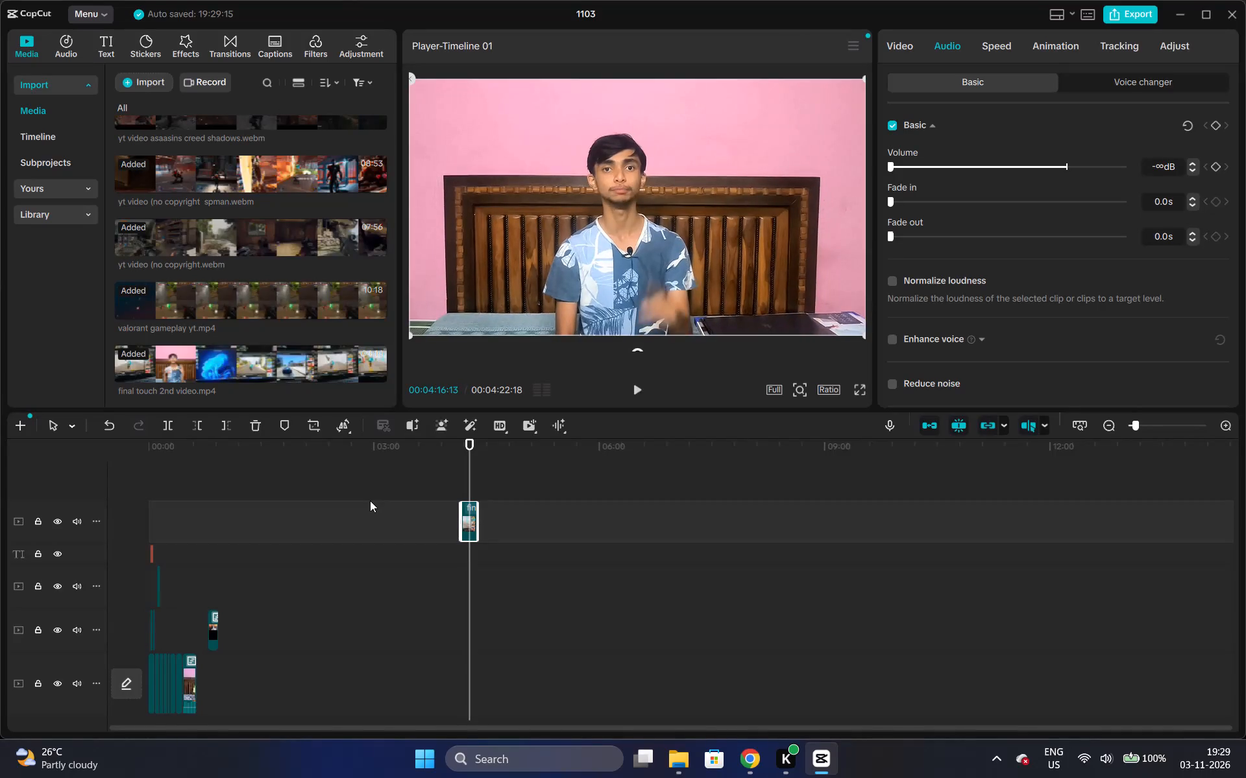
{"action": "key", "text": "space"}
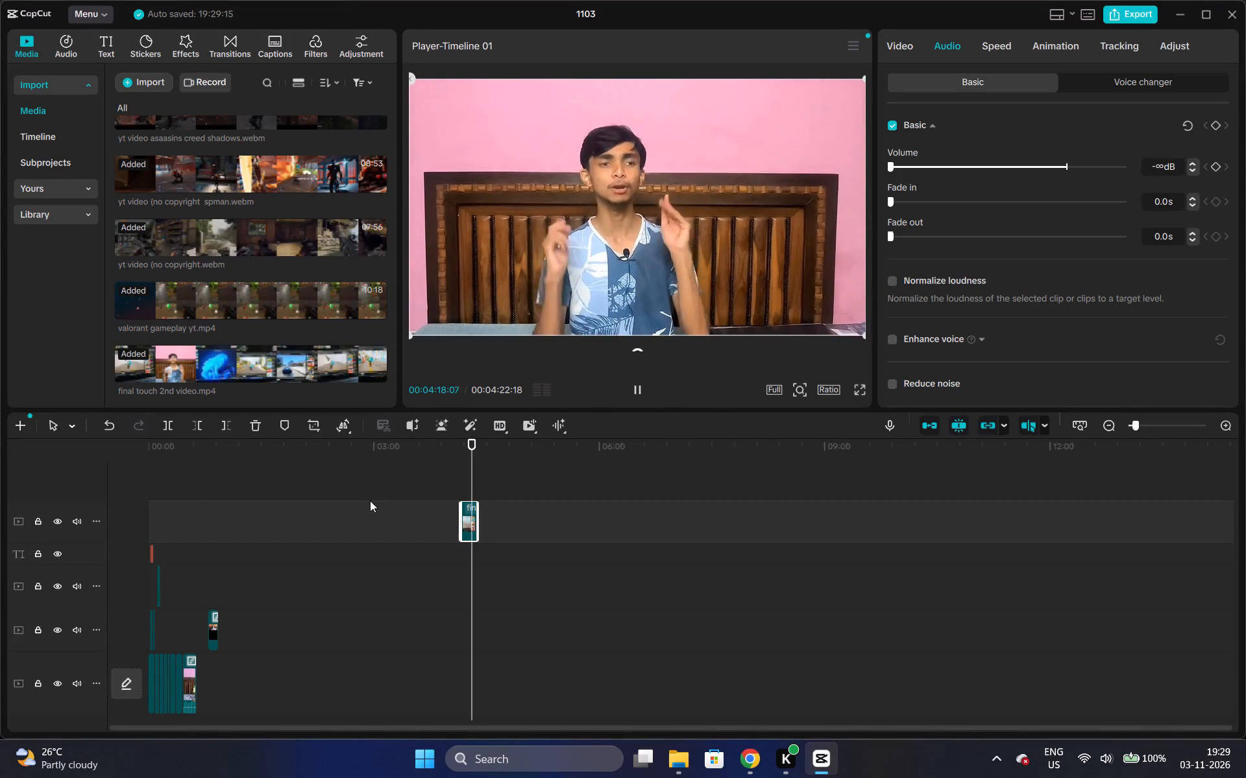
{"action": "key", "text": "space"}
{"action": "key", "text": "Left"}
{"action": "key", "text": "Left"}
{"action": "key", "text": "Left"}
{"action": "key", "text": "Left"}
{"action": "key", "text": "Left"}
{"action": "key", "text": "Left"}
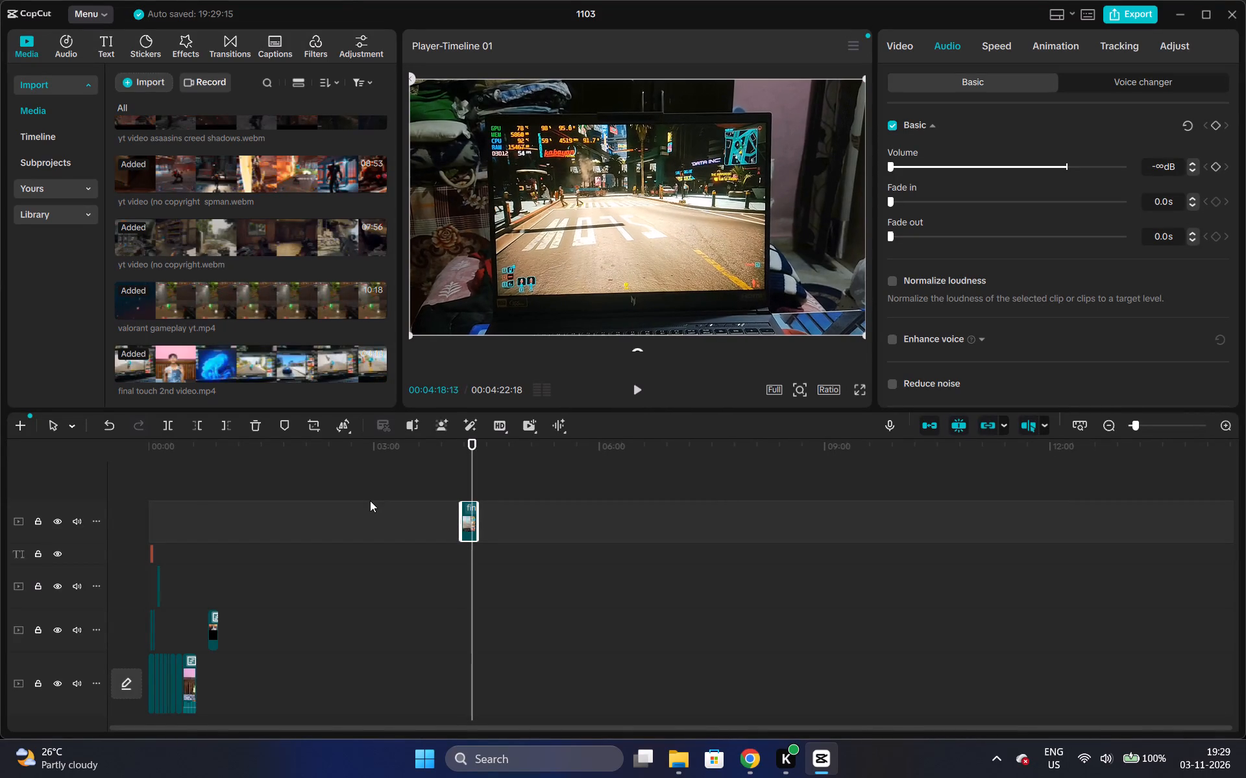
{"action": "key", "text": "Left"}
{"action": "key", "text": "Left"}
{"action": "key", "text": "Left"}
{"action": "key", "text": "Left"}
{"action": "key", "text": "Left"}
{"action": "key", "text": "Left"}
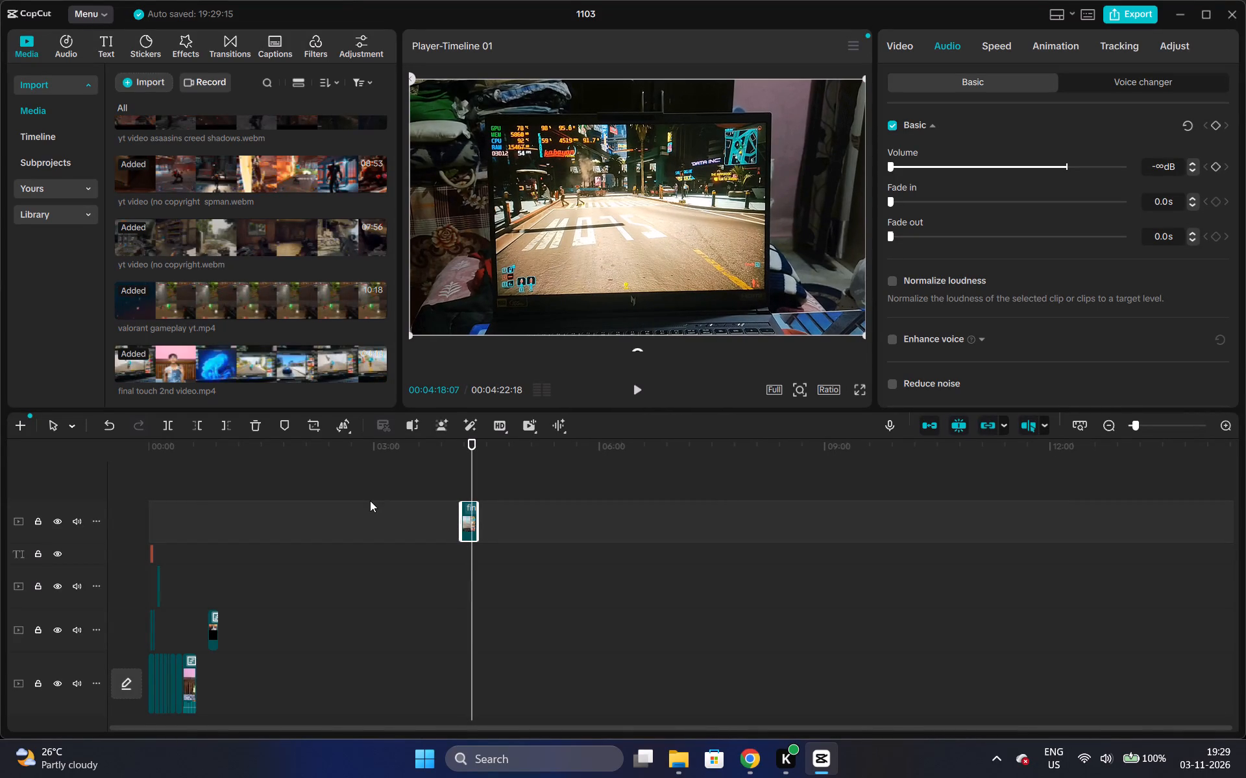
{"action": "key", "text": "Left"}
{"action": "key", "text": "Left"}
{"action": "key", "text": "Left"}
{"action": "key", "text": "Left"}
{"action": "key", "text": "Left"}
{"action": "key", "text": "Left"}
{"action": "key", "text": "Left"}
{"action": "key", "text": "Left"}
{"action": "key", "text": "Left"}
{"action": "key", "text": "Left"}
{"action": "key", "text": "Left"}
{"action": "key", "text": "Left"}
{"action": "key", "text": "Left"}
{"action": "key", "text": "Left"}
{"action": "key", "text": "Left"}
{"action": "key", "text": "Left"}
{"action": "key", "text": "Left"}
{"action": "key", "text": "Left"}
{"action": "key", "text": "Left"}
{"action": "key", "text": "Left"}
{"action": "key", "text": "Left"}
{"action": "key", "text": "Left"}
{"action": "key", "text": "Left"}
{"action": "key", "text": "Left"}
{"action": "key", "text": "Left"}
{"action": "key", "text": "Left"}
{"action": "key", "text": "Left"}
{"action": "key", "text": "Left"}
{"action": "key", "text": "Left"}
{"action": "key", "text": "Left"}
{"action": "key", "text": "Left"}
{"action": "key", "text": "Left"}
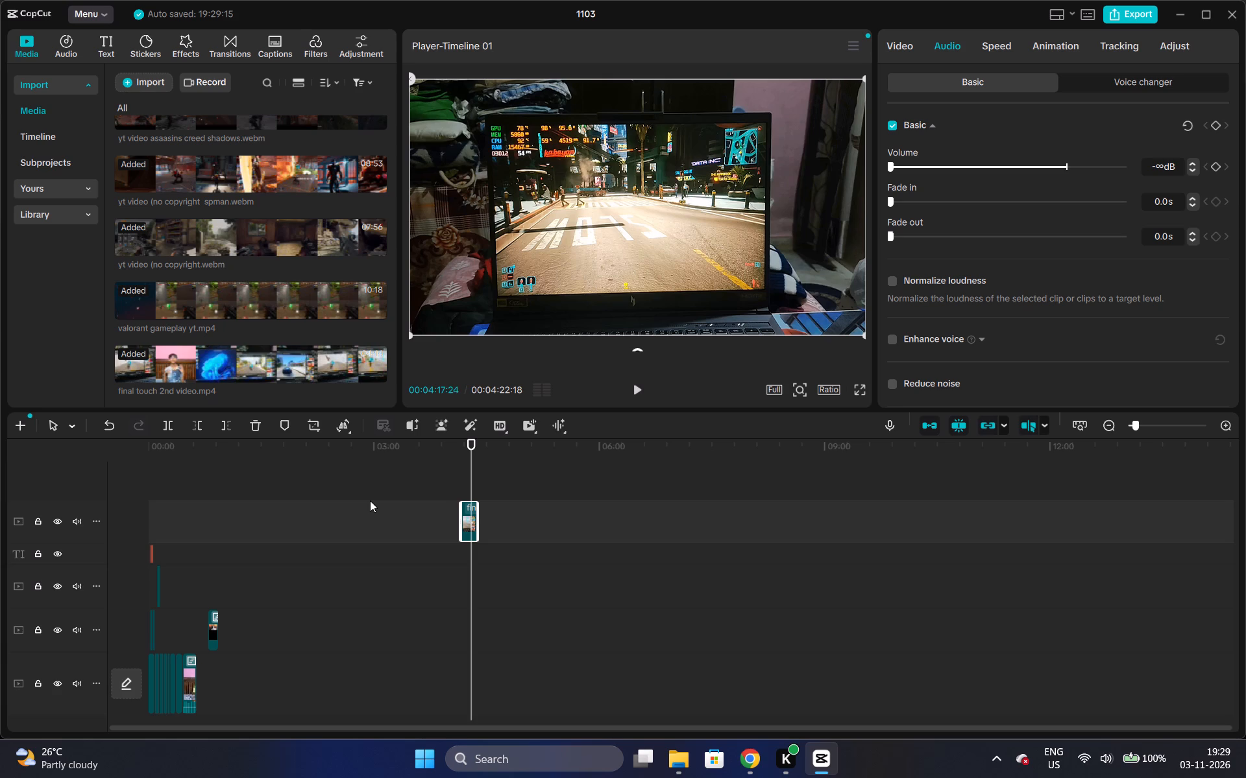
Trim the clip's start to about 00:04:15:11, play on through the gameplay shot, and trim the start further to about 00:04:18:10.
{"action": "triple_click", "coordinate": [1229, 425]}
{"action": "left_click", "coordinate": [1229, 425]}
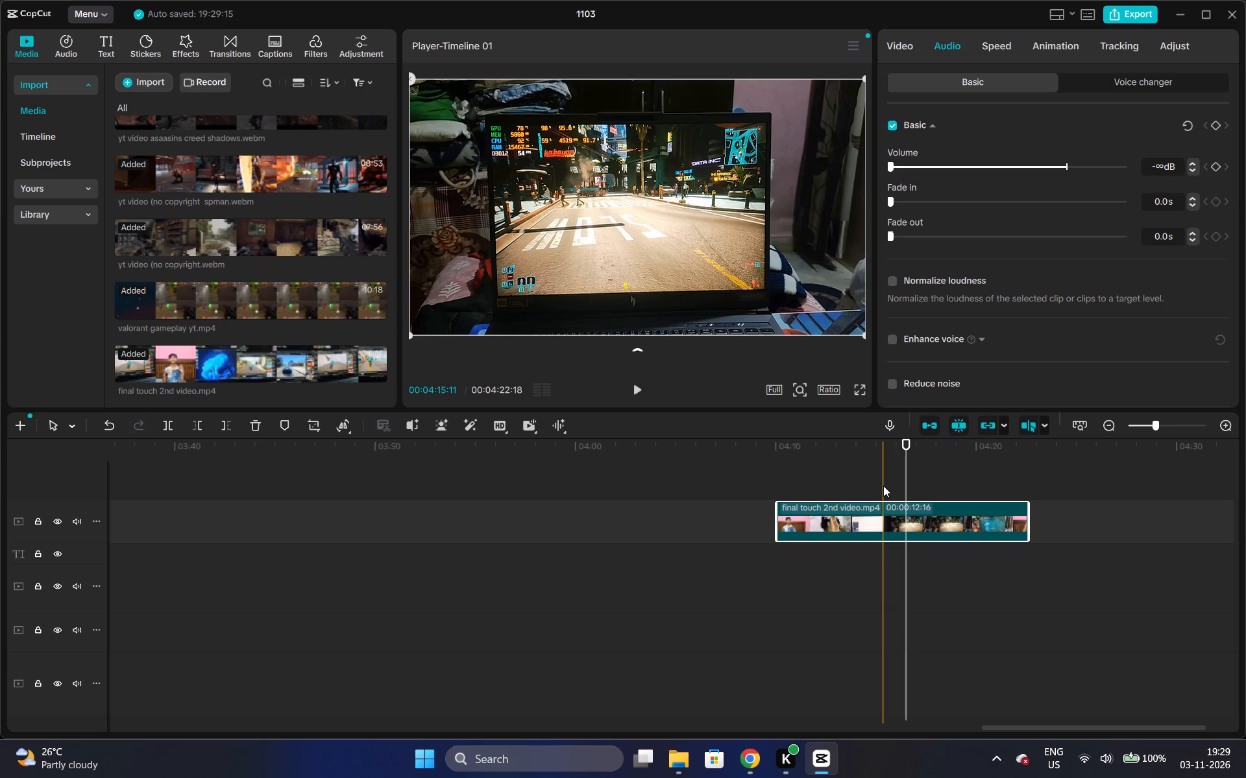
{"action": "key", "text": "q"}
{"action": "key", "text": "space"}
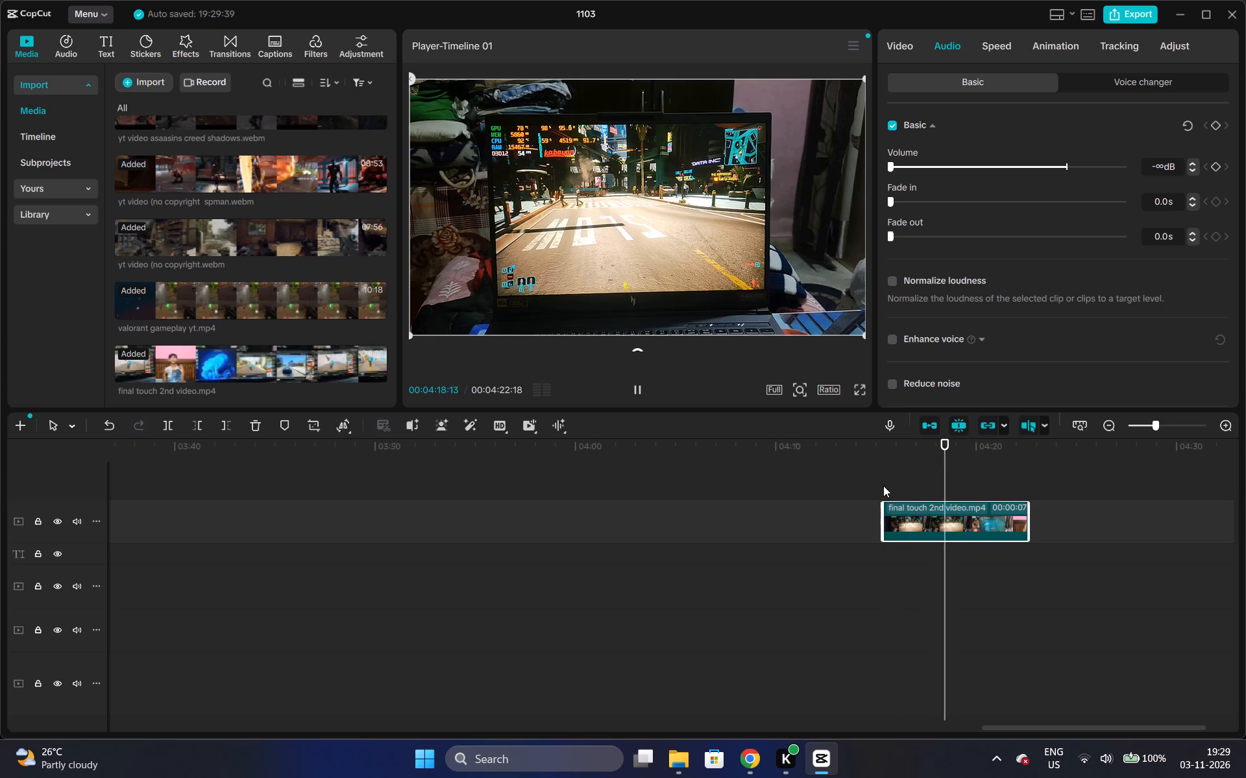
{"action": "key", "text": "space"}
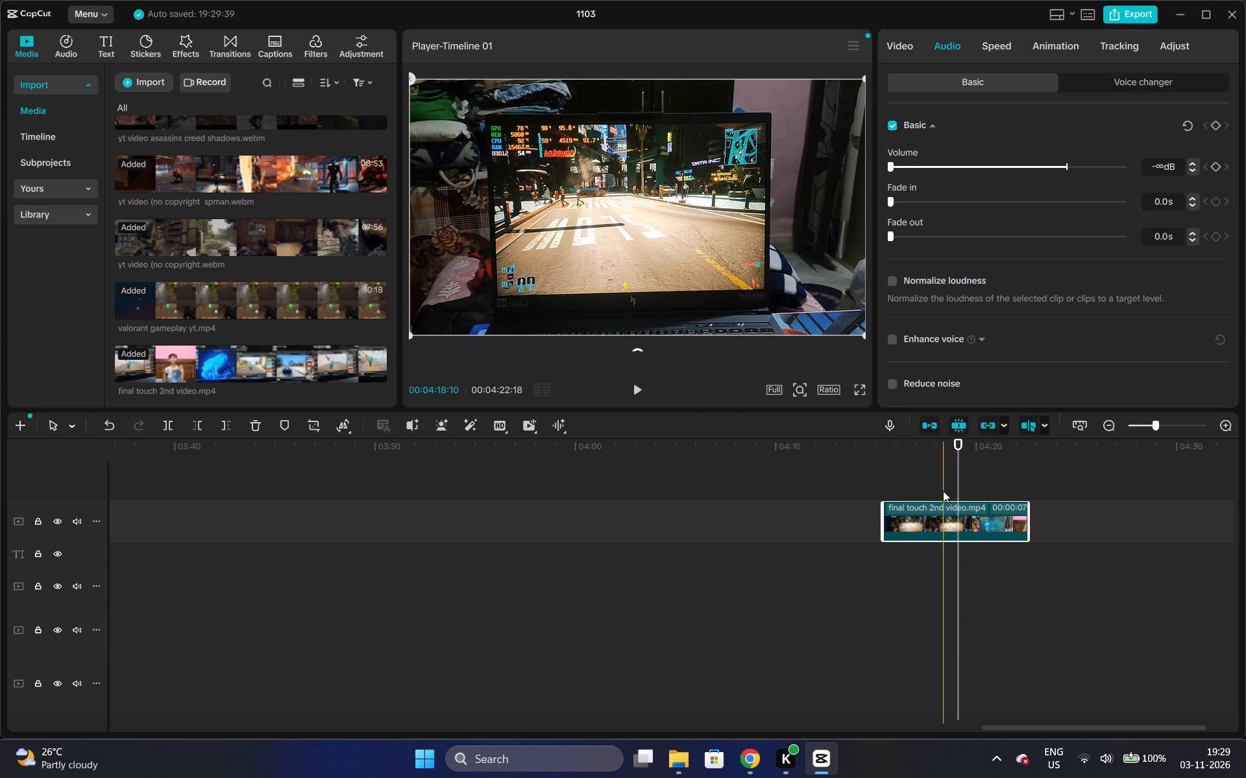
{"action": "type", "text": "q"}
Play the remaining gameplay shots and shorten the clip from its end so that it finishes at about 00:04:21:01.
{"action": "key", "text": "space"}
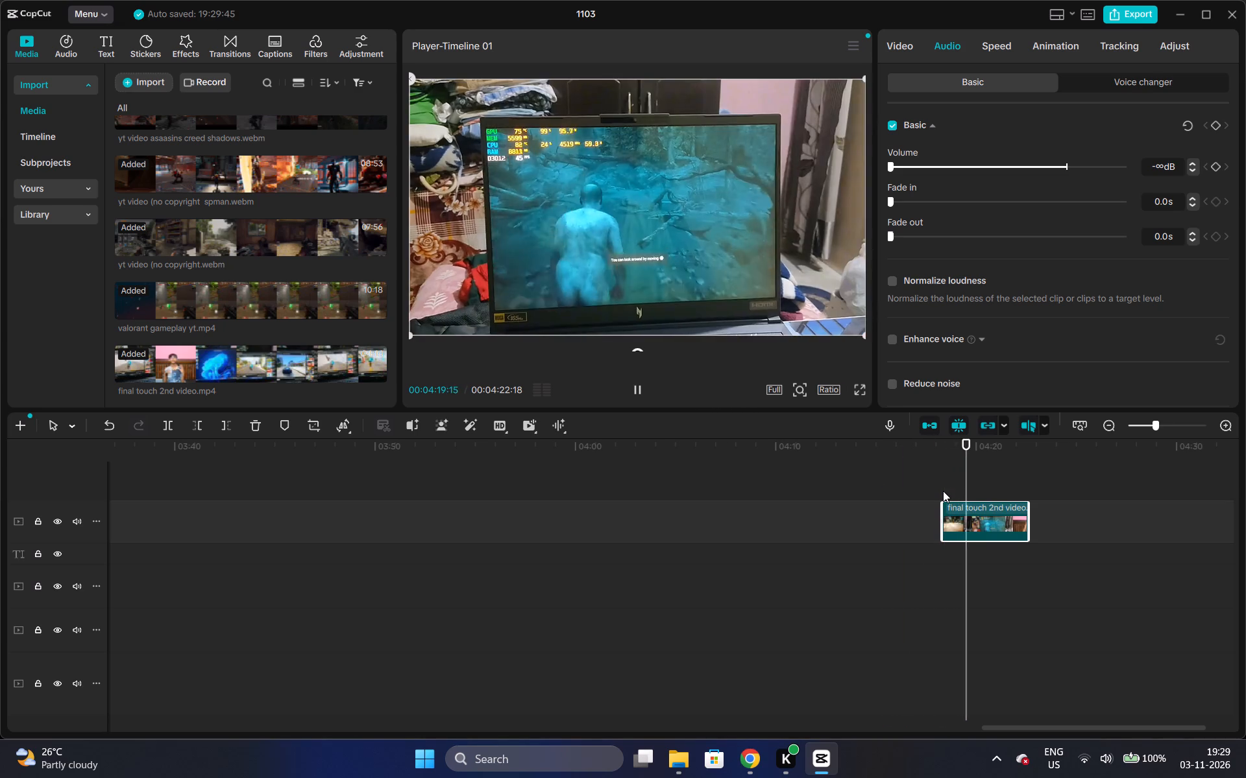
{"action": "key", "text": "space"}
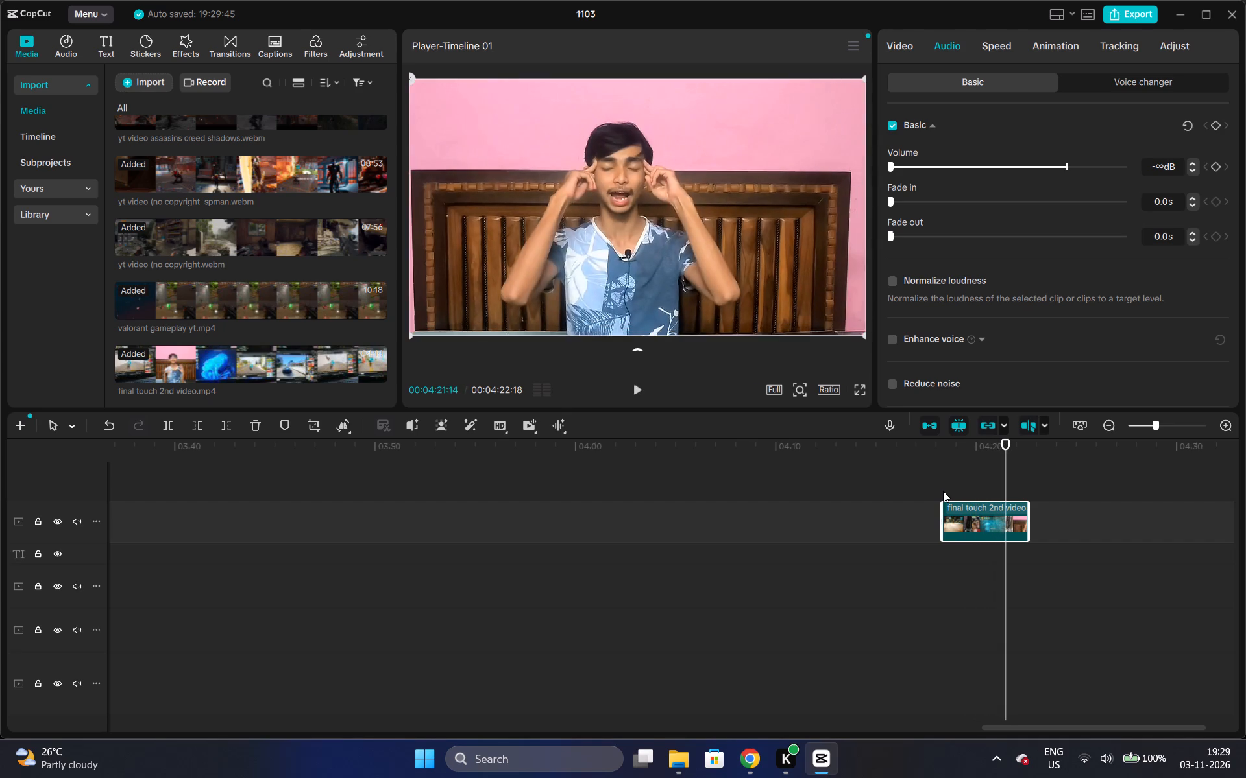
{"action": "left_click_drag", "start_coordinate": [1027, 517], "coordinate": [996, 504]}
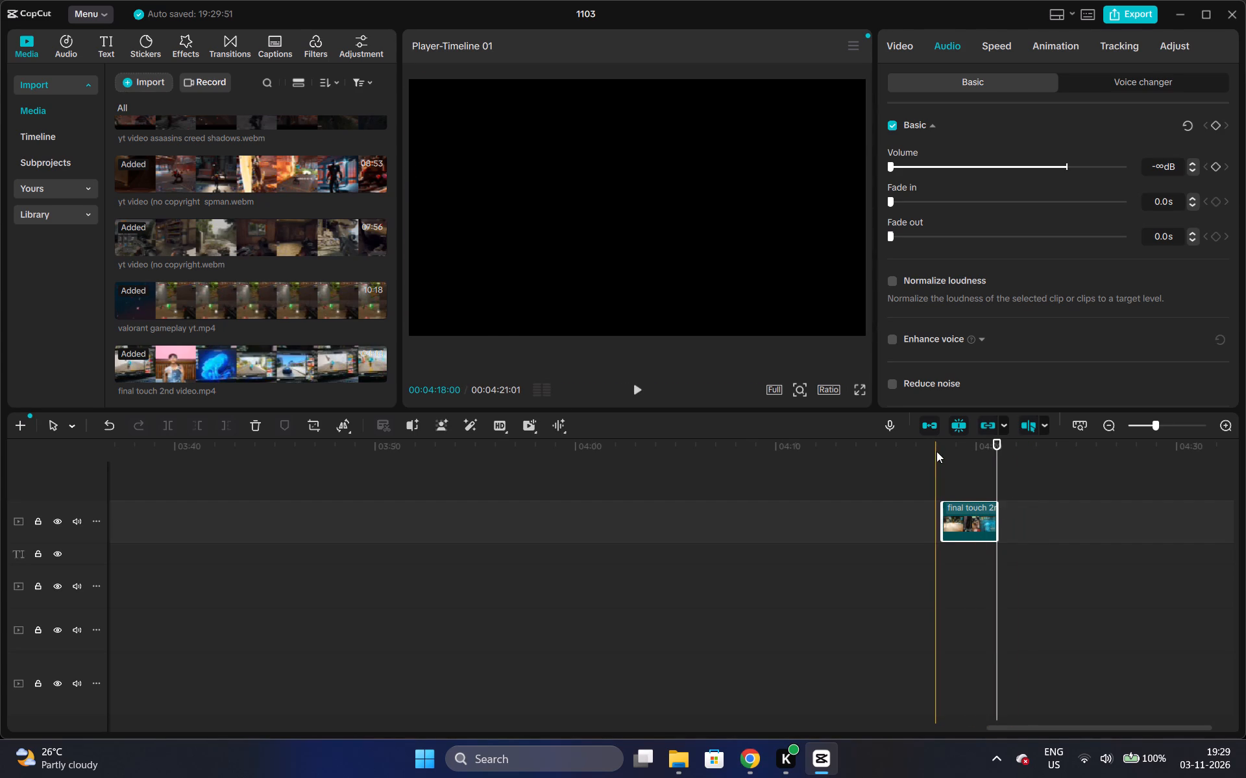
Play back the trimmed final touch 2nd video clip from its start to its end at 00:04:21:01.
{"action": "left_click", "coordinate": [942, 449]}
{"action": "key", "text": "space"}
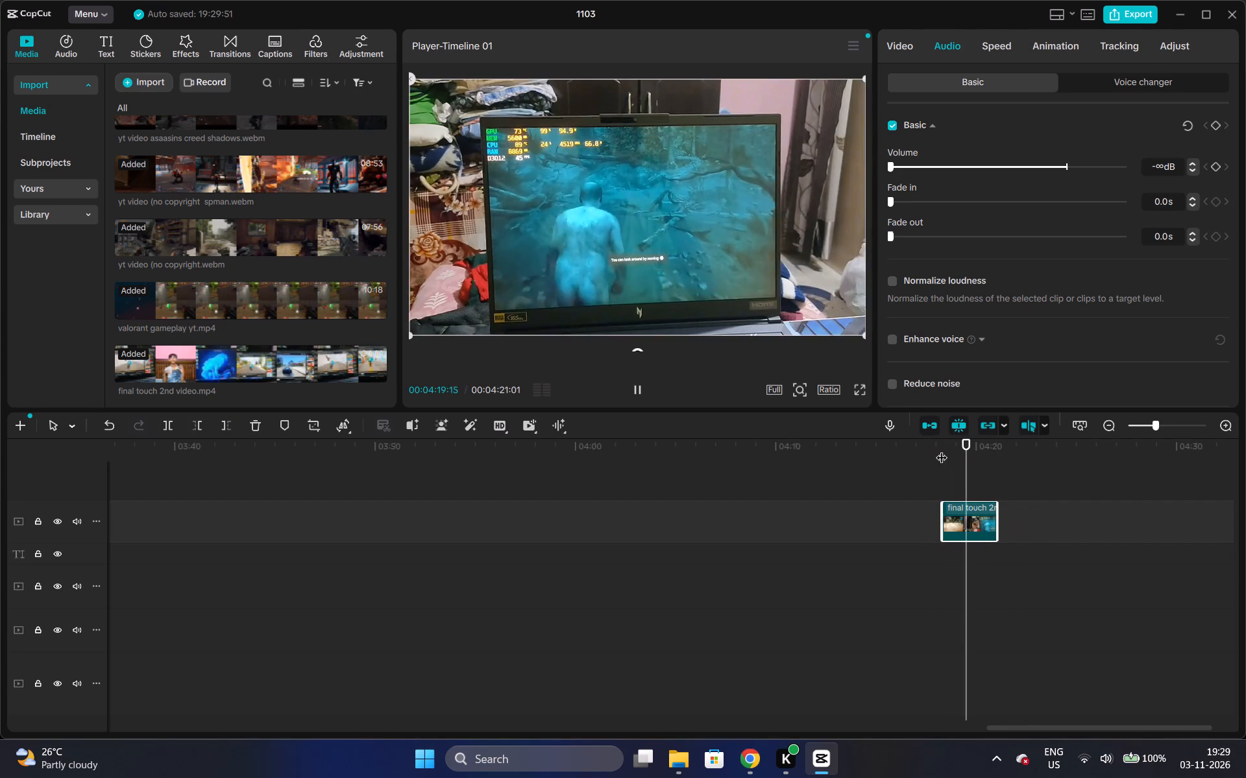
{"action": "key", "text": "space"}
{"action": "key", "text": "space"}
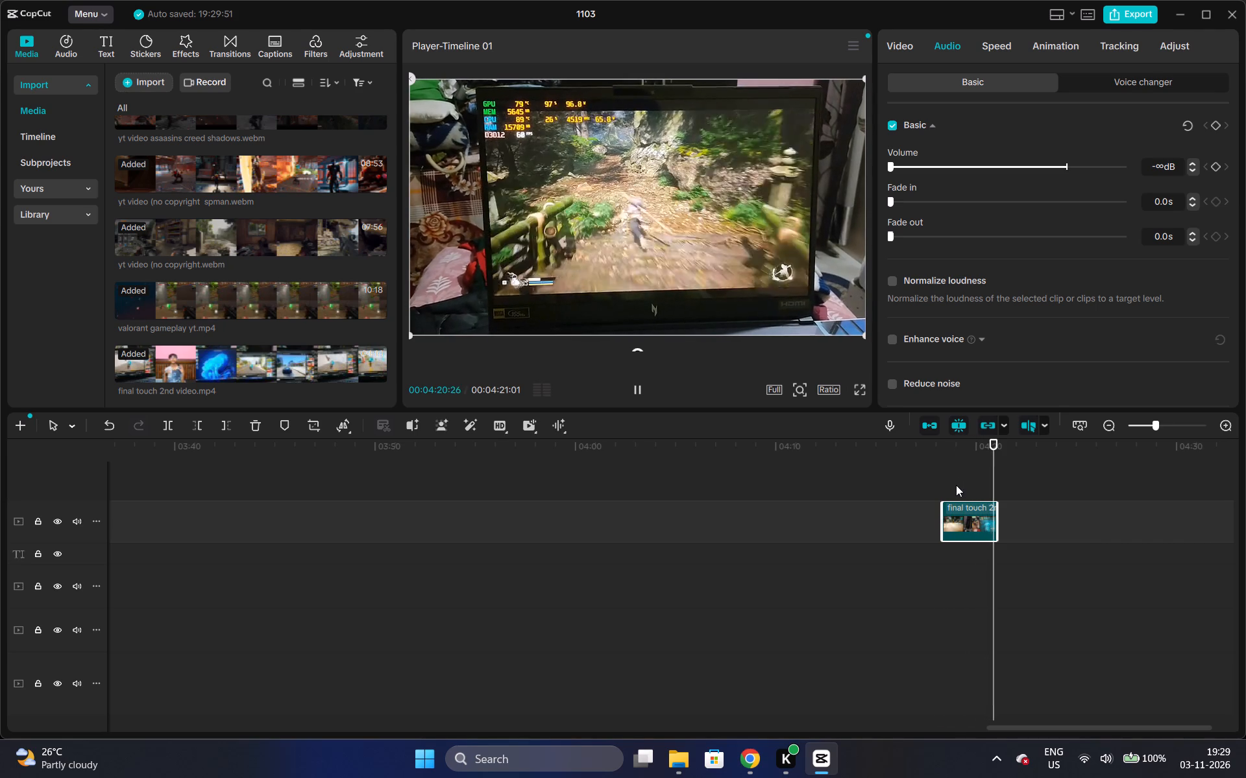
{"action": "key", "text": "space"}
{"action": "key", "text": "space"}
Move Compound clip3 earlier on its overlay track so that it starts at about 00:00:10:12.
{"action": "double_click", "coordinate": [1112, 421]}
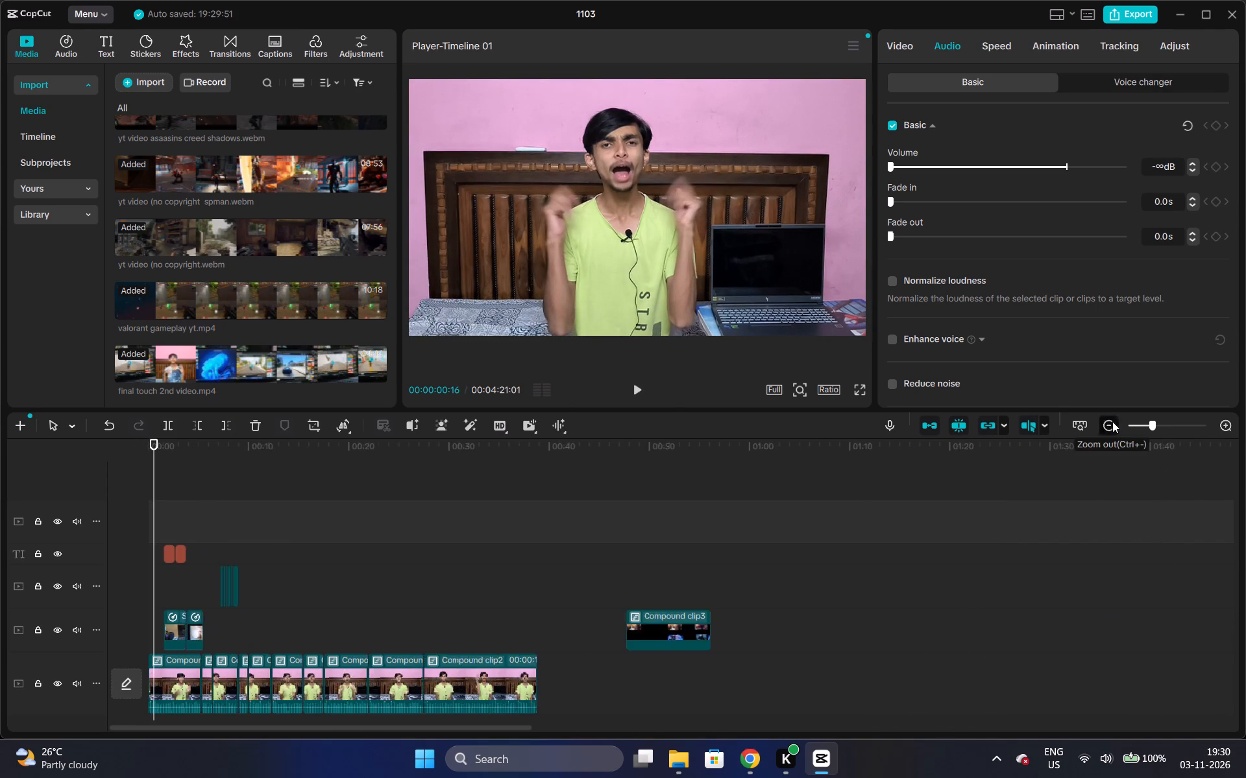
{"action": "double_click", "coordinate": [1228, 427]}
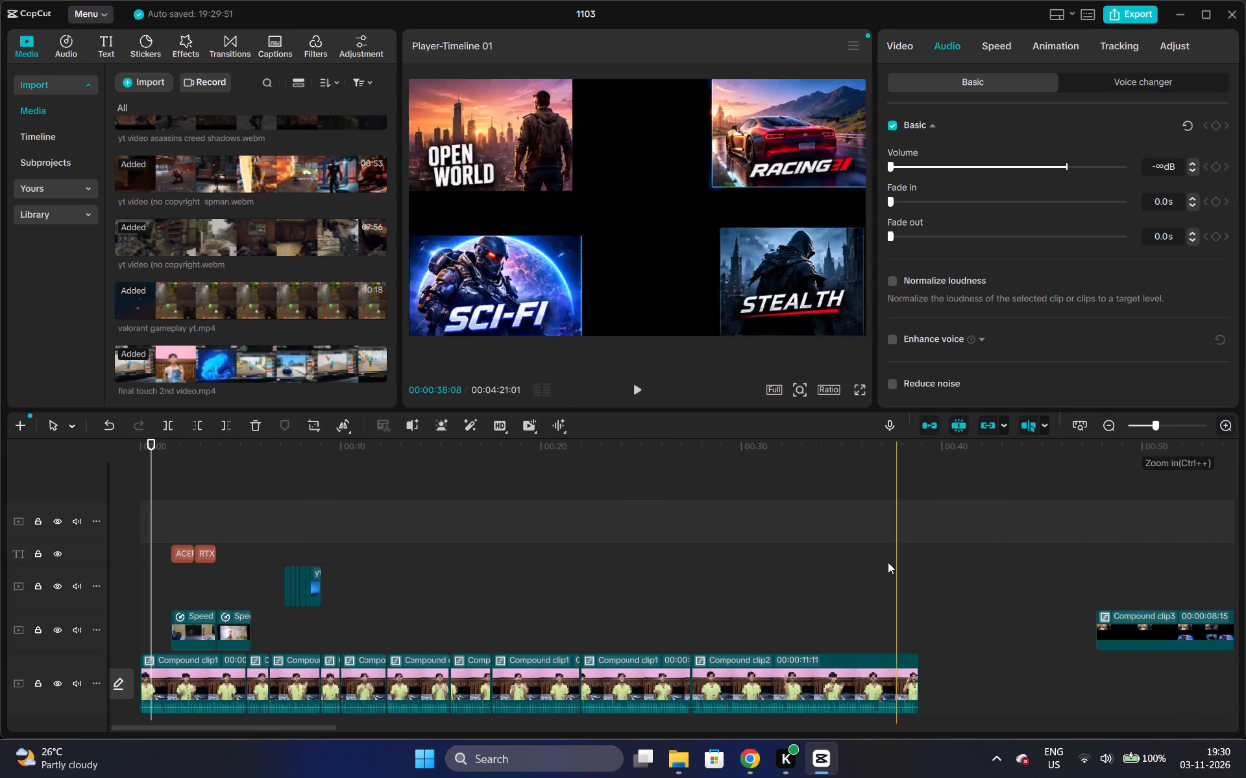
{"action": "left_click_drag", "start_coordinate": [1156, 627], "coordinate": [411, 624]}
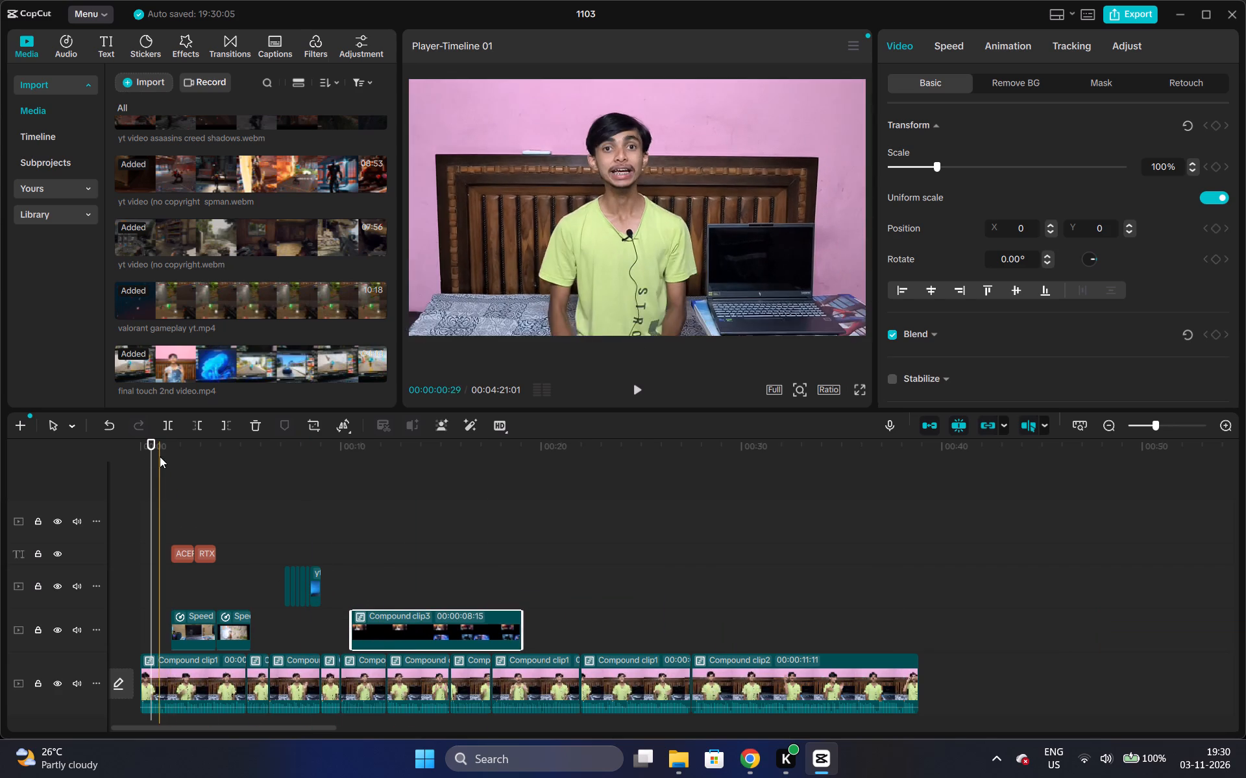
Play the timeline from the beginning to about 00:00:11:13 to check the Compound clip3 overlay against the speech.
{"action": "key", "text": "space"}
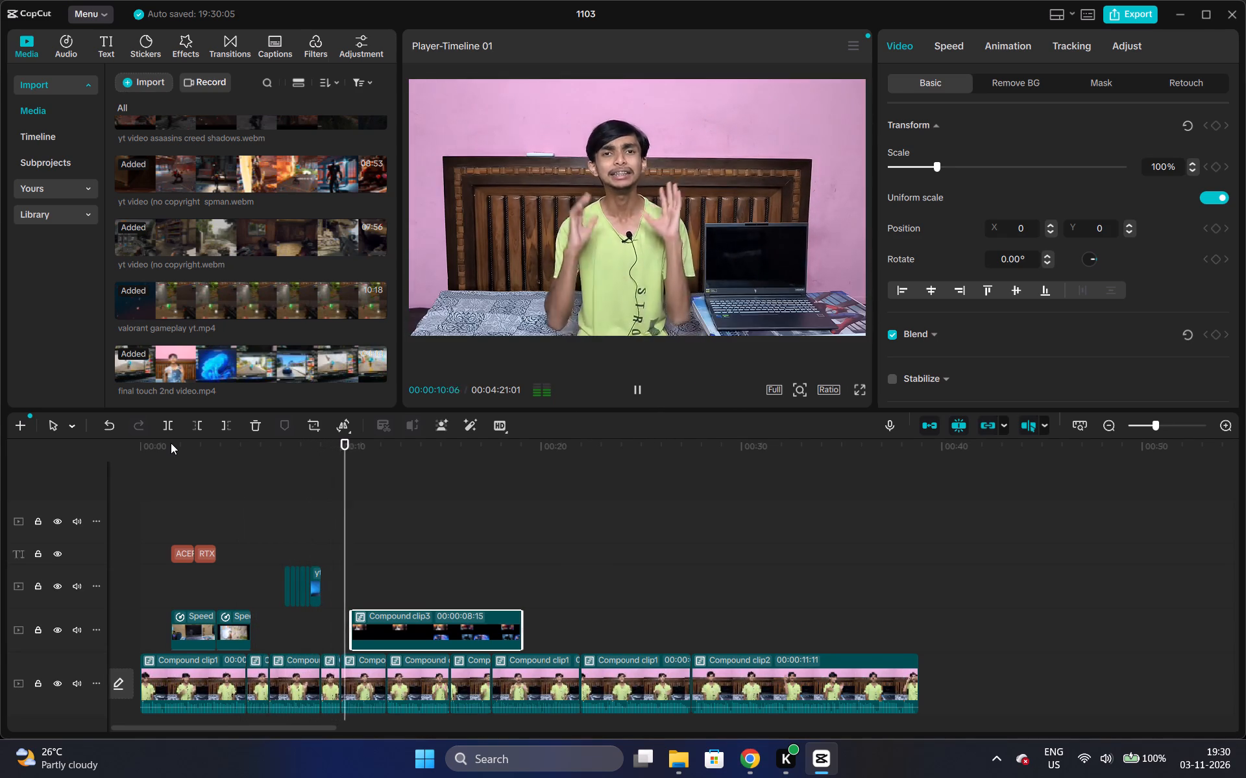
{"action": "key", "text": "space"}
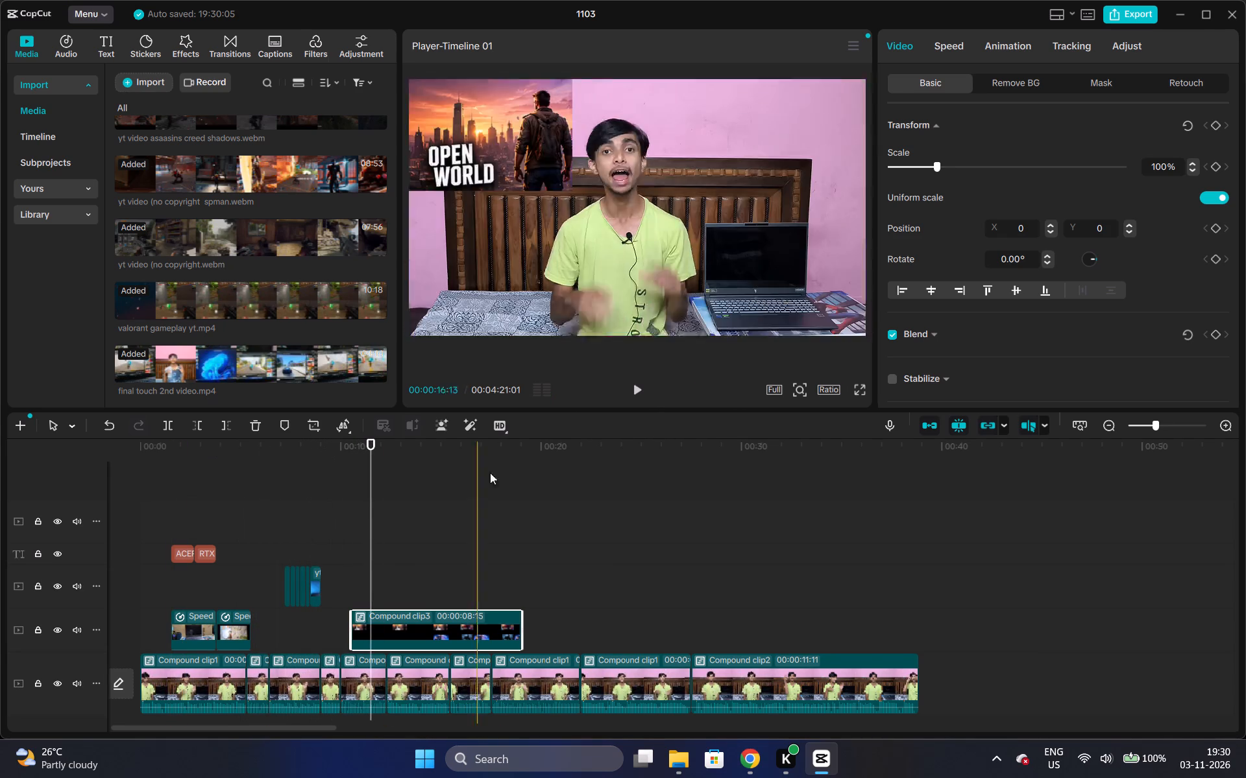
{"action": "left_click_drag", "start_coordinate": [1235, 538], "coordinate": [1228, 490]}
{"action": "left_click_drag", "start_coordinate": [1230, 512], "coordinate": [1221, 457]}
Cut Compound clip3 from the overlay track to the clipboard.
{"action": "left_click", "coordinate": [410, 639]}
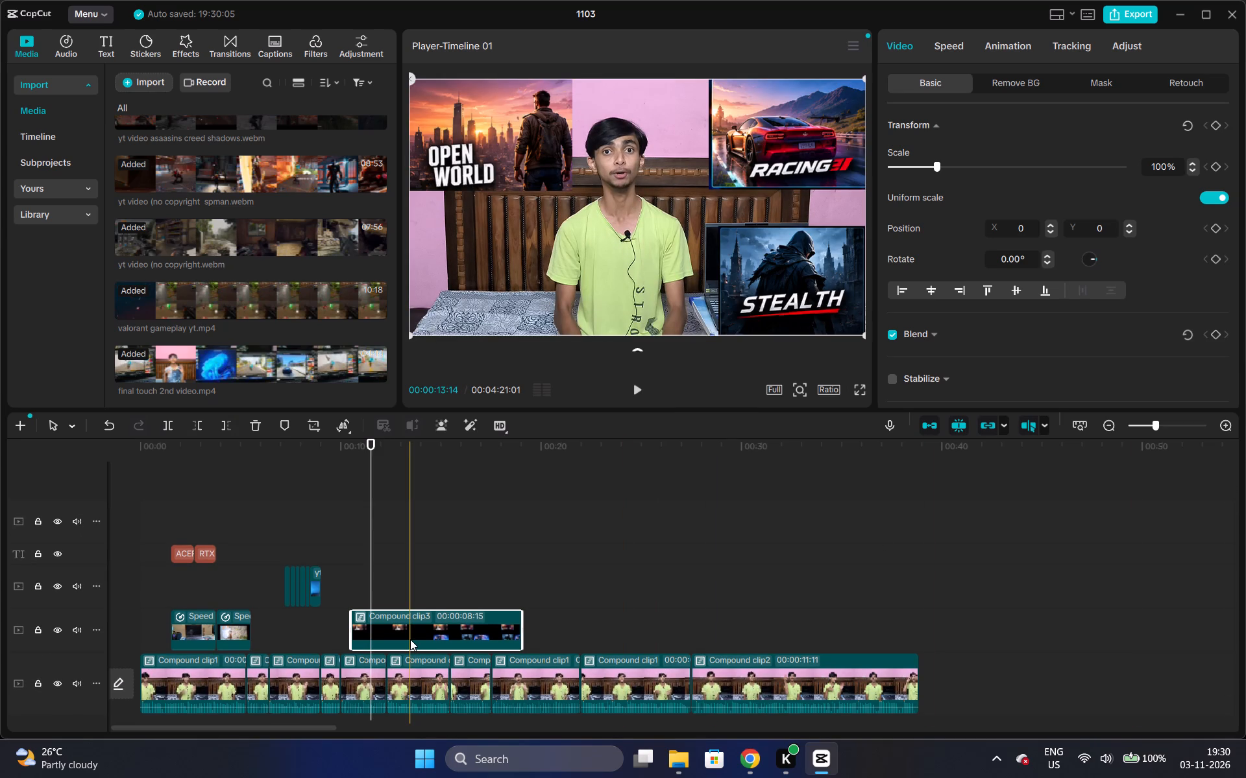
{"action": "key", "text": "ctrl+x"}
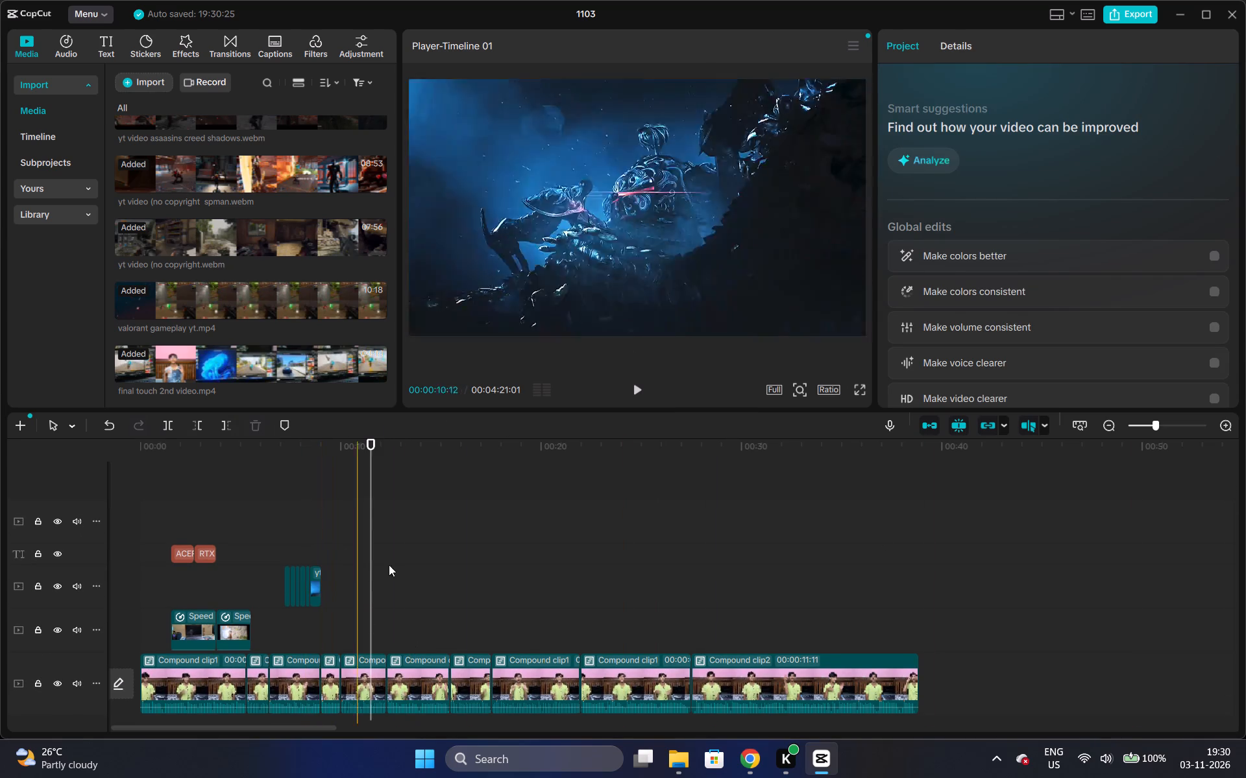
Cut the final touch 2nd video clip near 00:04:20 from its overlay track to the clipboard.
{"action": "left_click_drag", "start_coordinate": [310, 731], "coordinate": [671, 734]}
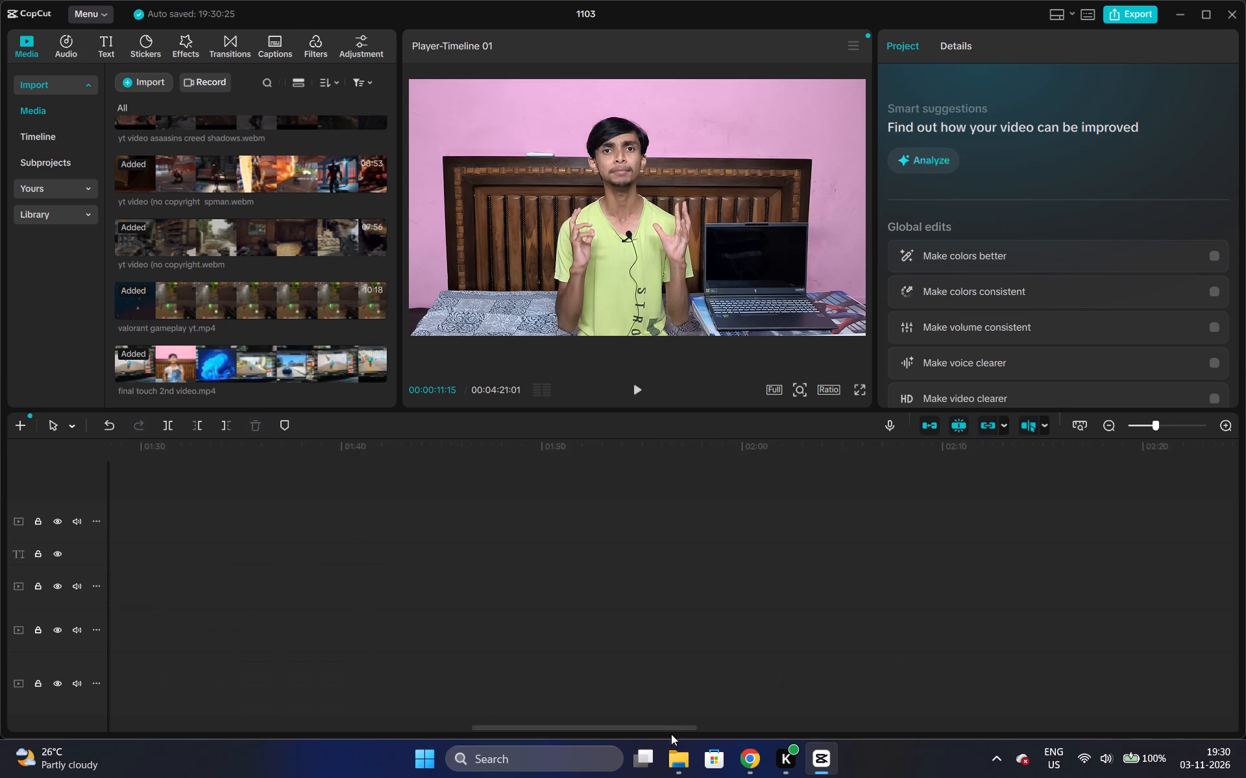
{"action": "left_click_drag", "start_coordinate": [671, 734], "coordinate": [1199, 727]}
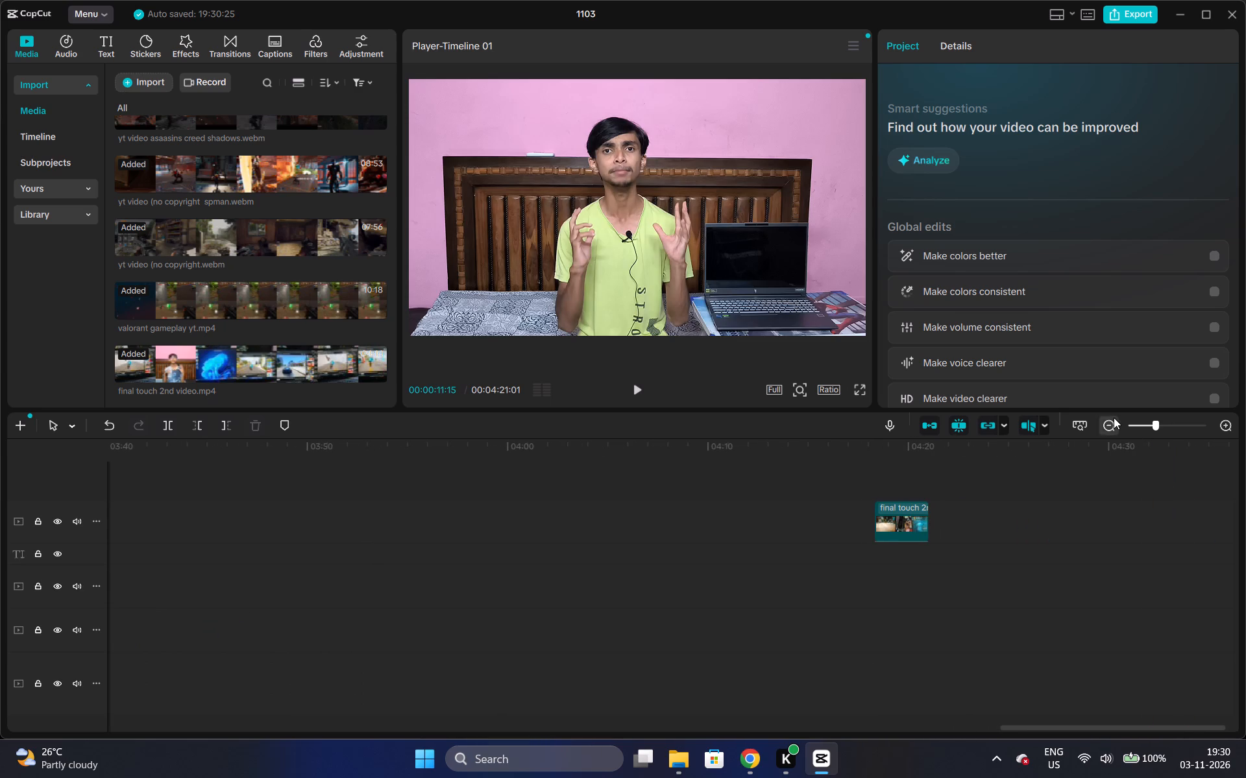
{"action": "triple_click", "coordinate": [1114, 418]}
{"action": "triple_click", "coordinate": [1114, 418]}
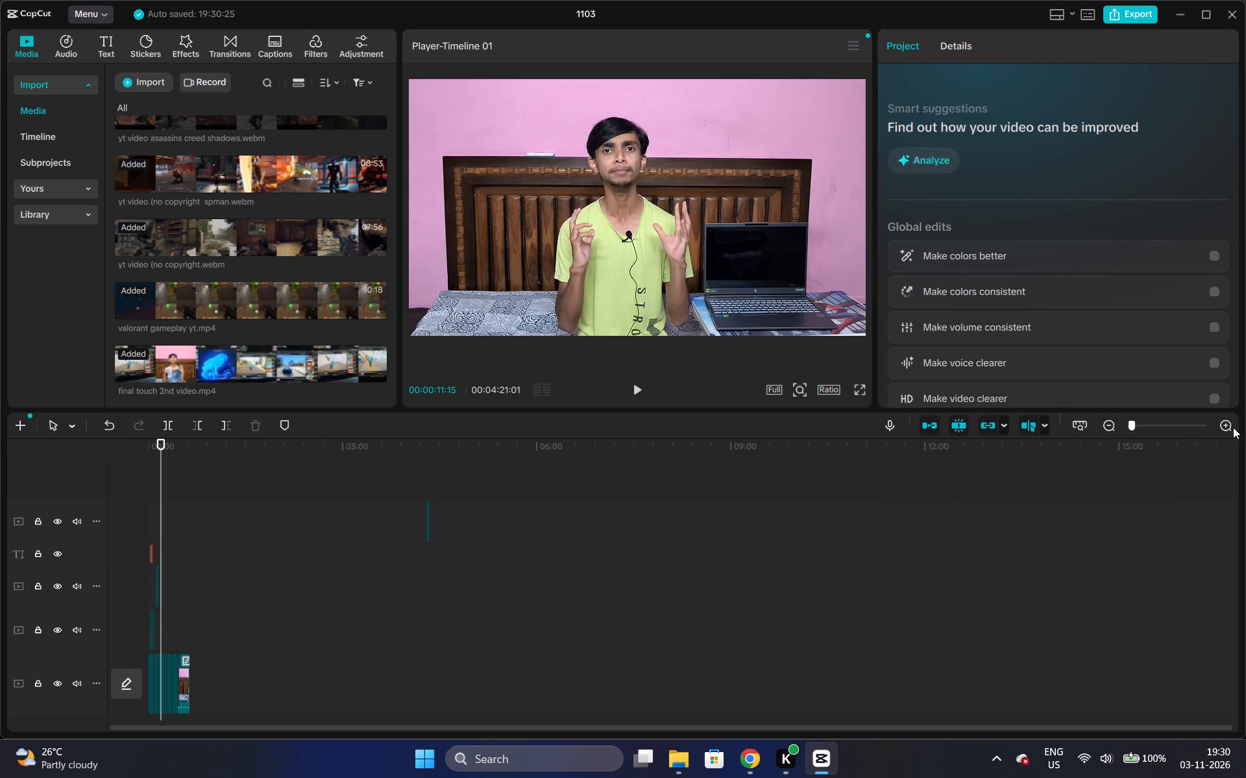
{"action": "triple_click", "coordinate": [1227, 424]}
{"action": "double_click", "coordinate": [1227, 424]}
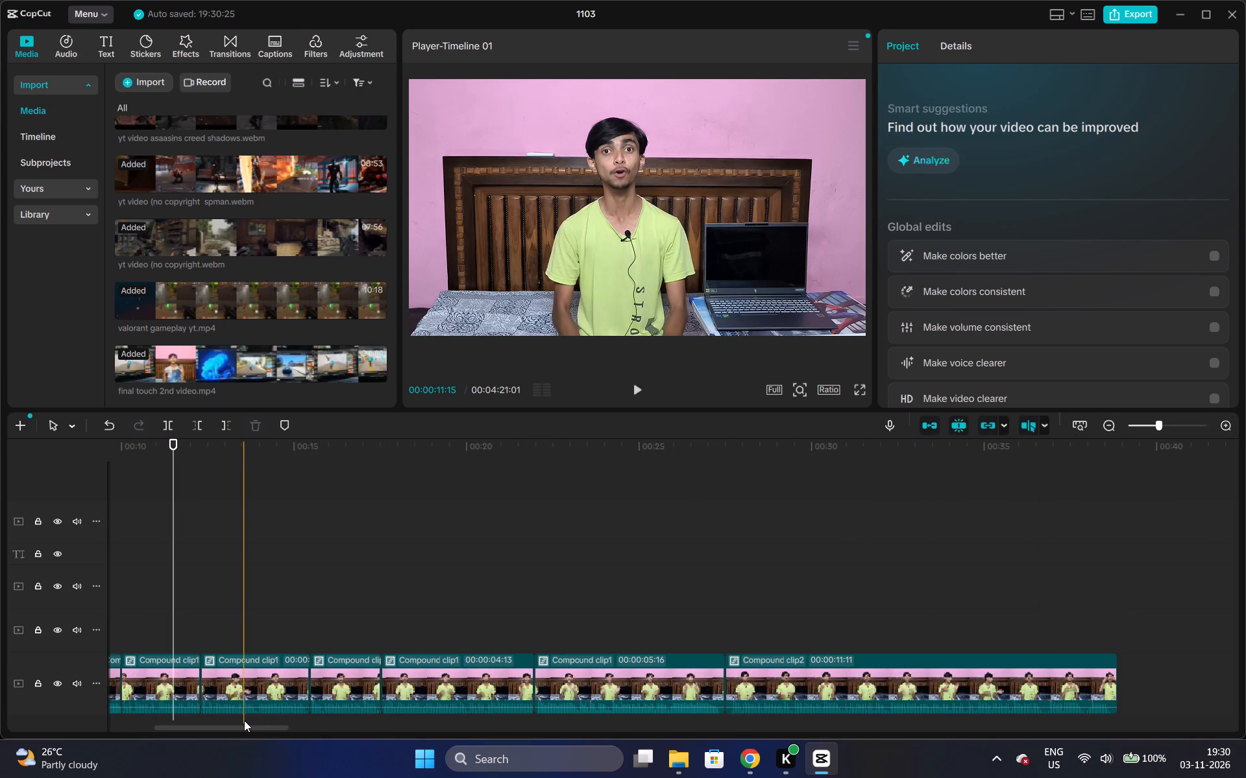
{"action": "left_click_drag", "start_coordinate": [246, 724], "coordinate": [1079, 679]}
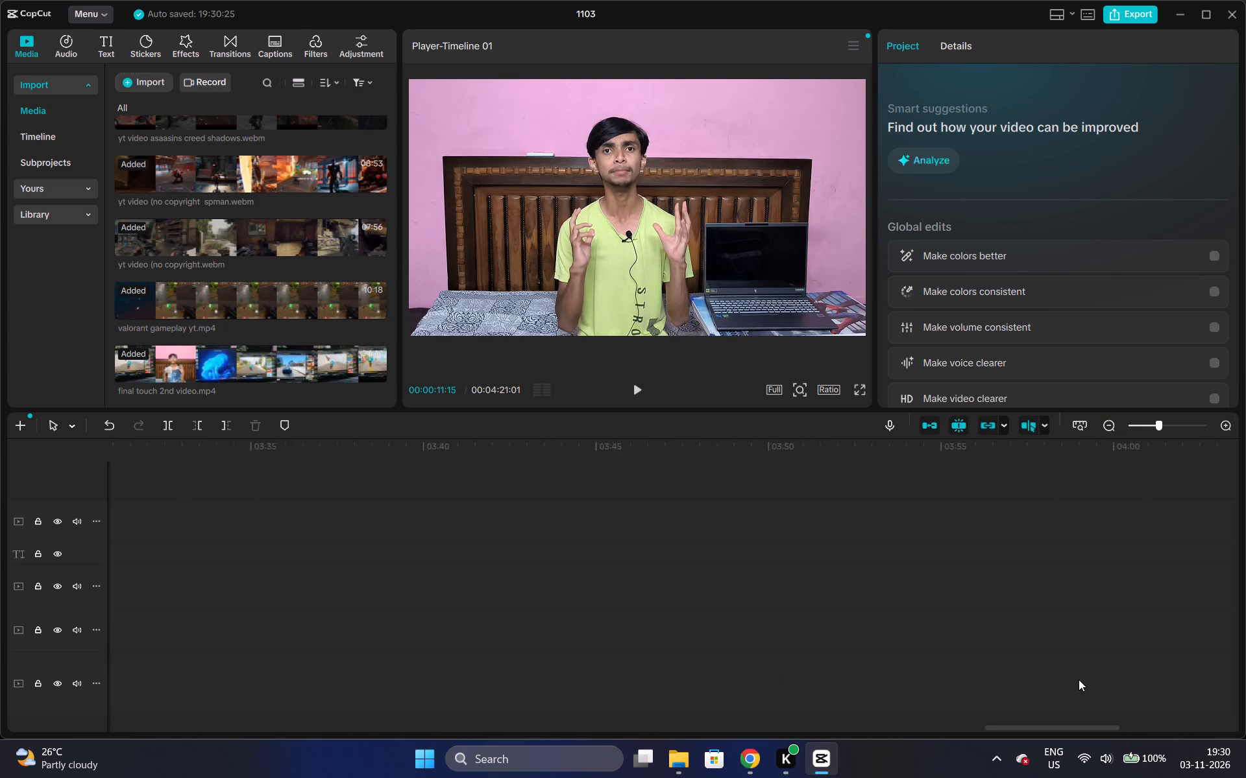
{"action": "left_click_drag", "start_coordinate": [1079, 679], "coordinate": [1180, 682]}
{"action": "left_click", "coordinate": [934, 534]}
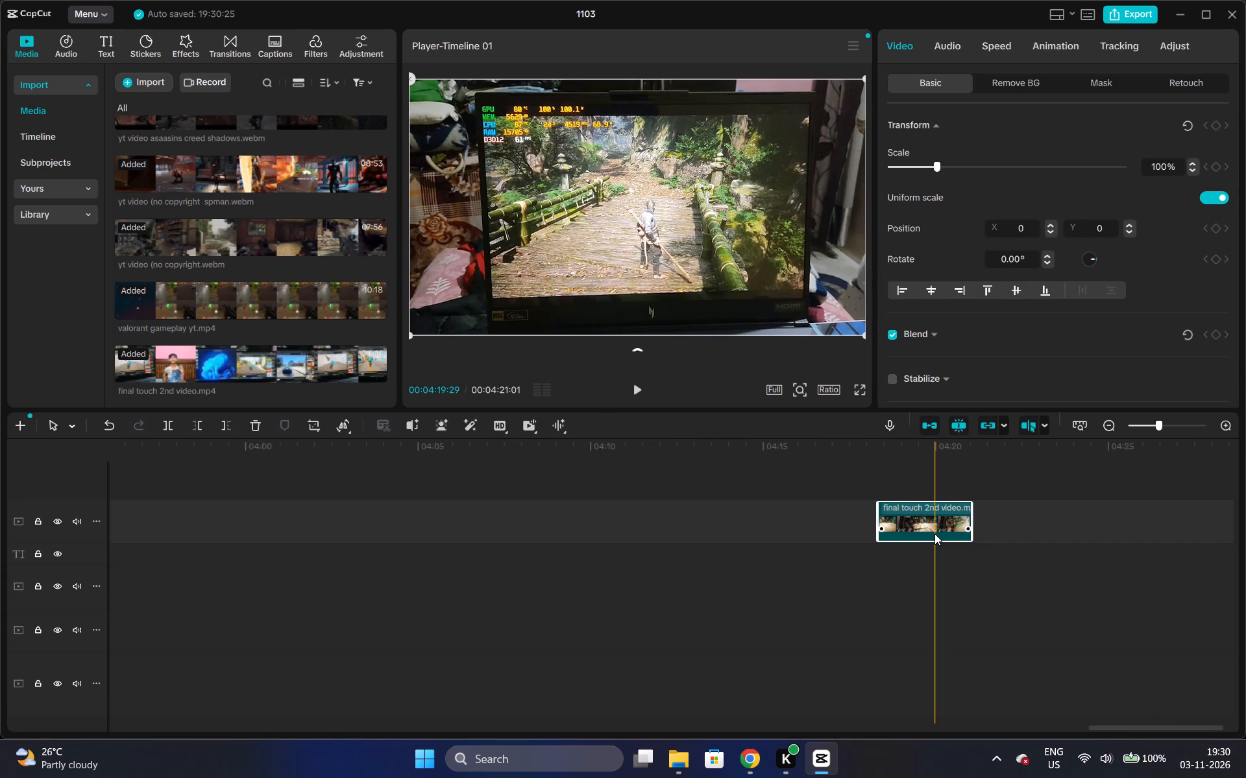
{"action": "key", "text": "ctrl+c"}
{"action": "key", "text": "ctrl+c"}
{"action": "key", "text": "ctrl+c"}
{"action": "key", "text": "ctrl+c"}
{"action": "key", "text": "ctrl+c"}
{"action": "key", "text": "ctrl+c"}
{"action": "key", "text": "ctrl+x"}
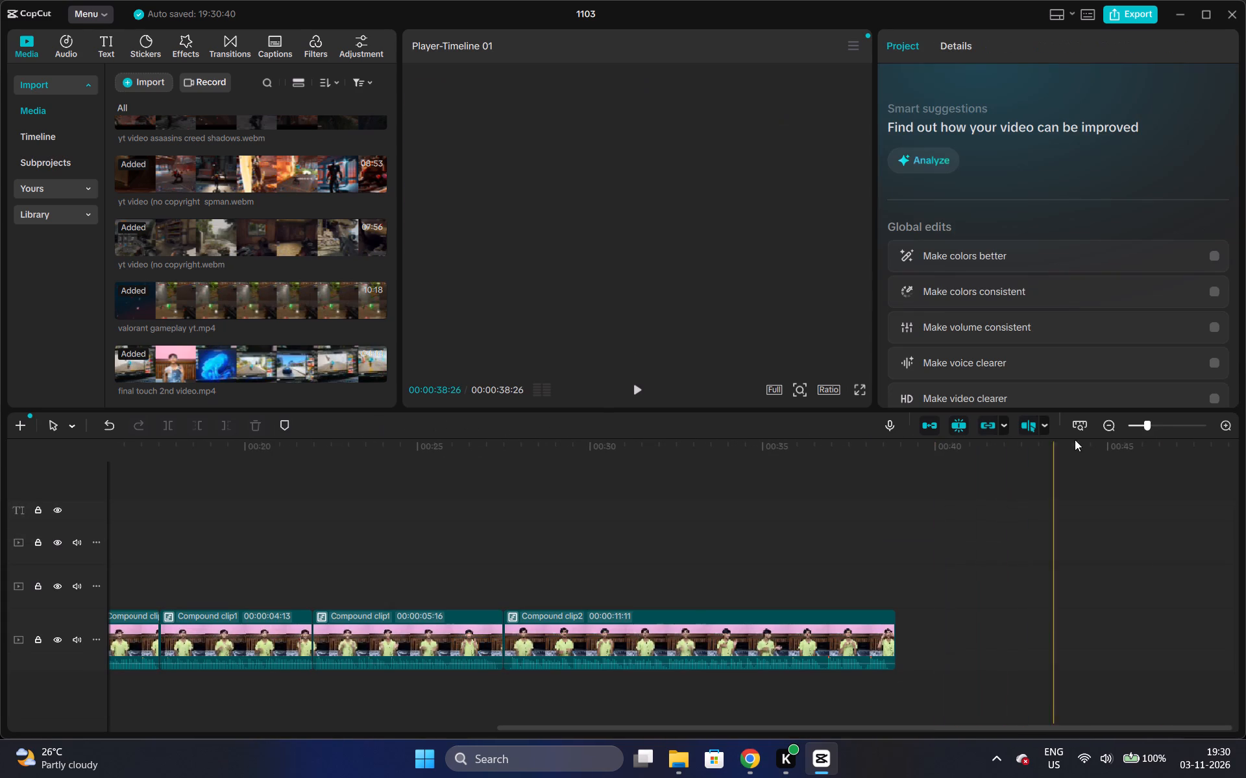
Play the timeline from the beginning to about 00:00:11:00 to find where the laptop gameplay overlay fits the speech.
{"action": "left_click_drag", "start_coordinate": [707, 727], "coordinate": [27, 735]}
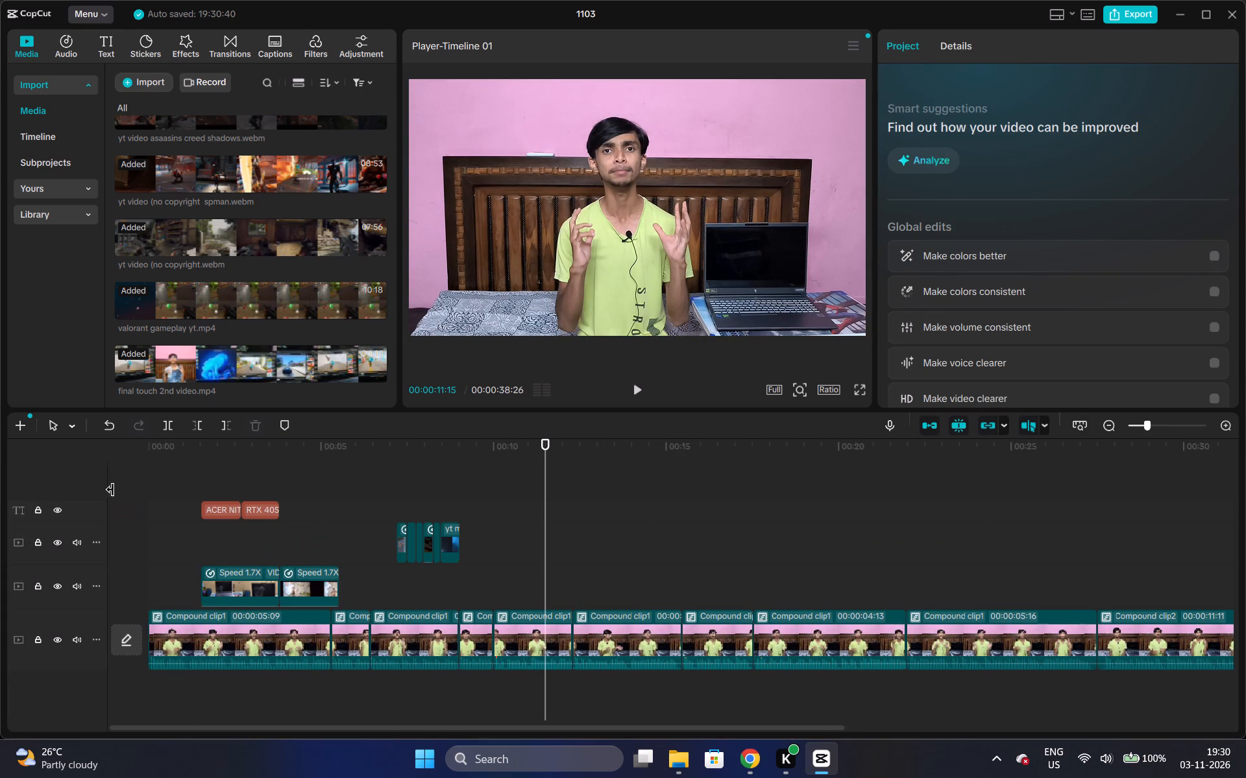
{"action": "left_click", "coordinate": [149, 444]}
{"action": "key", "text": "space"}
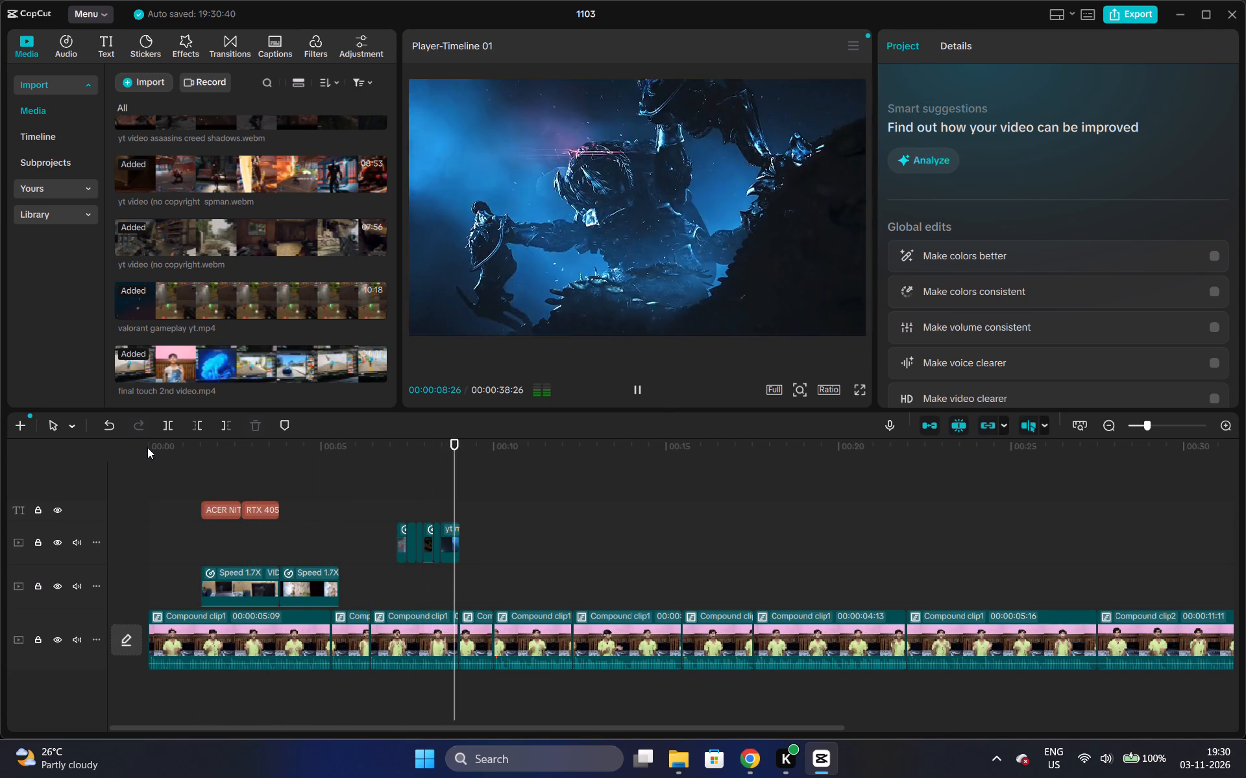
{"action": "key", "text": "space"}
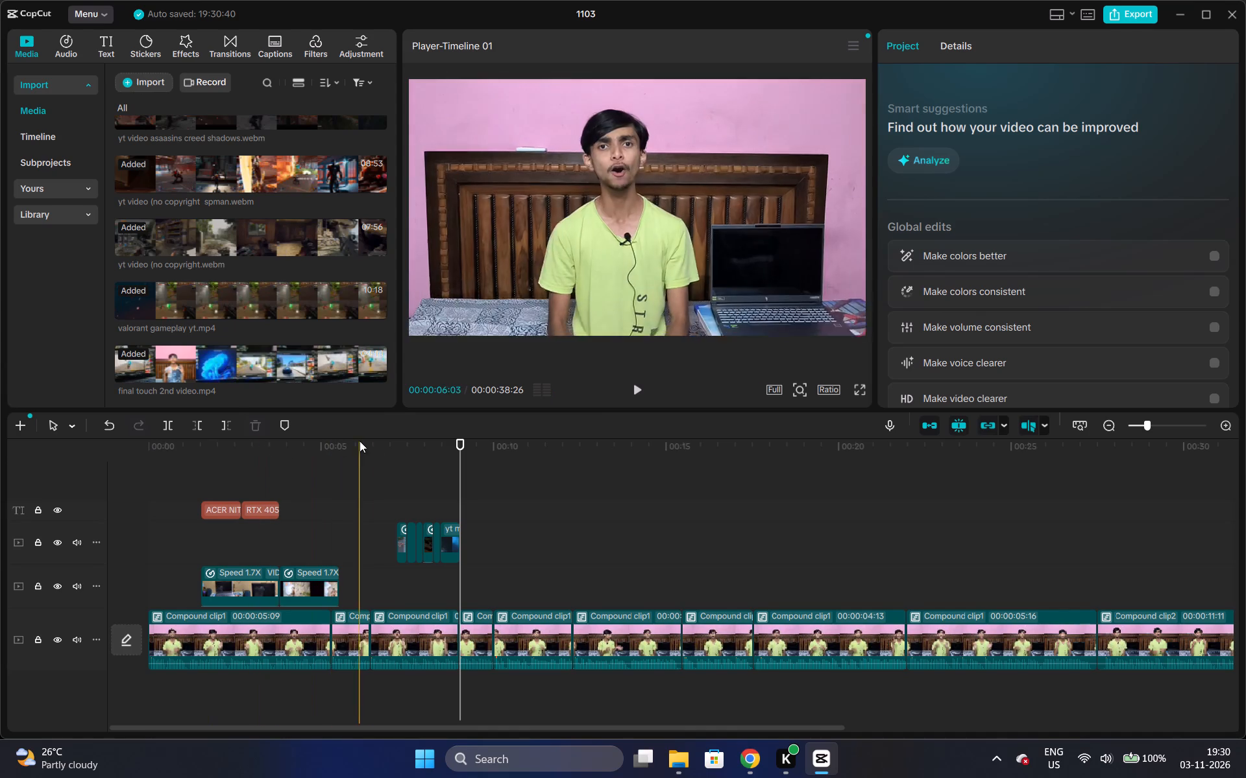
{"action": "left_click", "coordinate": [392, 453]}
{"action": "key", "text": "space"}
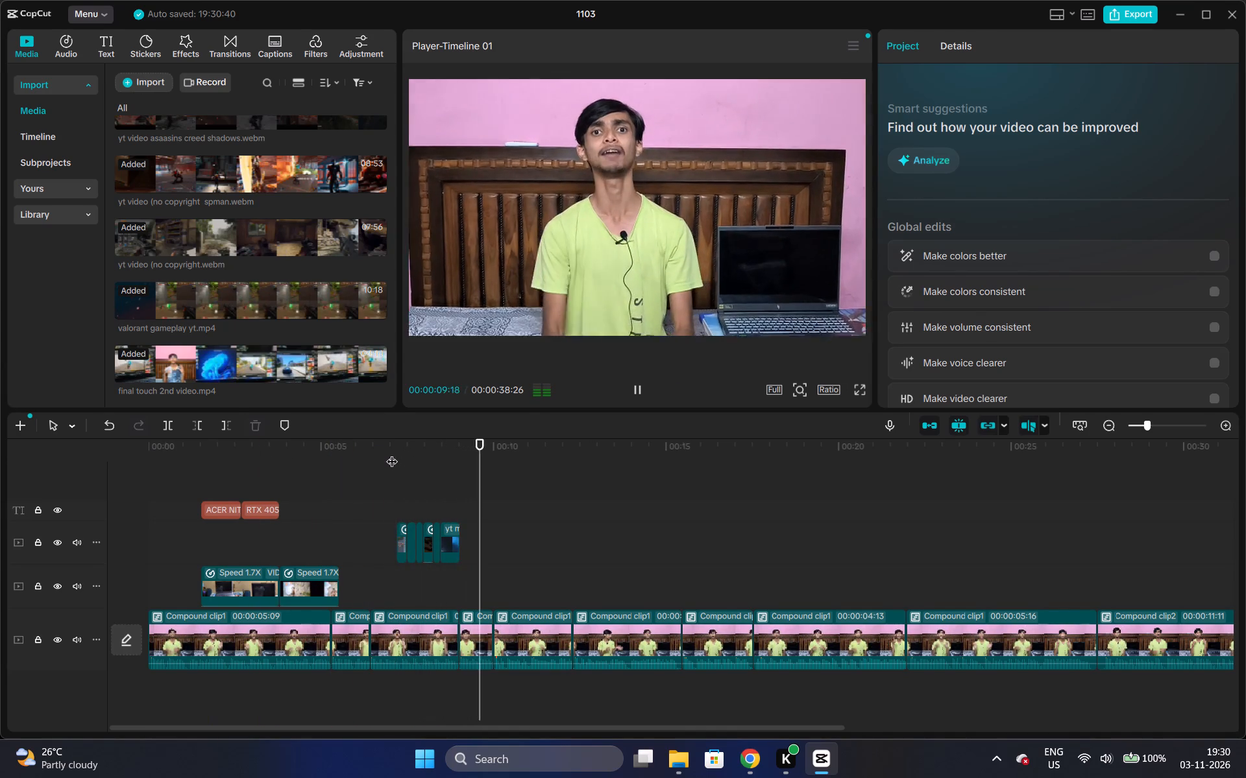
{"action": "key", "text": "space"}
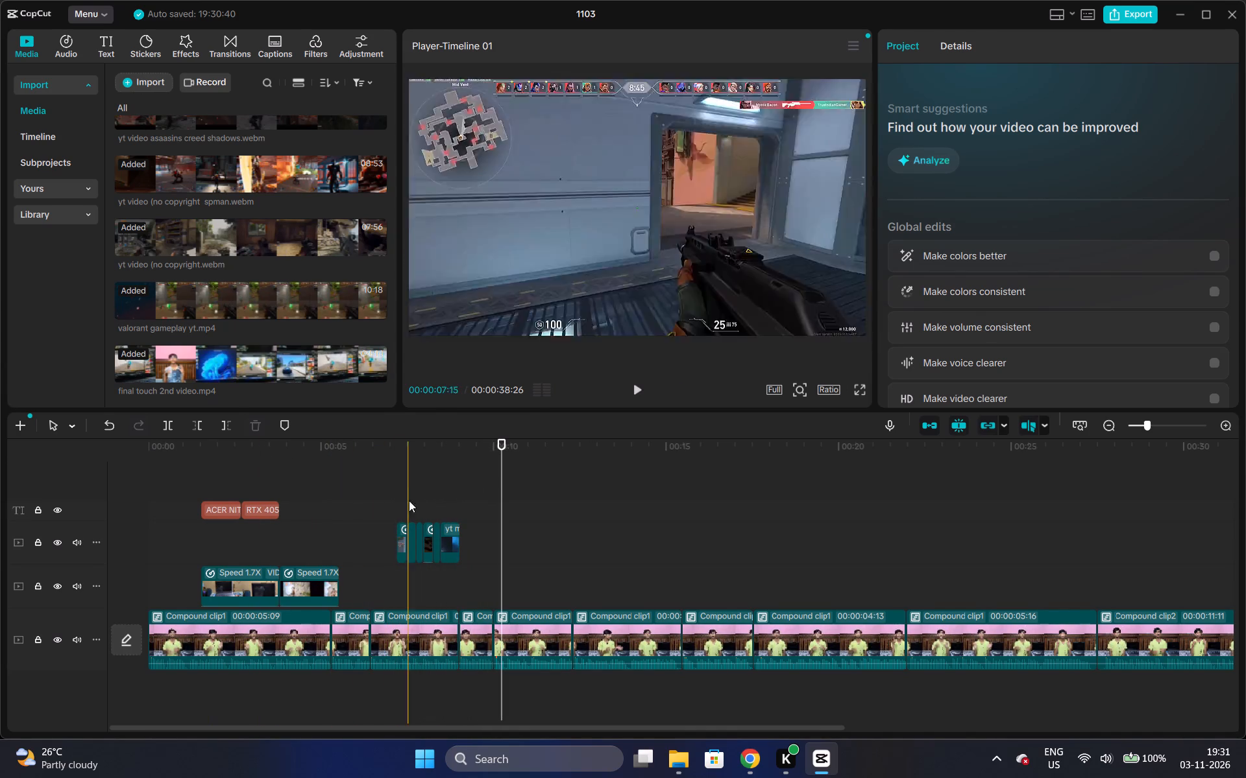
{"action": "key", "text": "space"}
{"action": "key", "text": "space"}
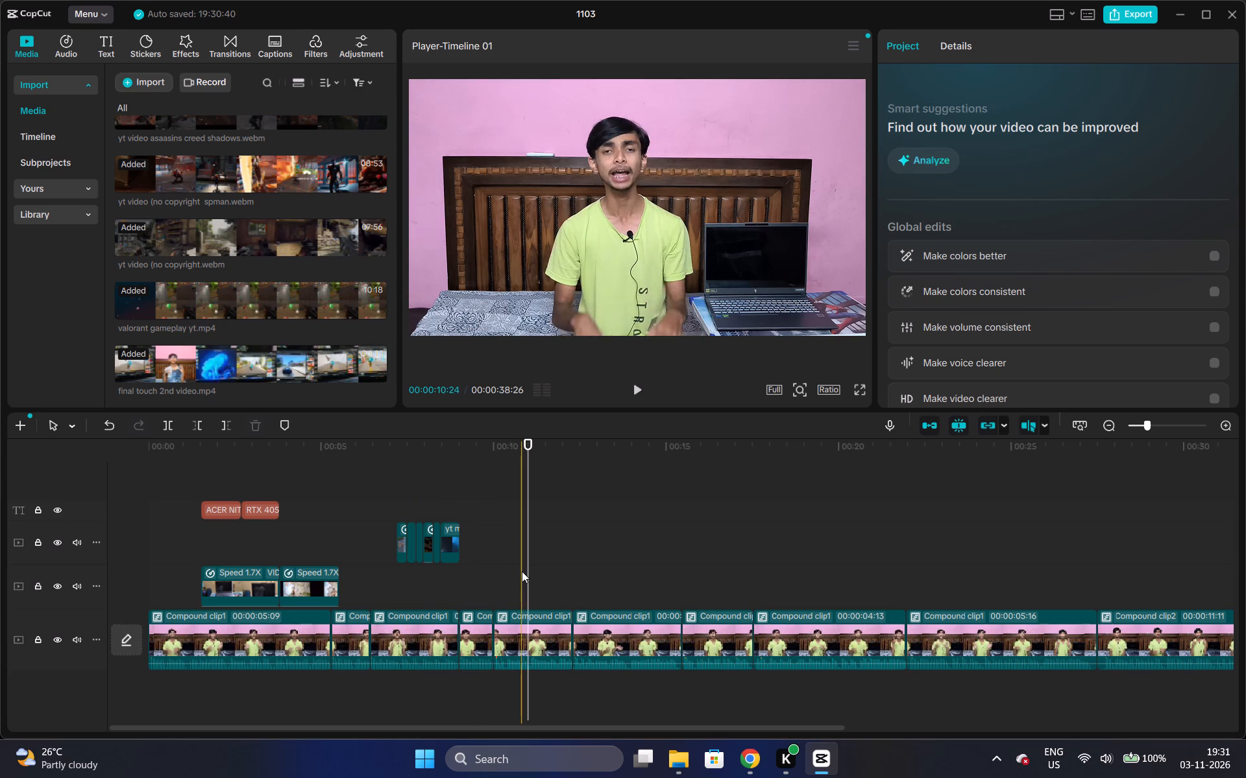
Paste the final touch 2nd video clip and place it at about 00:00:10:07 on the overlay track directly above the main track.
{"action": "key", "text": "ctrl+v"}
{"action": "left_click_drag", "start_coordinate": [555, 524], "coordinate": [550, 569]}
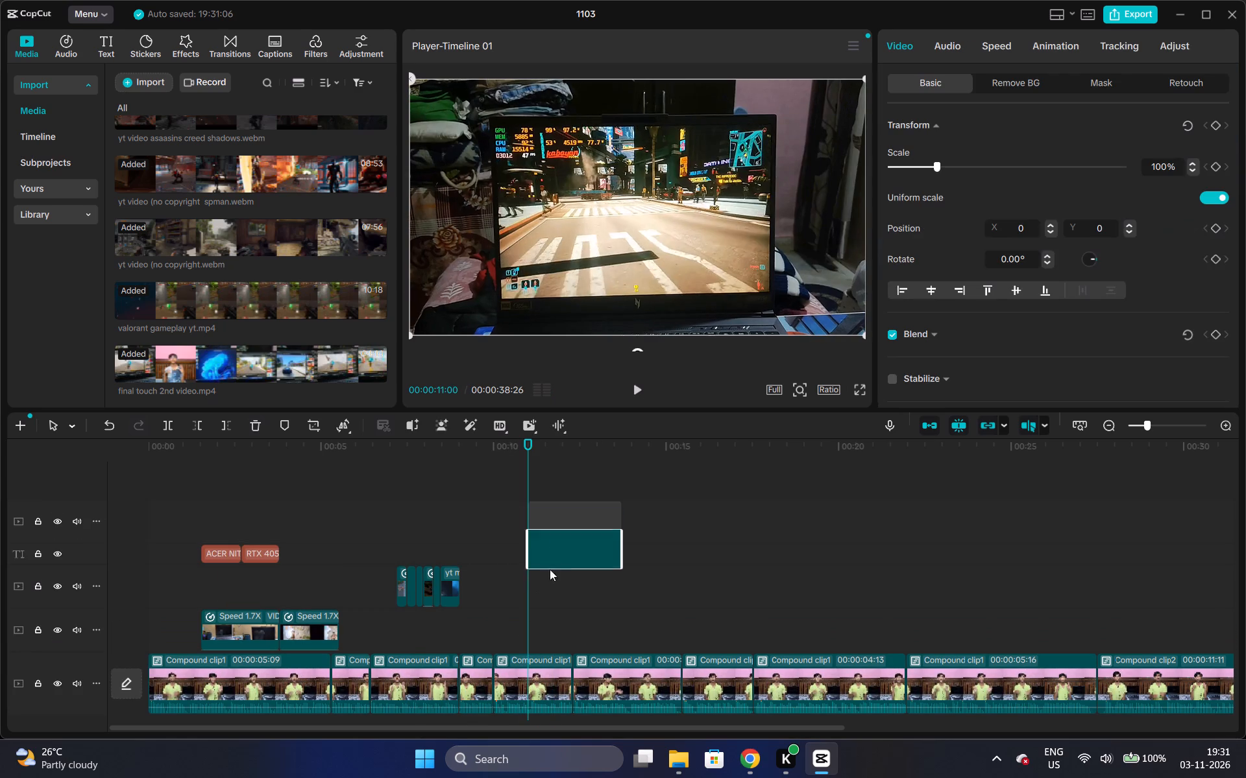
{"action": "left_click_drag", "start_coordinate": [550, 569], "coordinate": [528, 629]}
Play the section from about 00:00:10:00 to 00:00:12:20 to check the final touch 2nd video overlay against the speech.
{"action": "left_click", "coordinate": [502, 560]}
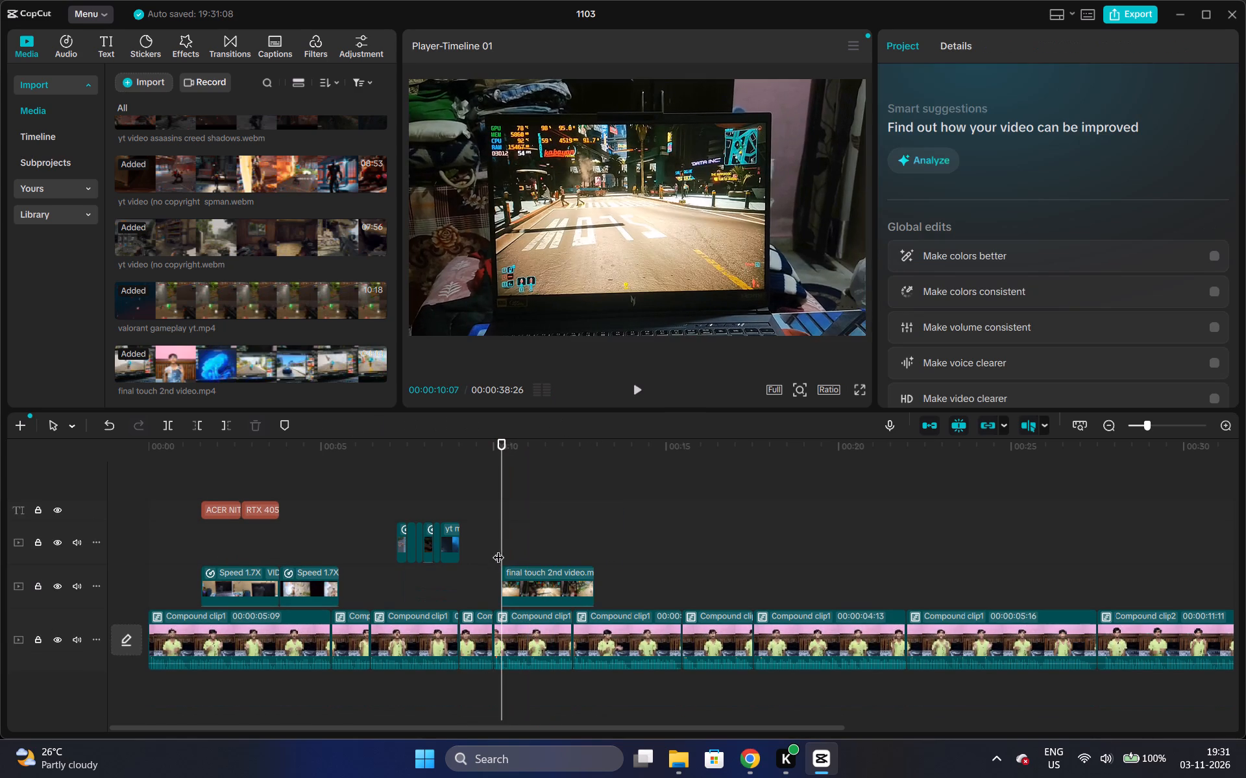
{"action": "left_click", "coordinate": [497, 545]}
{"action": "key", "text": "space"}
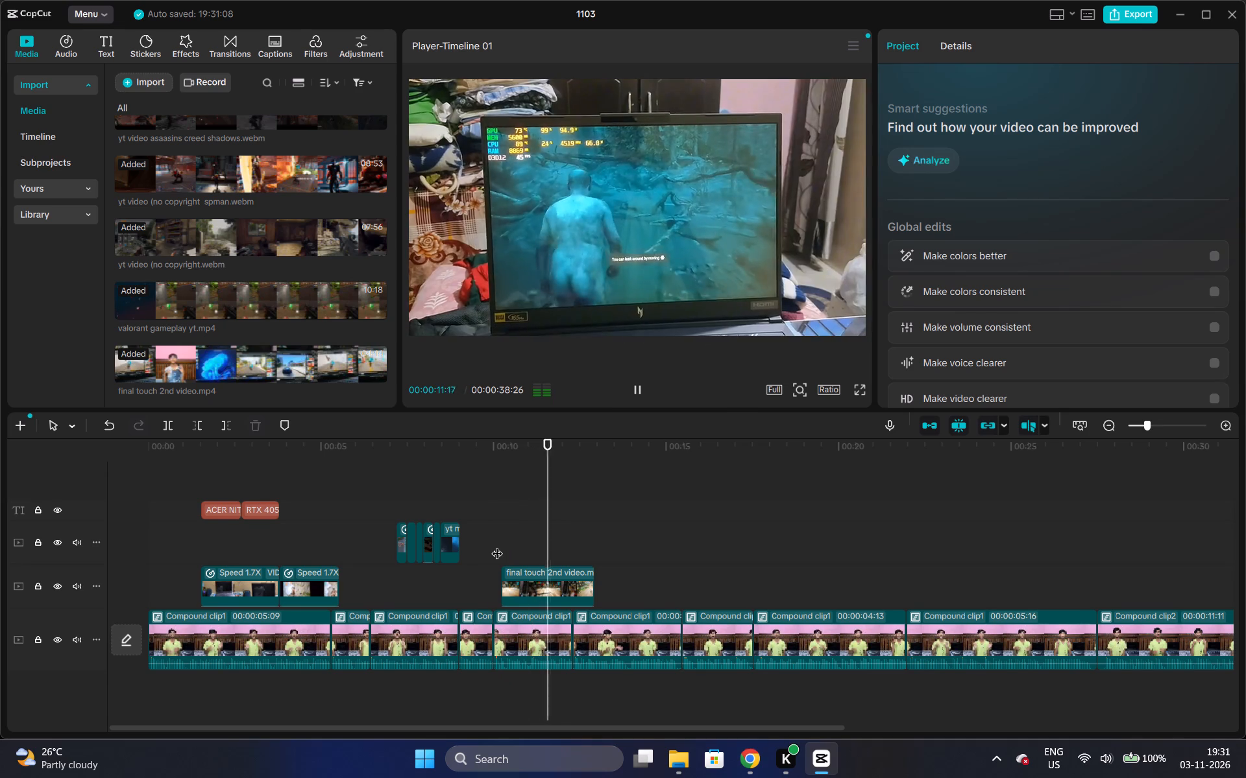
{"action": "key", "text": "space"}
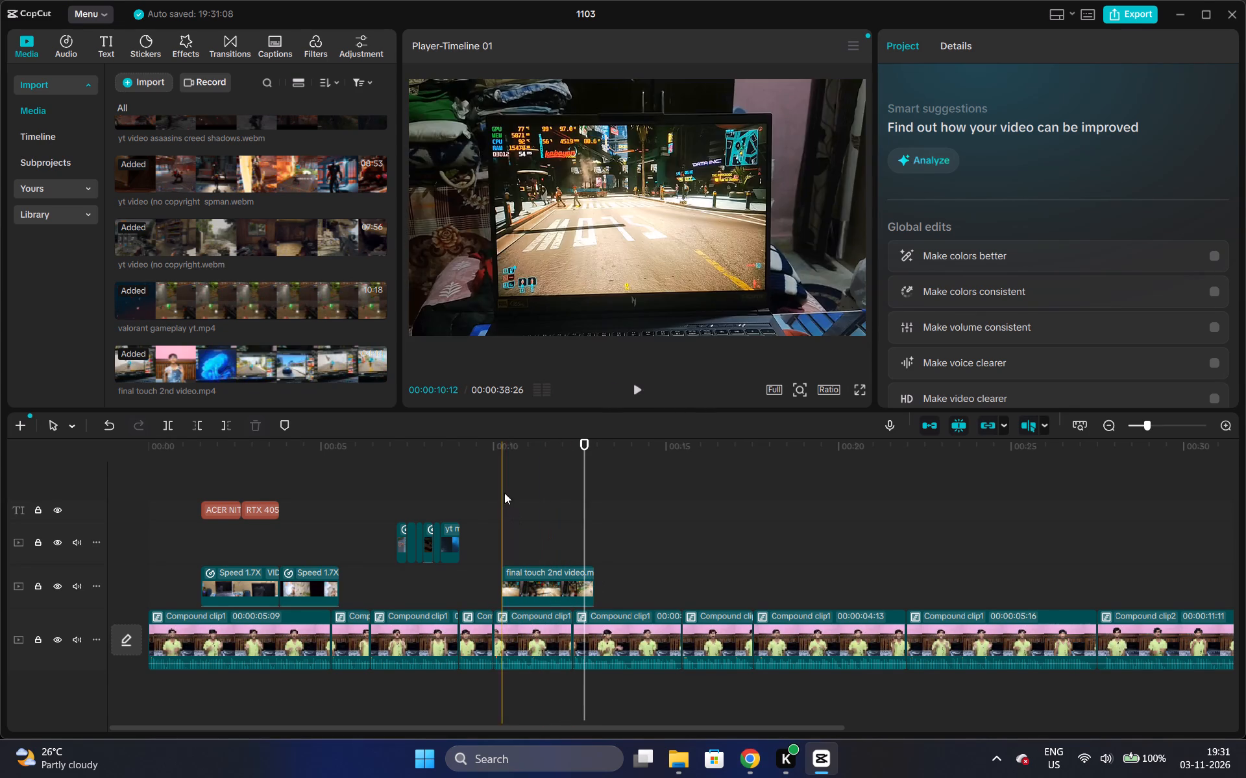
{"action": "left_click", "coordinate": [494, 465]}
{"action": "key", "text": "space"}
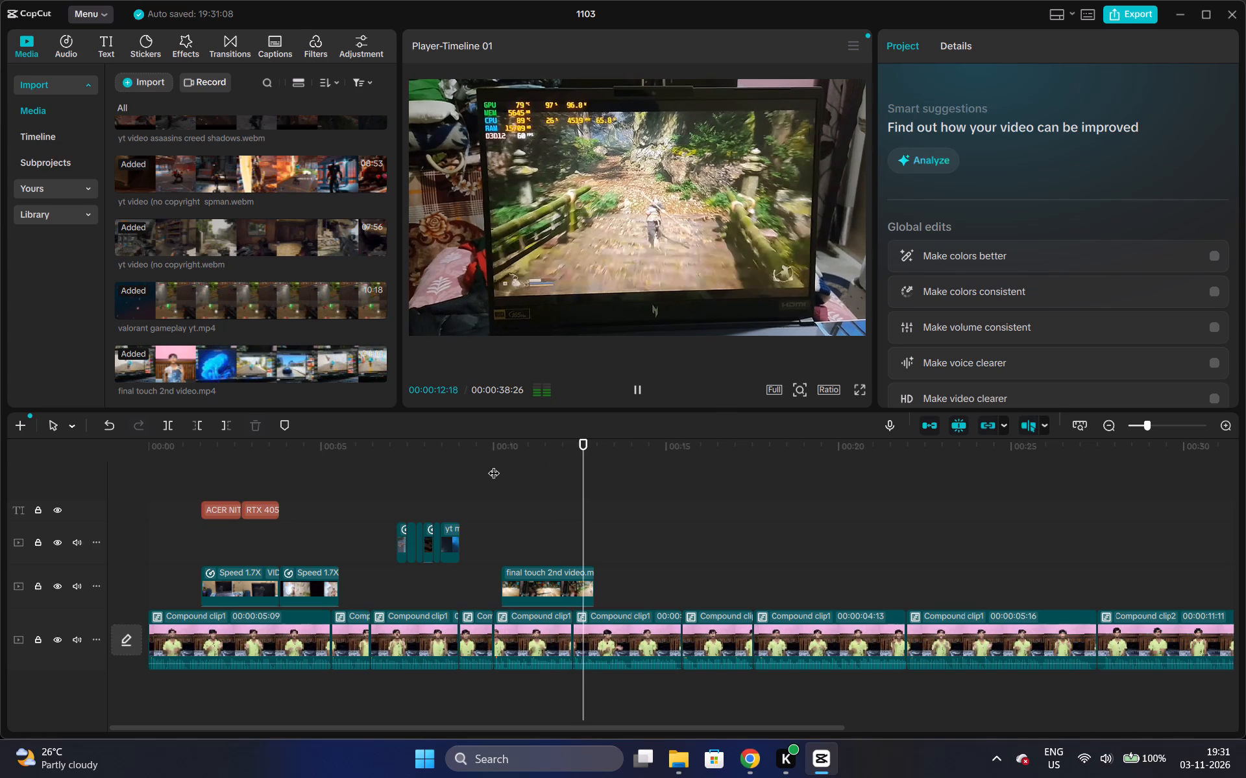
{"action": "key", "text": "space"}
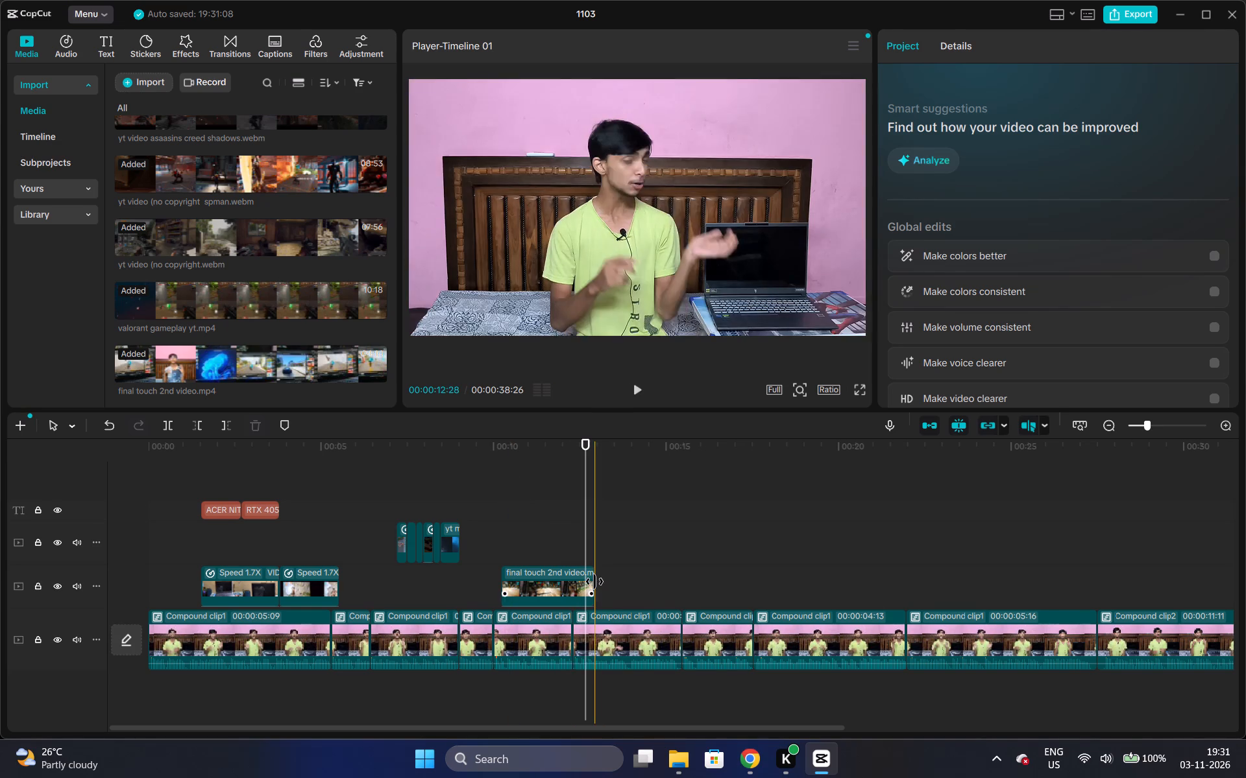
Set the speed of the final touch 2nd video overlay clip to 1.10x.
{"action": "left_click", "coordinate": [574, 582]}
{"action": "left_click", "coordinate": [952, 51]}
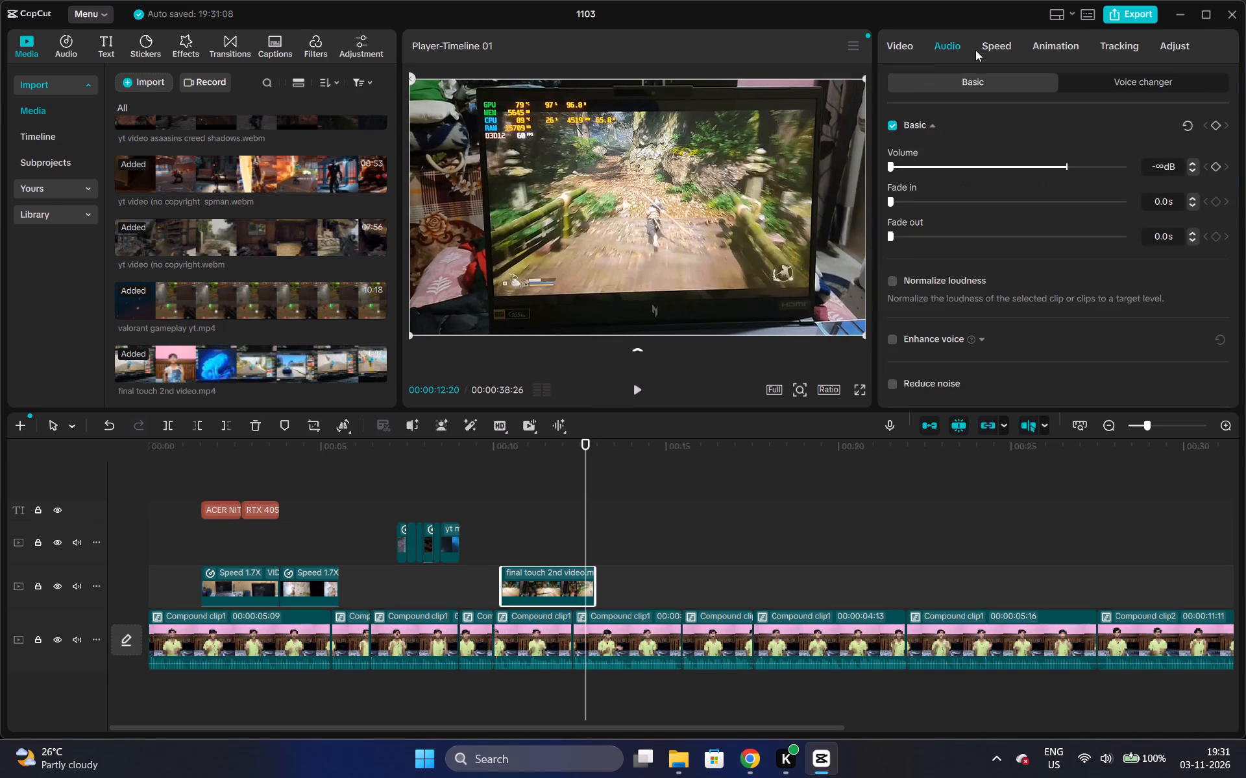
{"action": "left_click", "coordinate": [985, 48]}
{"action": "double_click", "coordinate": [1223, 145]}
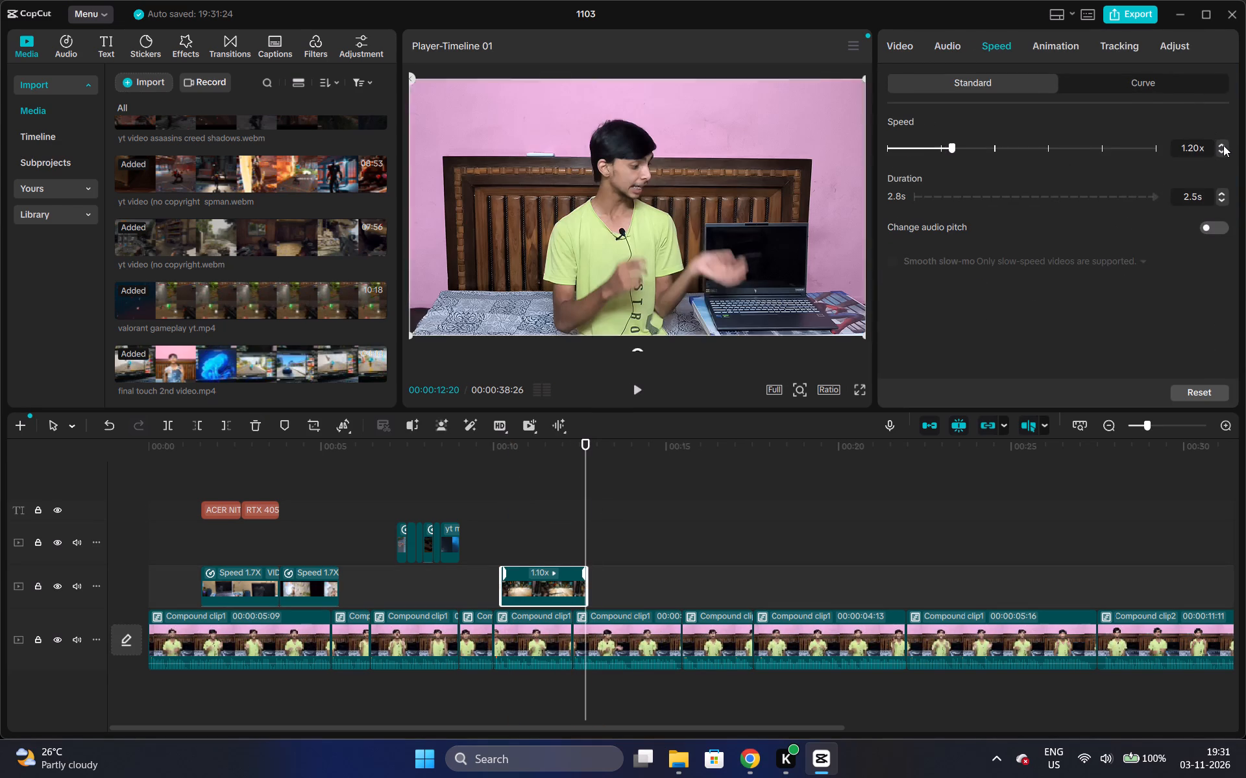
{"action": "left_click", "coordinate": [1222, 150]}
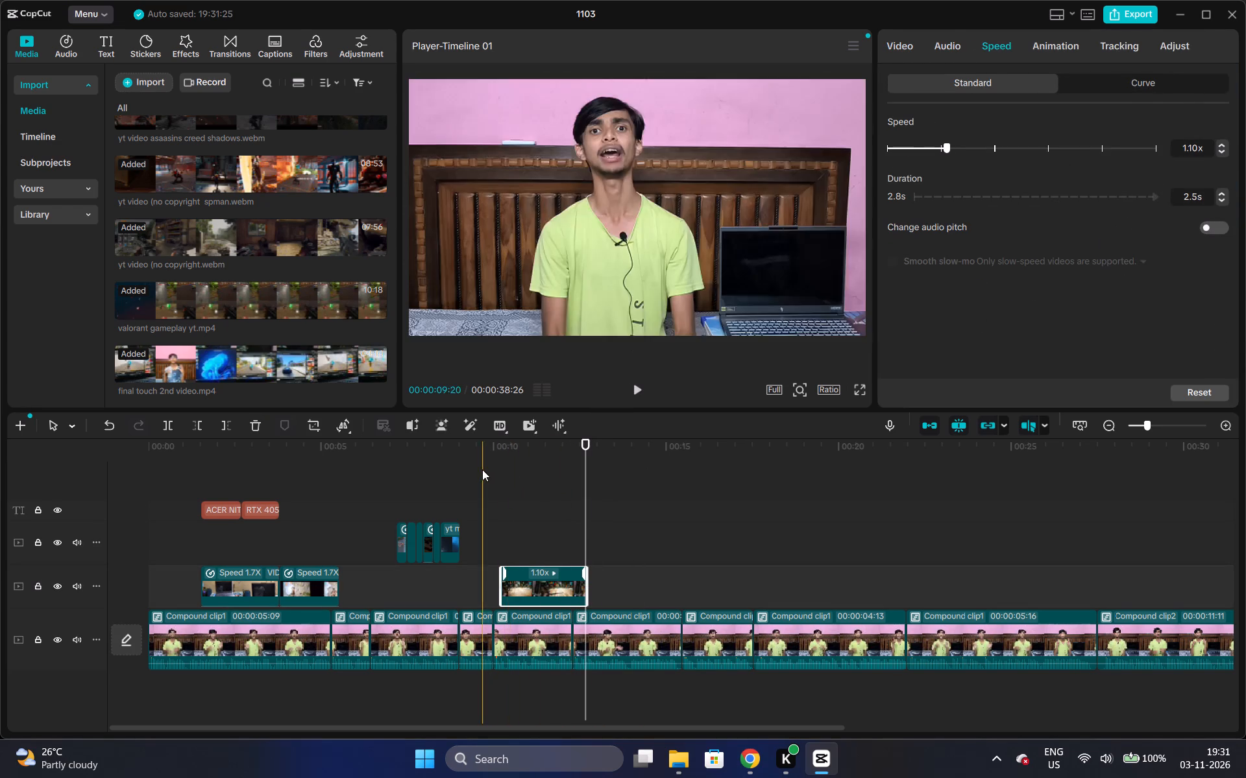
Preview the lead-in to the 1.1x final touch 2nd video clip and move the clip earlier, starting at about 00:00:10:00.
{"action": "left_click", "coordinate": [482, 469]}
{"action": "left_click", "coordinate": [453, 462]}
{"action": "key", "text": "space"}
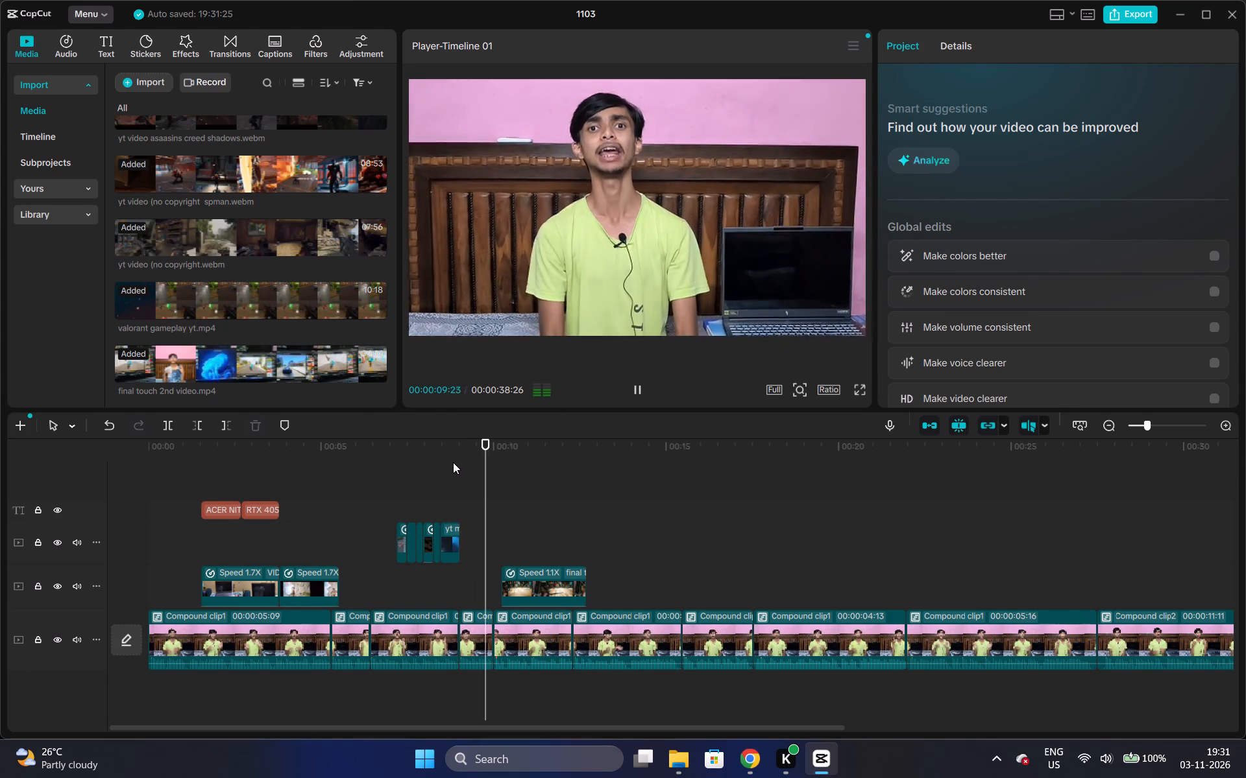
{"action": "key", "text": "space"}
{"action": "left_click_drag", "start_coordinate": [518, 585], "coordinate": [513, 583]}
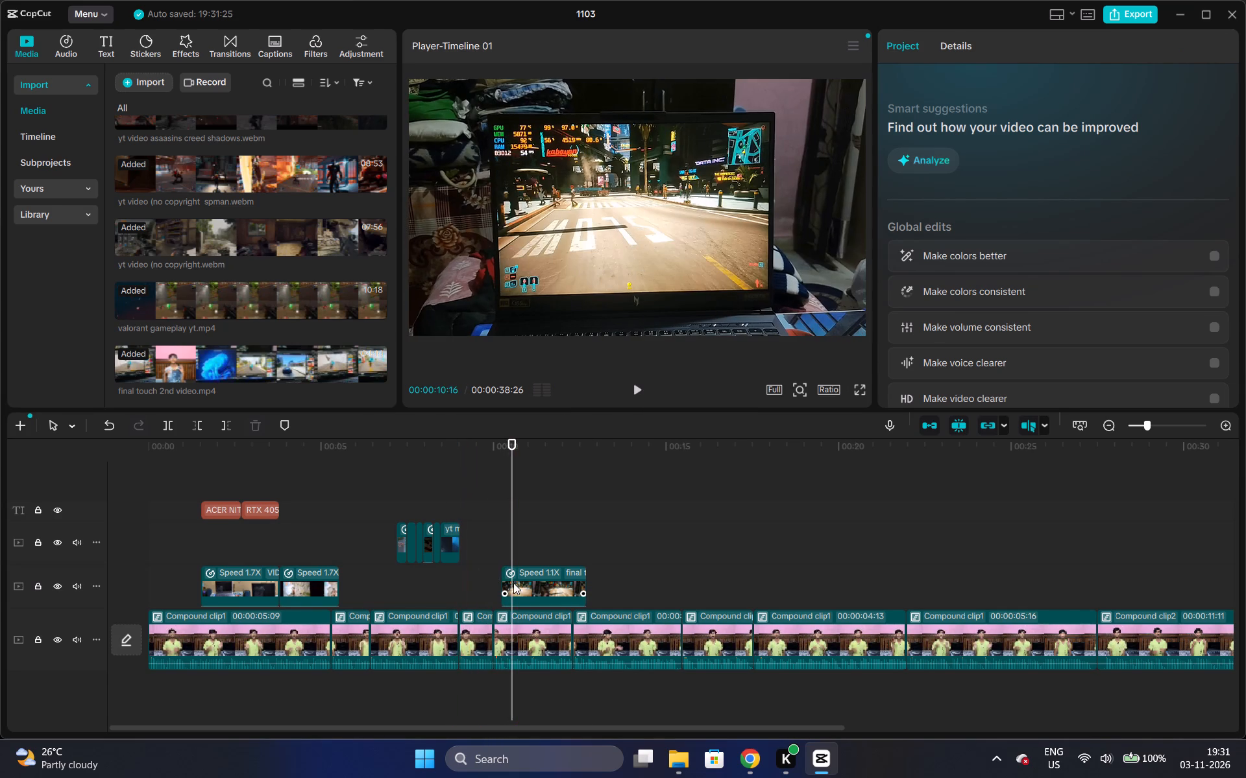
{"action": "left_click_drag", "start_coordinate": [513, 583], "coordinate": [509, 580]}
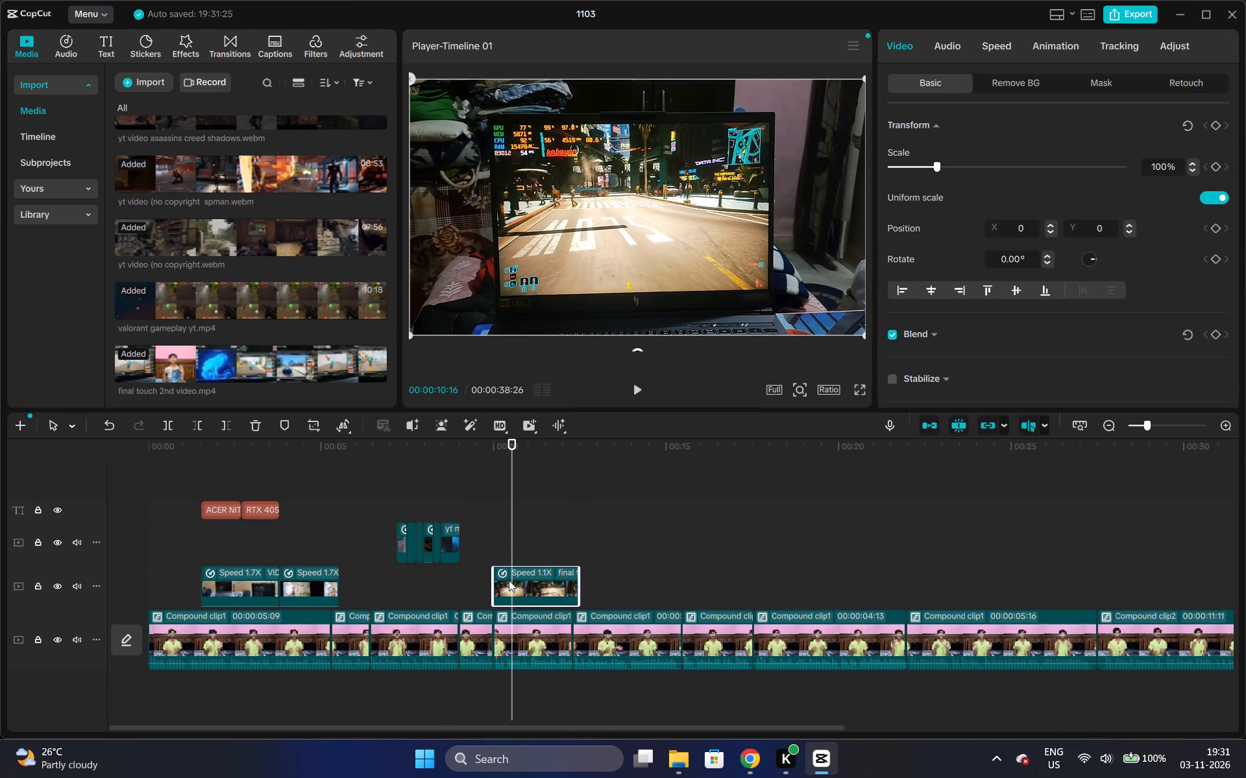
Play the repositioned final touch 2nd video overlay past its end to check its timing, and park the playhead at about 00:00:12:14.
{"action": "left_click", "coordinate": [485, 512]}
{"action": "key", "text": "space"}
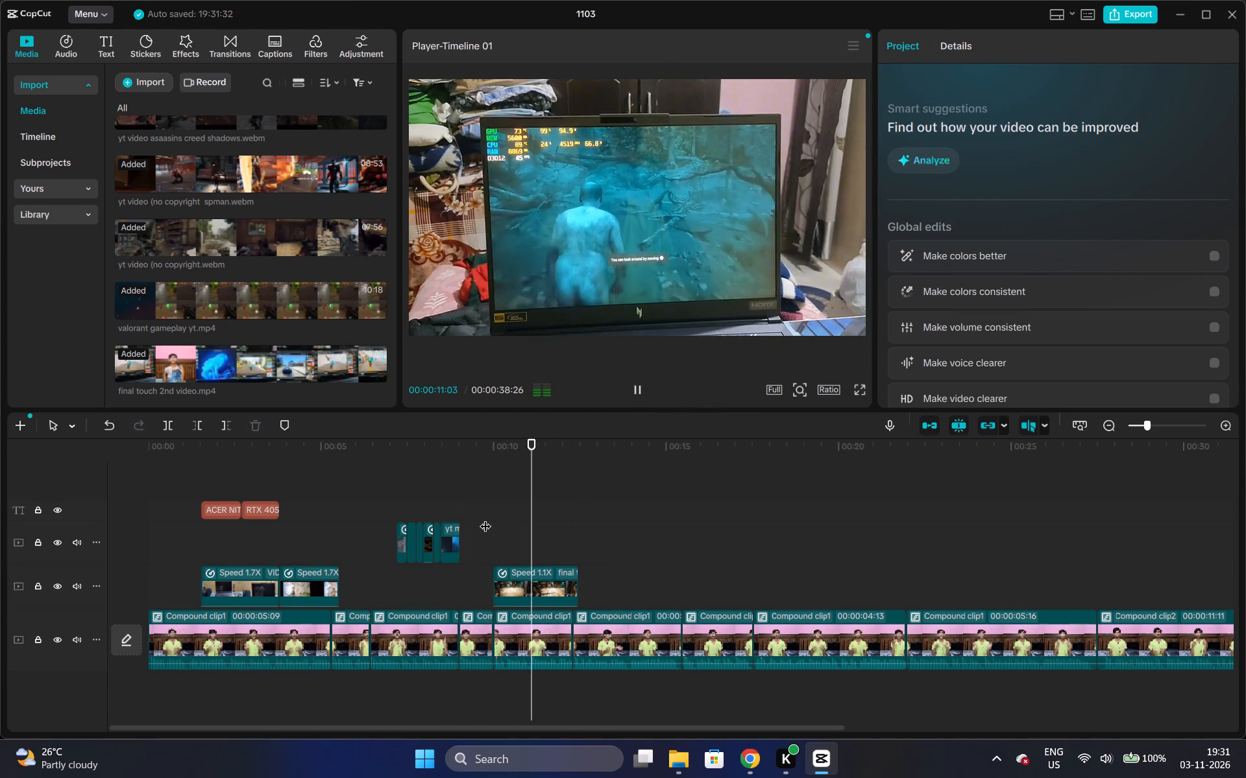
{"action": "key", "text": "space"}
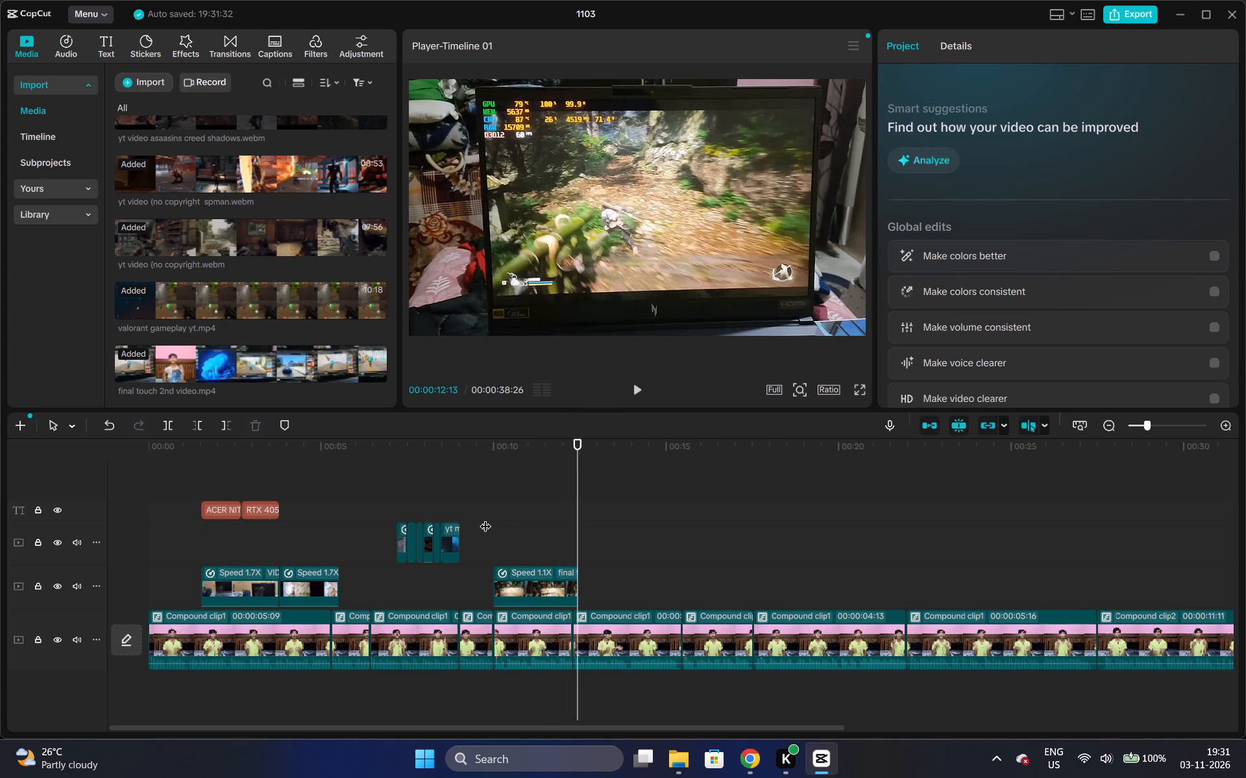
{"action": "key", "text": "space"}
{"action": "key", "text": "space"}
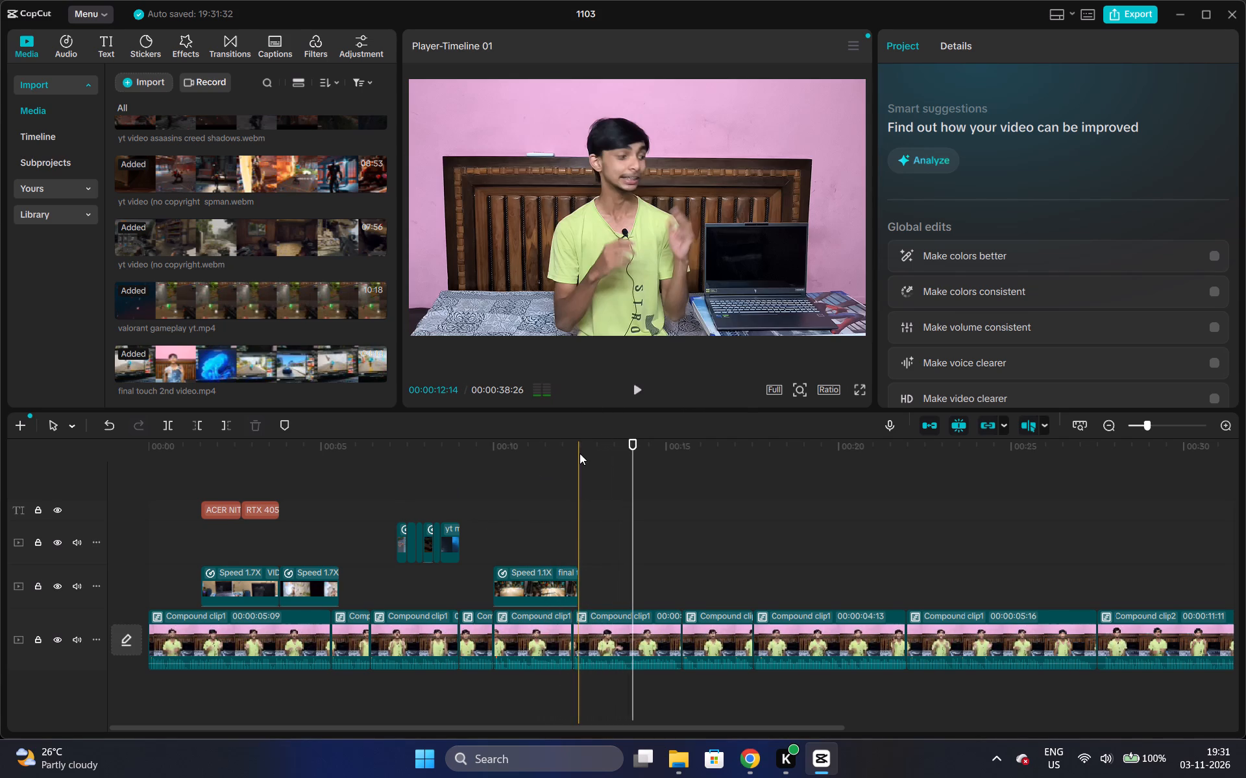
{"action": "left_click", "coordinate": [580, 453]}
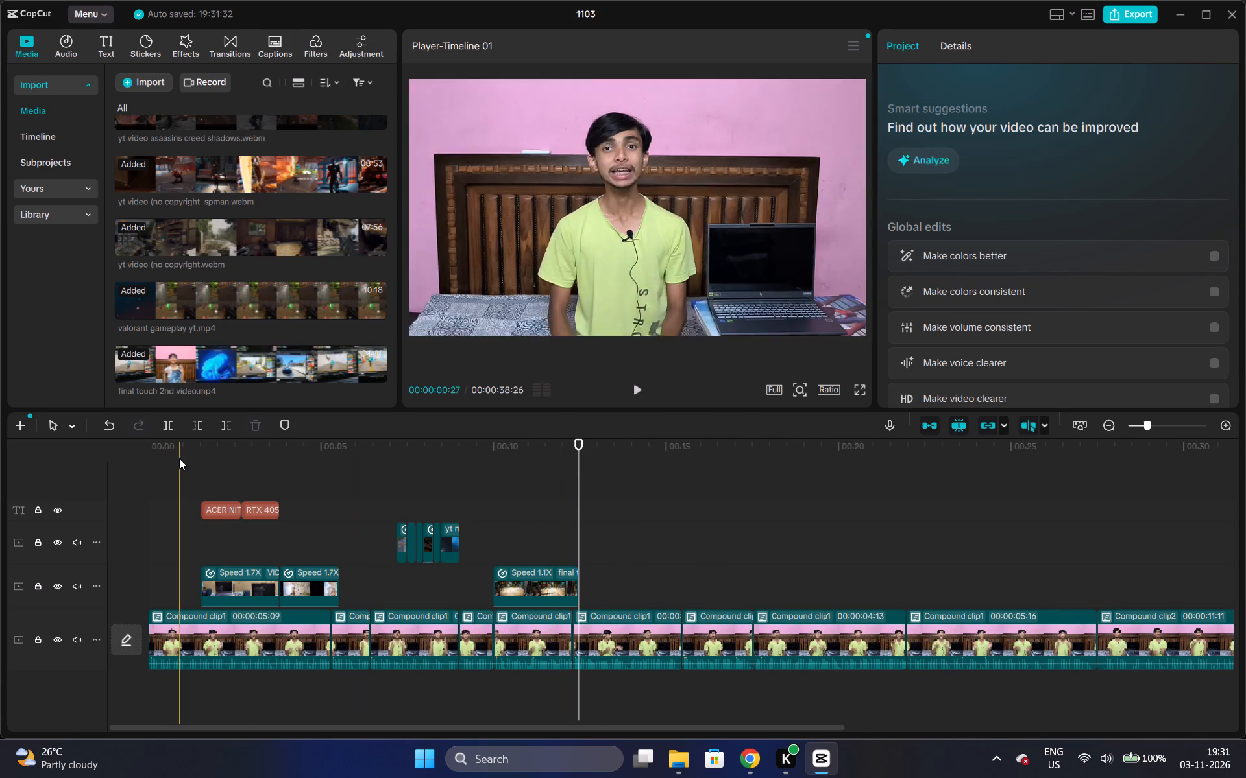
Watch the edit in full-screen preview from the beginning, stopping at about 00:00:15:00.
{"action": "left_click_drag", "start_coordinate": [175, 456], "coordinate": [121, 447]}
{"action": "left_click", "coordinate": [854, 392]}
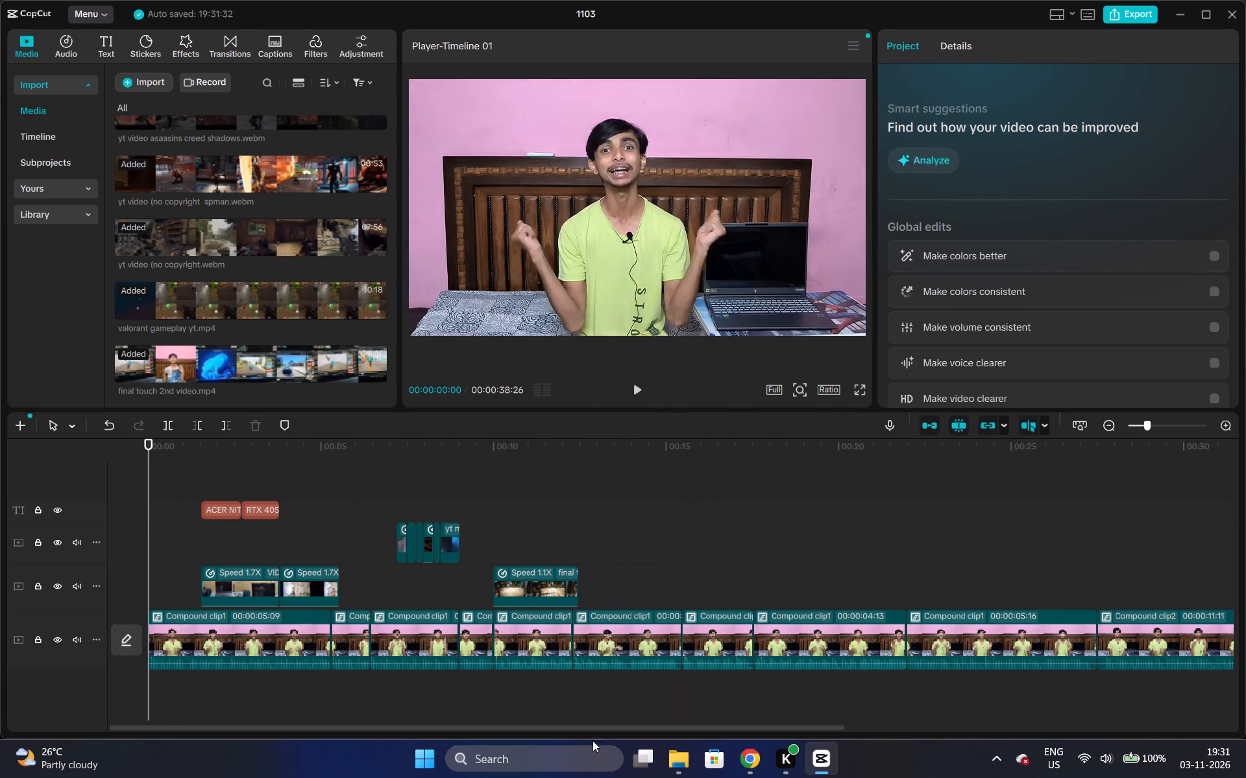
{"action": "left_click", "coordinate": [855, 390]}
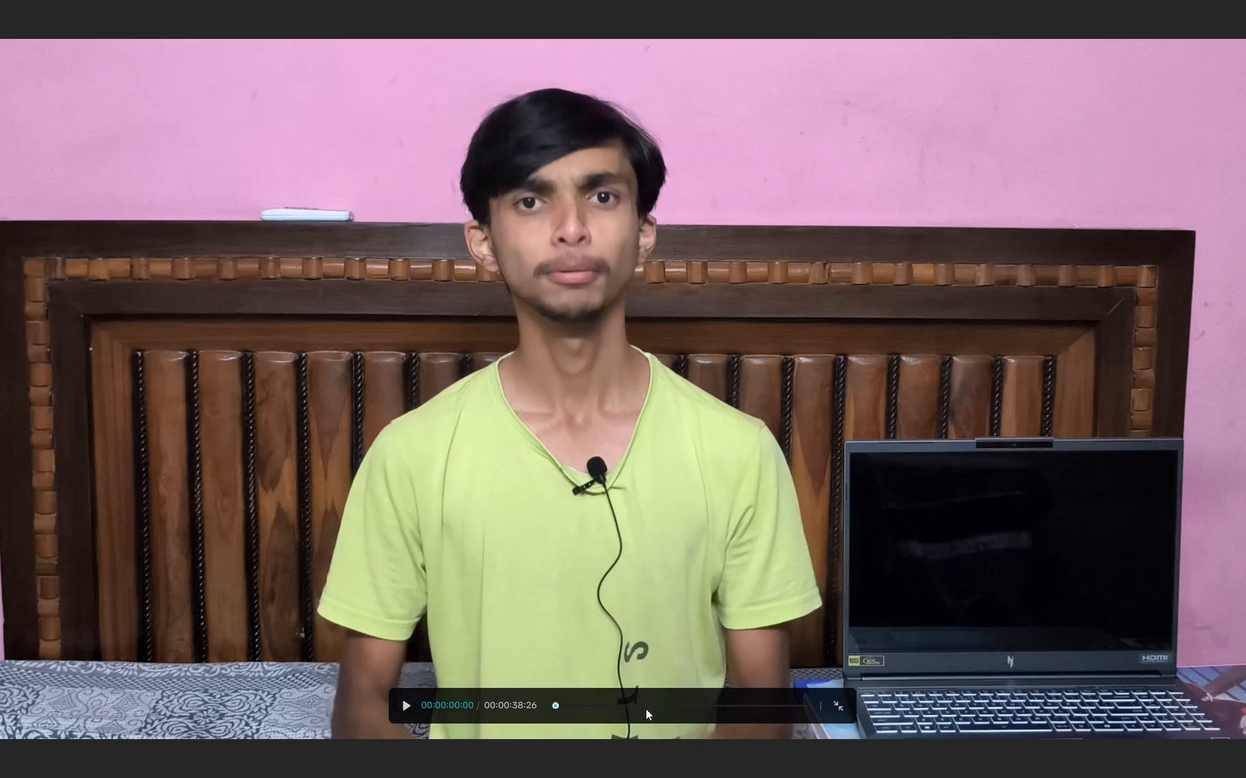
{"action": "key", "text": "space"}
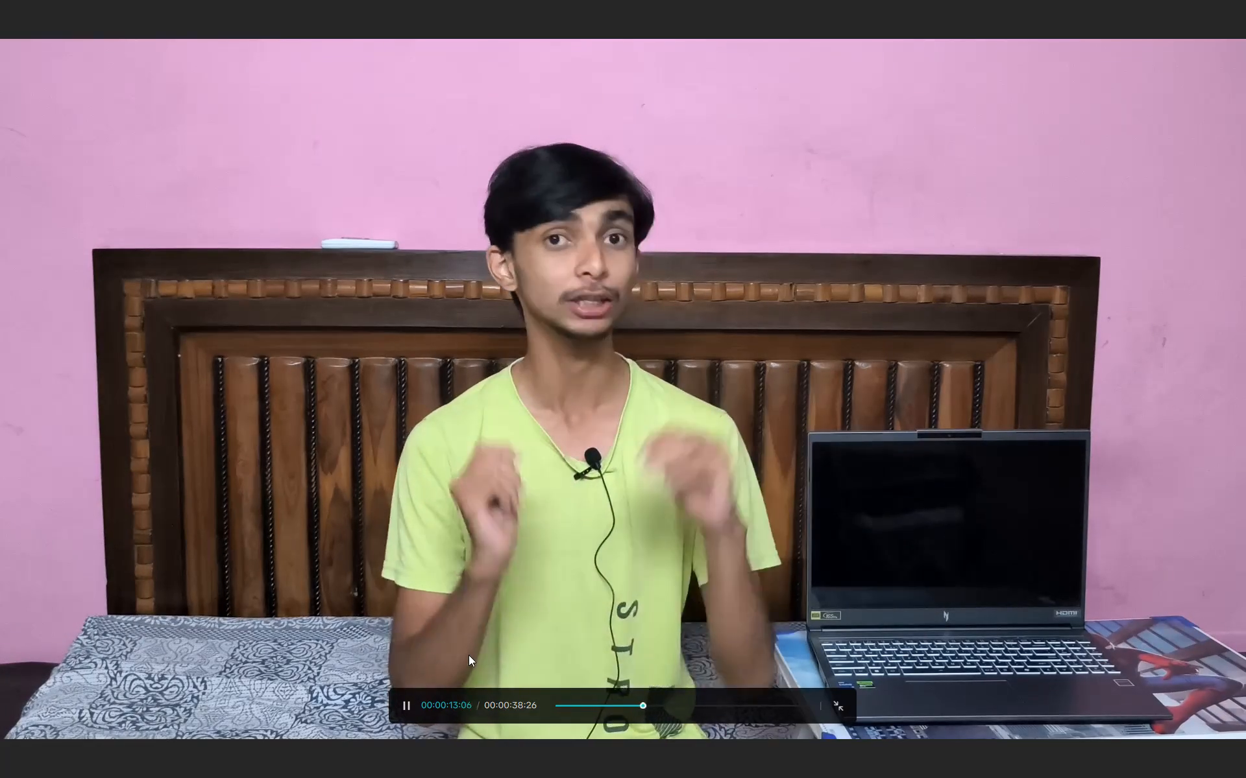
{"action": "key", "text": "Escape"}
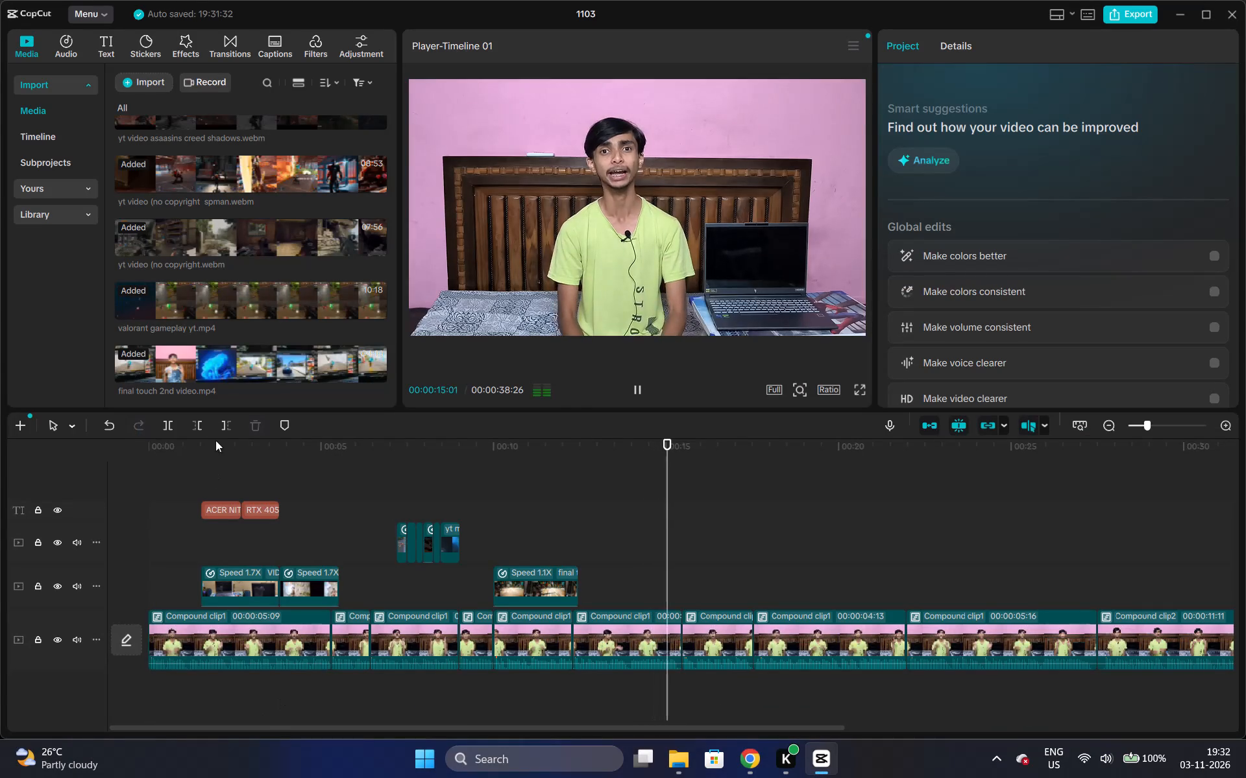
{"action": "key", "text": "space"}
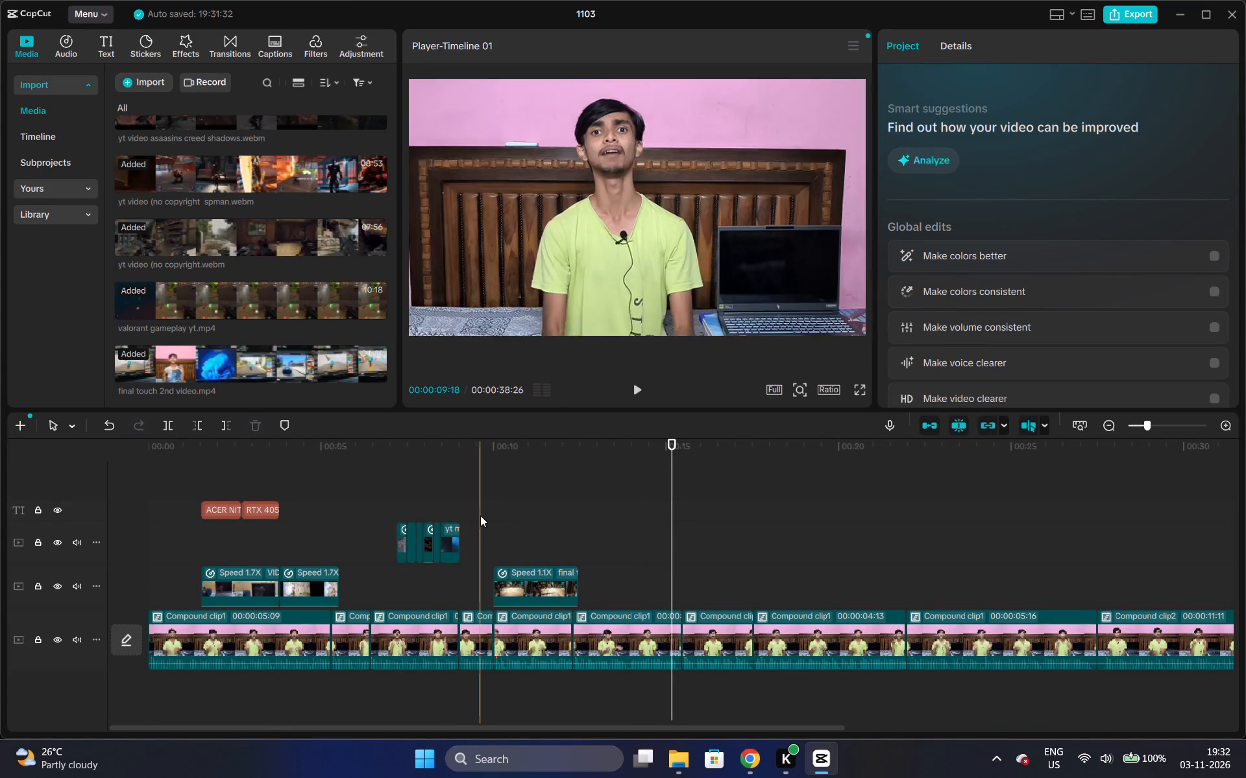
Replay the stretch from about 00:00:09:06 through the final touch 2nd video overlay, checking the main clips' framing and the overlay's entry.
{"action": "left_click", "coordinate": [480, 634]}
{"action": "left_click", "coordinate": [509, 632]}
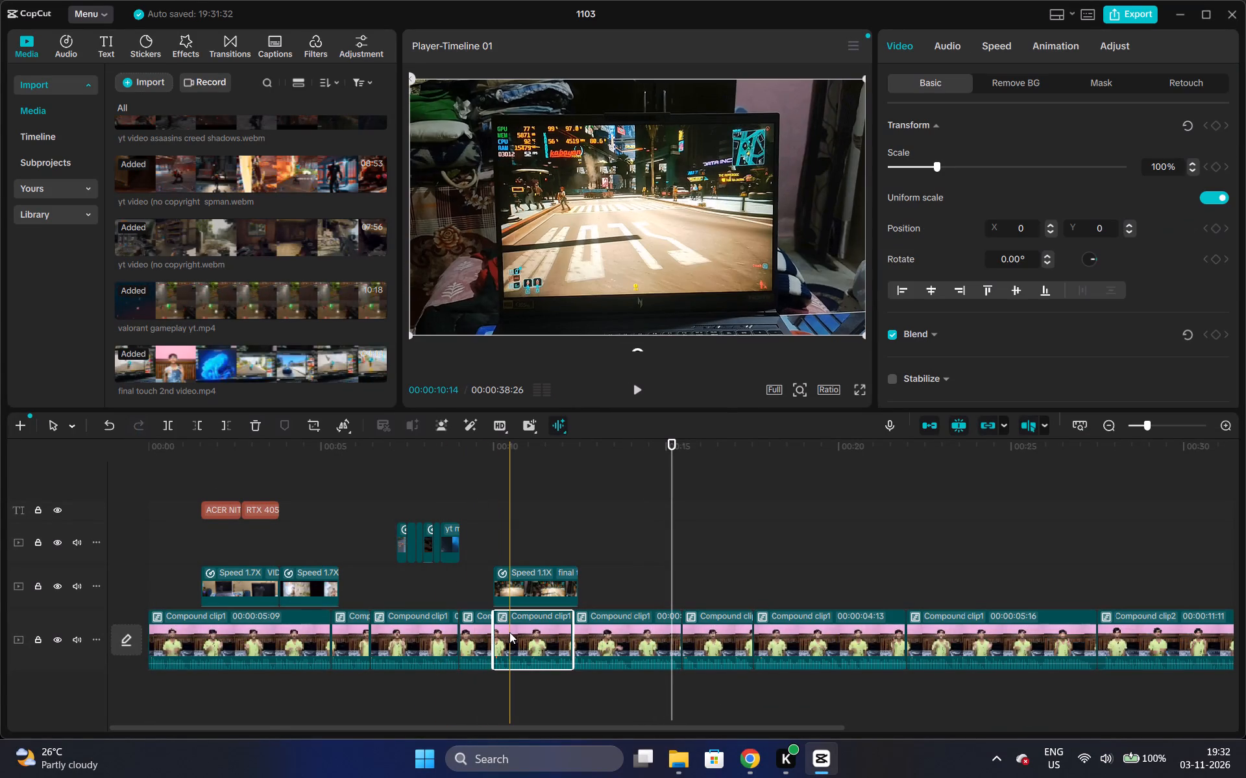
{"action": "left_click", "coordinate": [478, 632]}
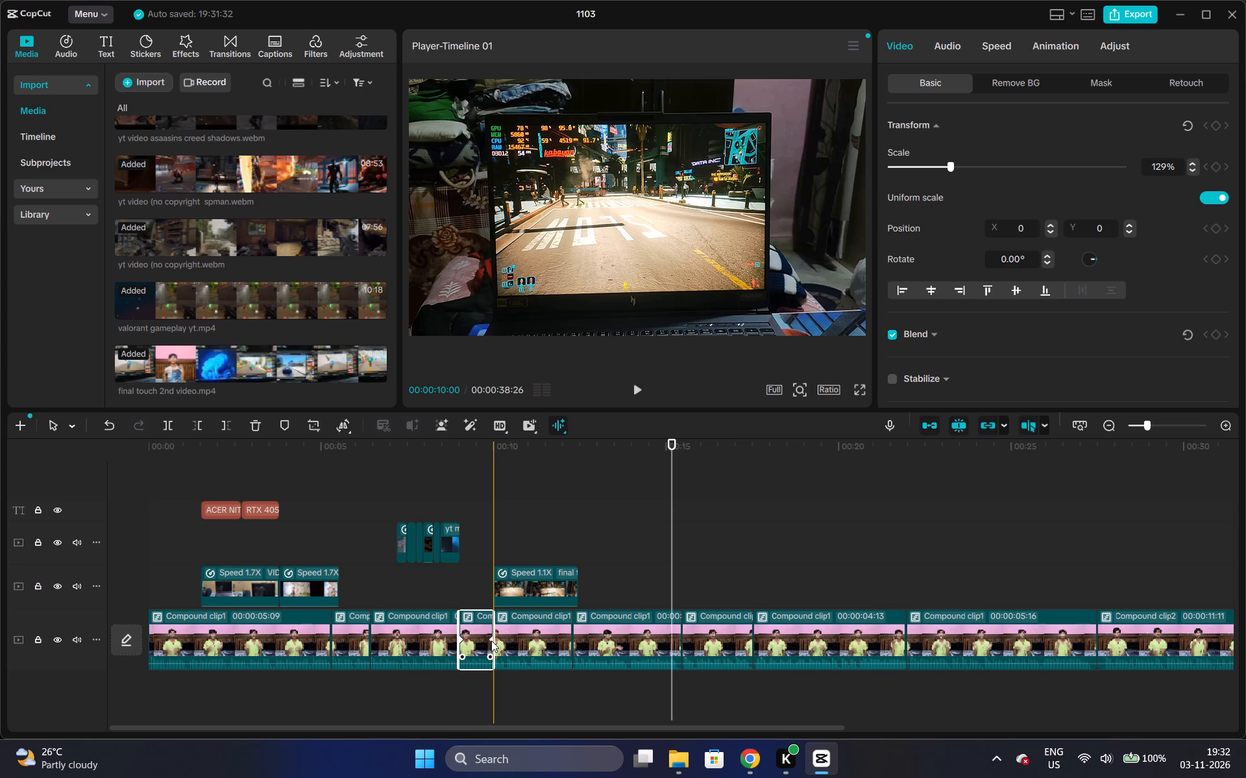
{"action": "left_click", "coordinate": [492, 455]}
{"action": "key", "text": "space"}
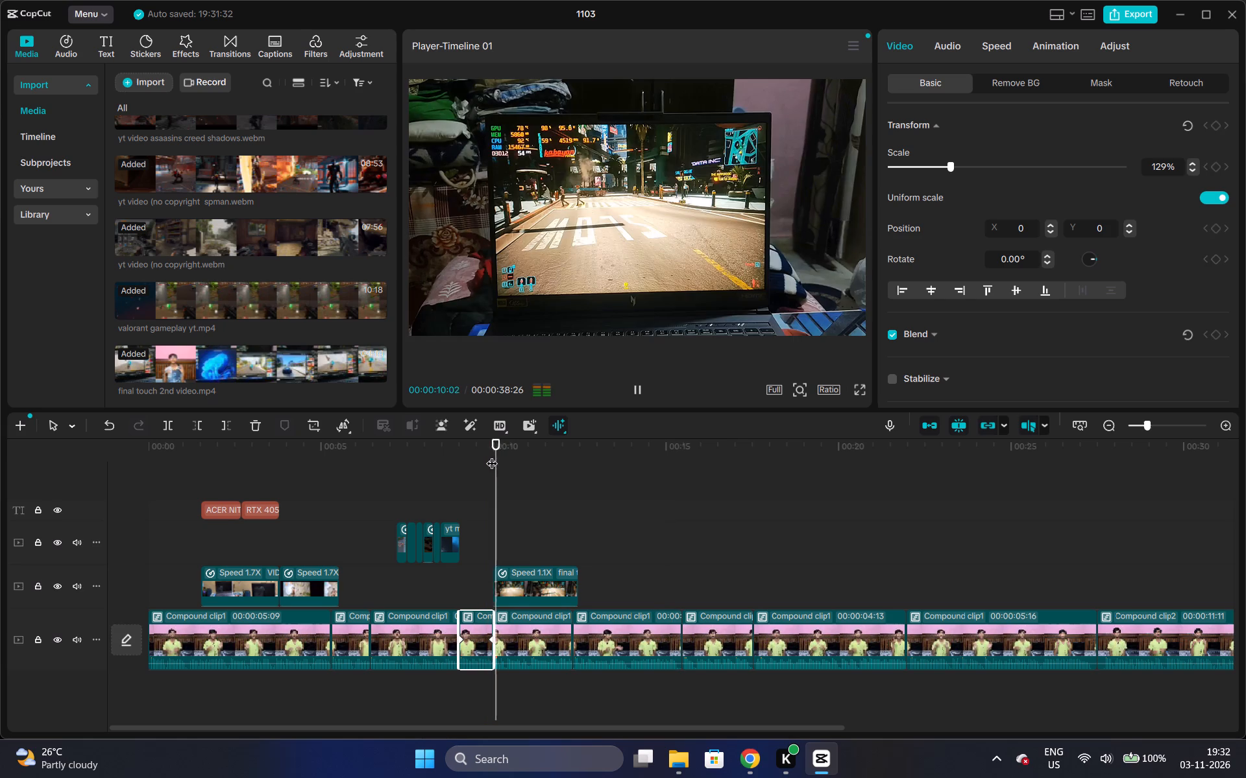
{"action": "key", "text": "space"}
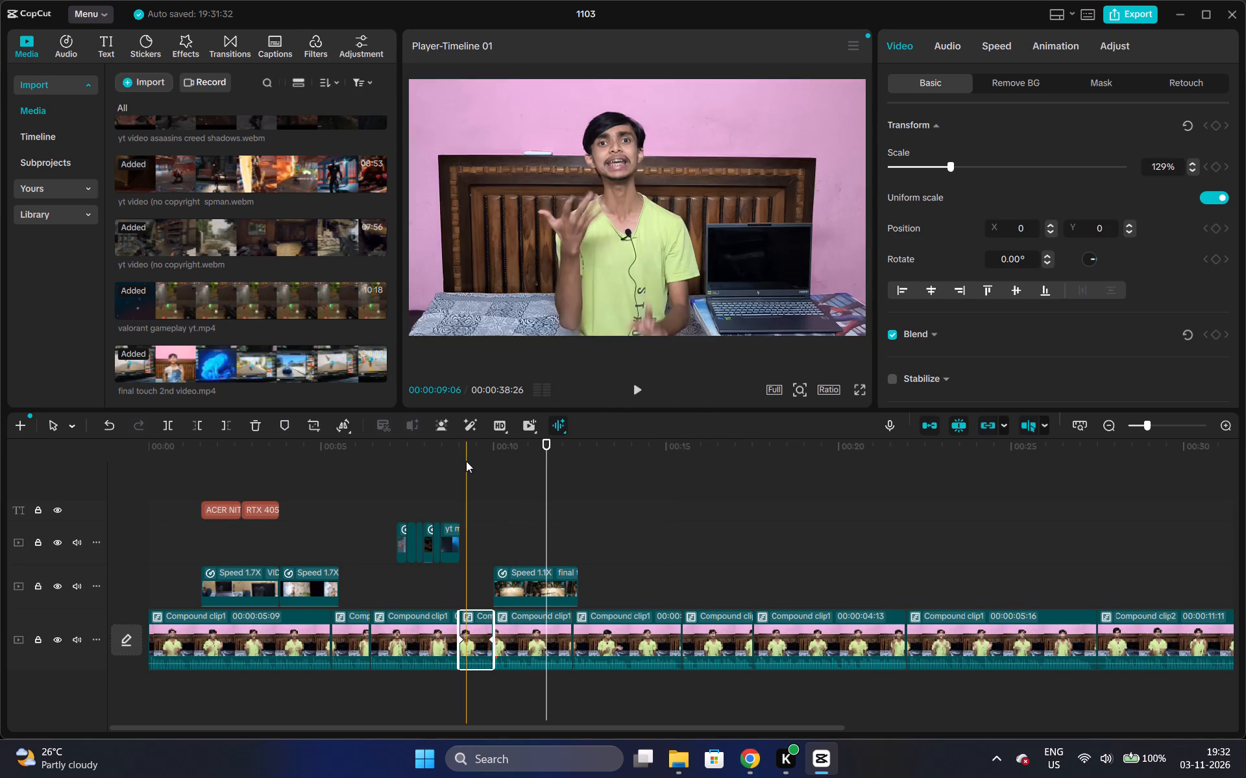
{"action": "left_click", "coordinate": [466, 461]}
{"action": "key", "text": "space"}
{"action": "key", "text": "space"}
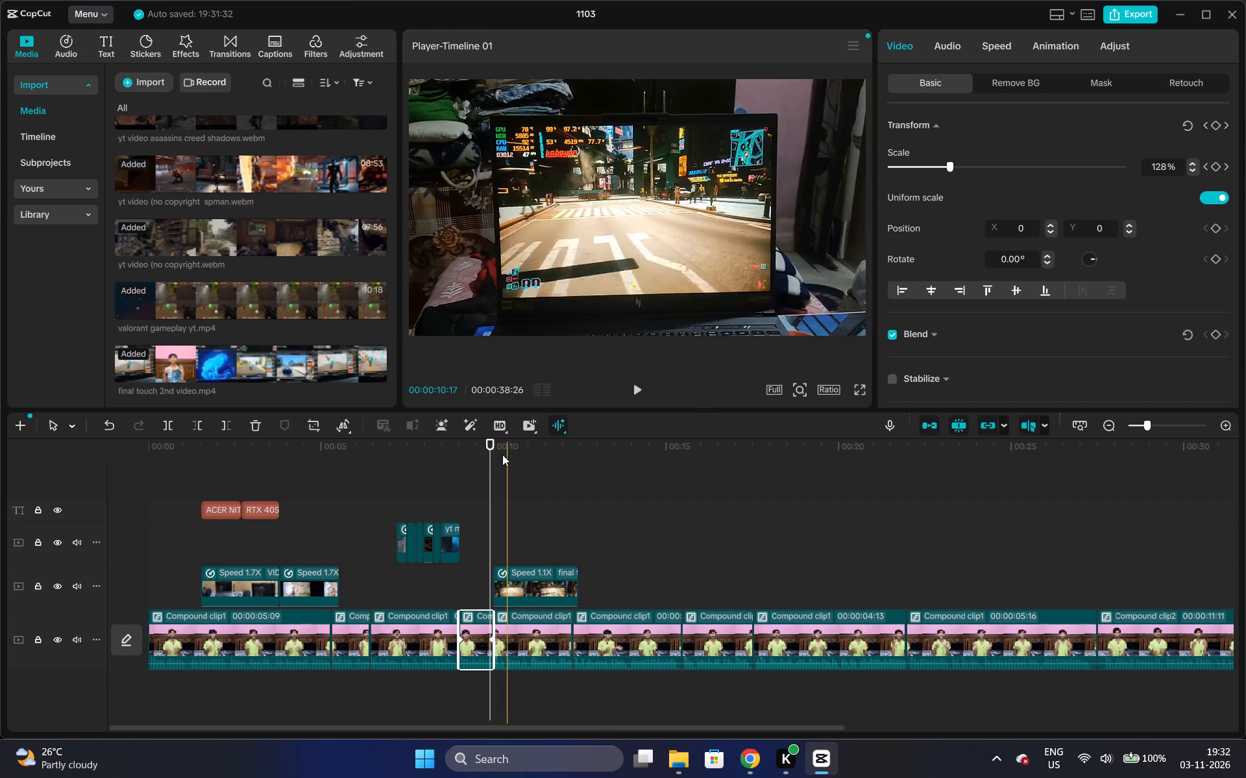
{"action": "left_click", "coordinate": [482, 453]}
{"action": "key", "text": "space"}
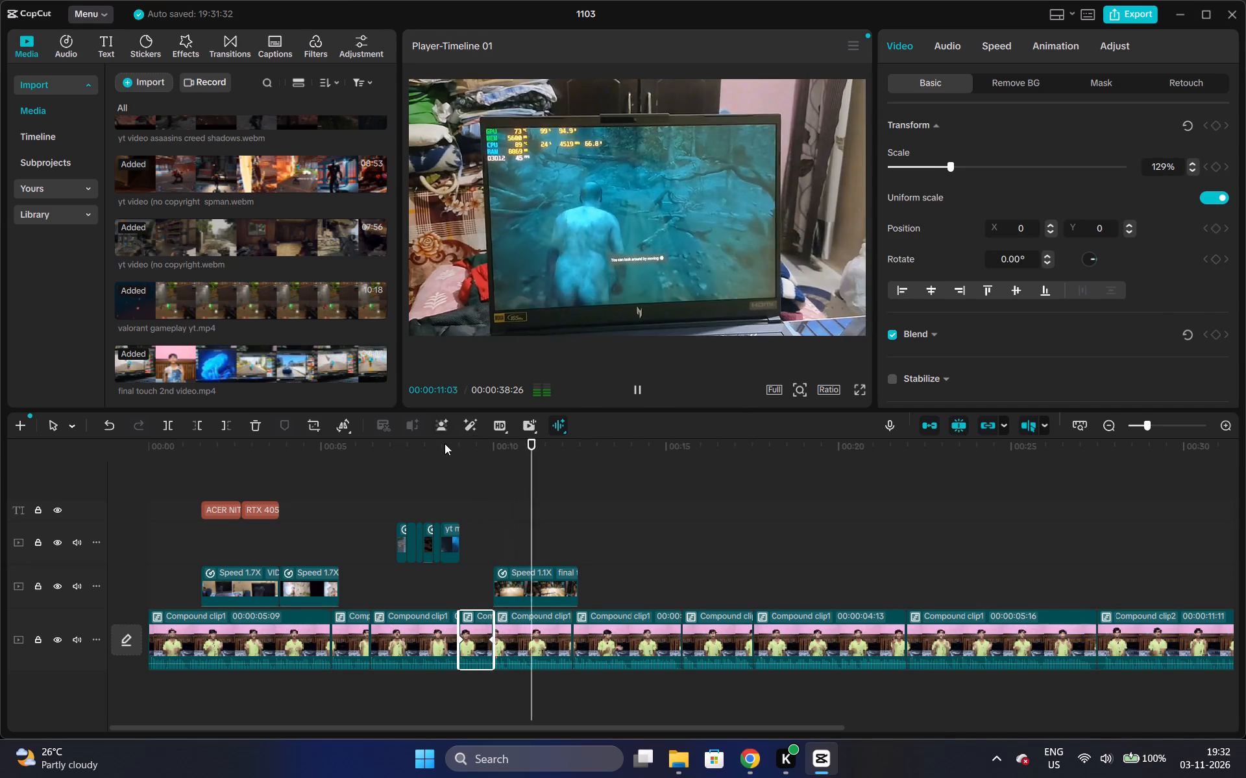
{"action": "left_click", "coordinate": [464, 455]}
{"action": "key", "text": "space"}
{"action": "key", "text": "space"}
{"action": "key", "text": "space"}
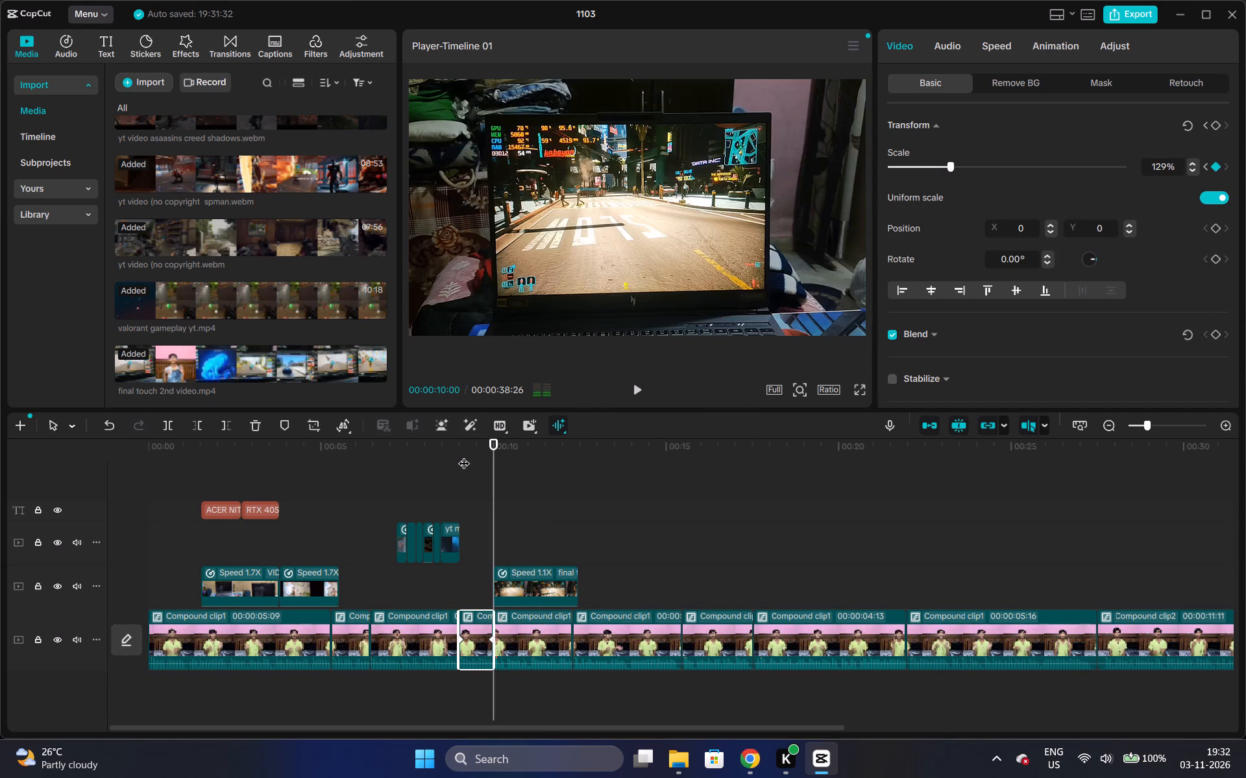
{"action": "left_click", "coordinate": [467, 446]}
{"action": "key", "text": "space"}
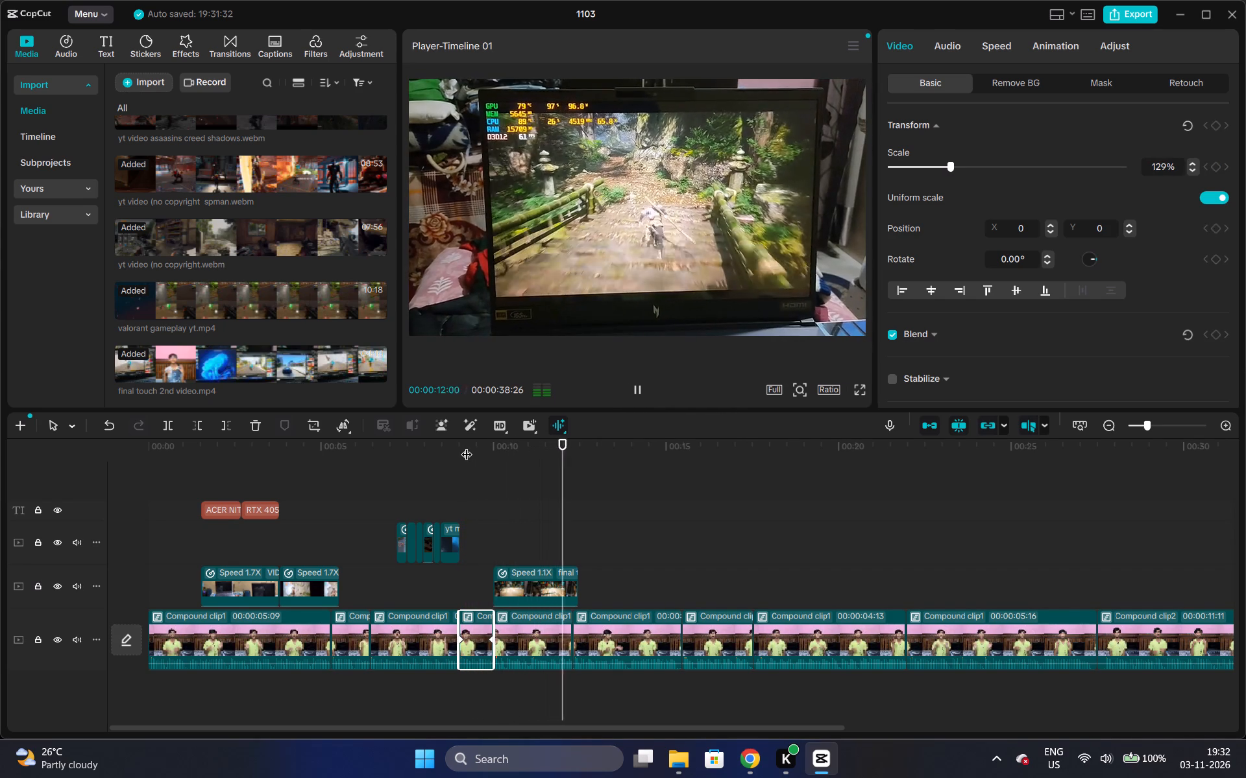
{"action": "key", "text": "space"}
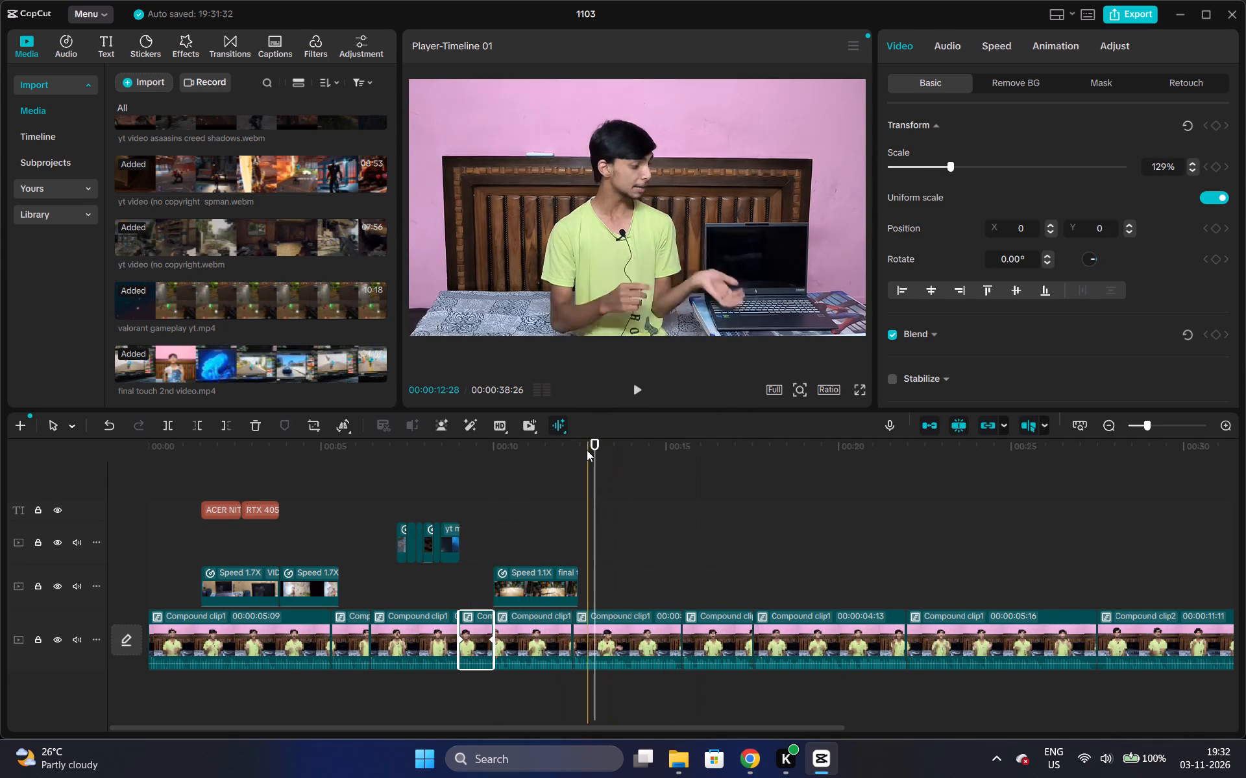
Replay the cut from the end of the final touch 2nd video overlay back to the presenter, at about 00:00:12:15.
{"action": "left_click", "coordinate": [584, 445]}
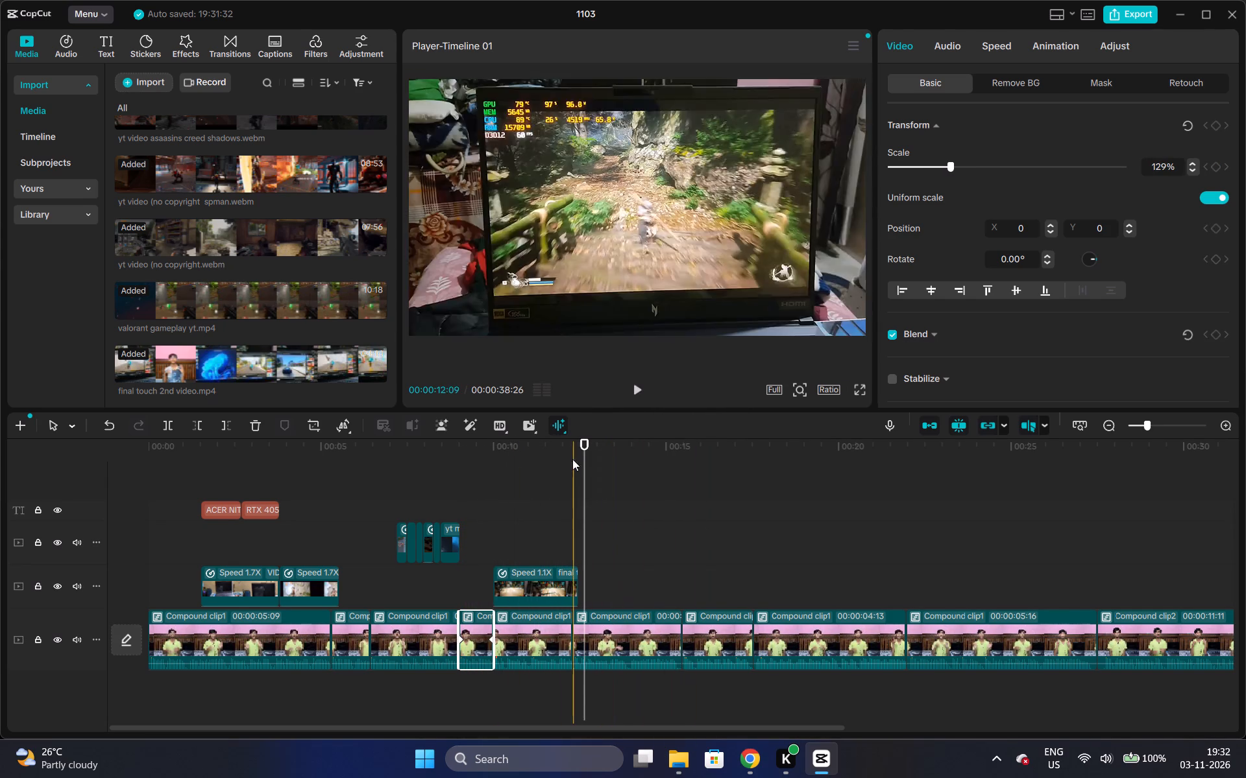
{"action": "left_click", "coordinate": [580, 446]}
{"action": "key", "text": "space"}
{"action": "key", "text": "space"}
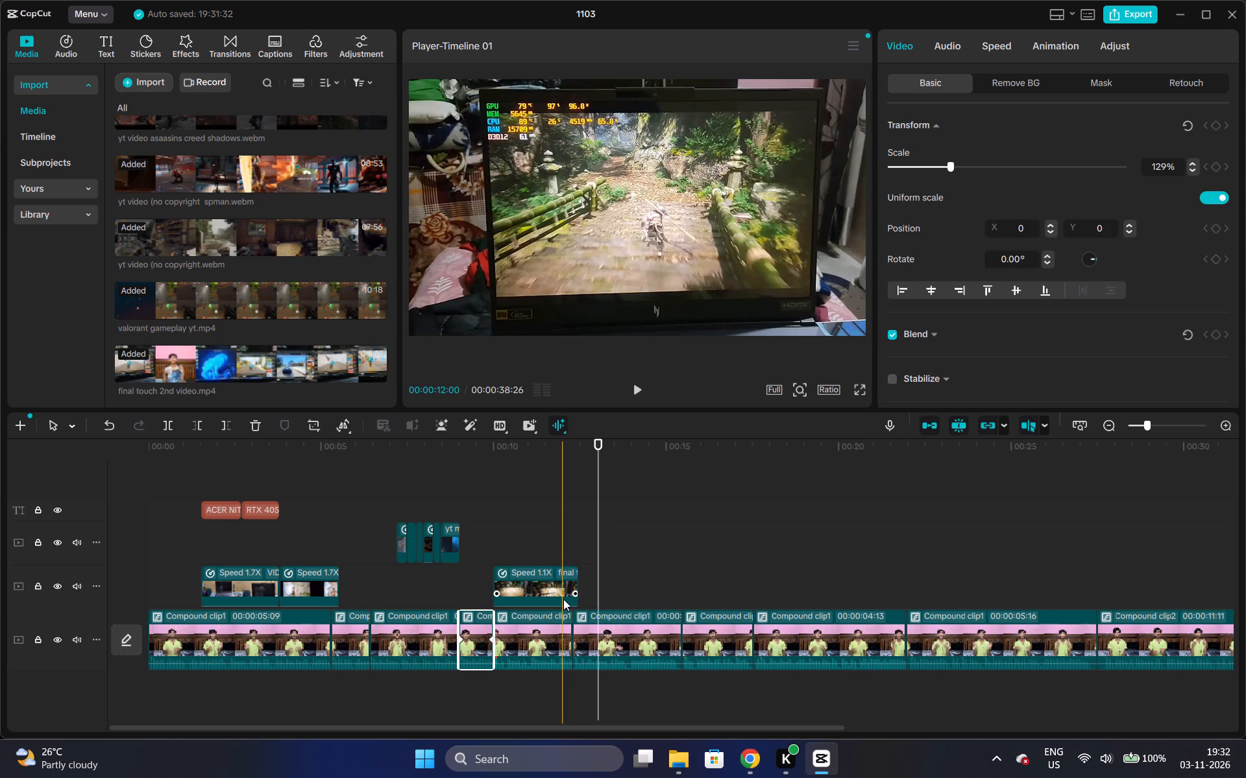
{"action": "left_click", "coordinate": [582, 458]}
{"action": "key", "text": "space"}
{"action": "key", "text": "space"}
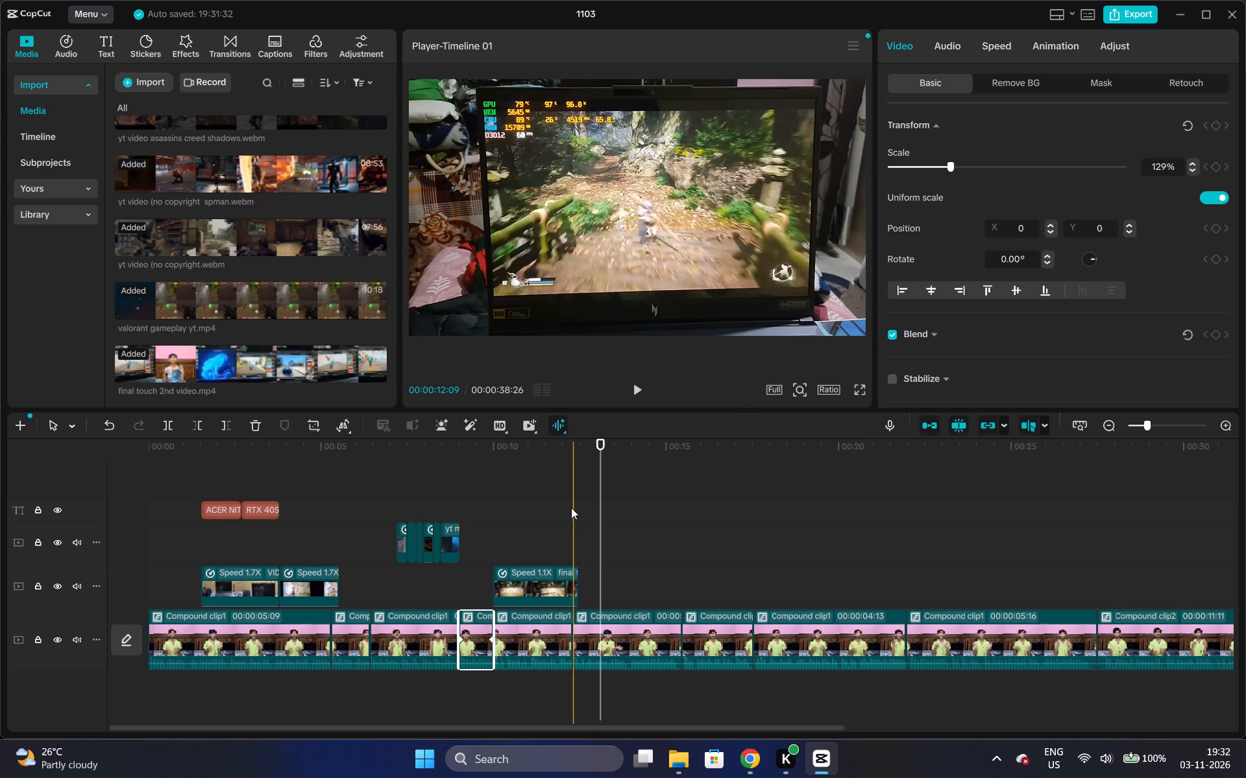
Scale the main-track compound clip that starts near the end of the 1.1x overlay, at about 00:00:12:09, to 129%.
{"action": "left_click", "coordinate": [478, 624]}
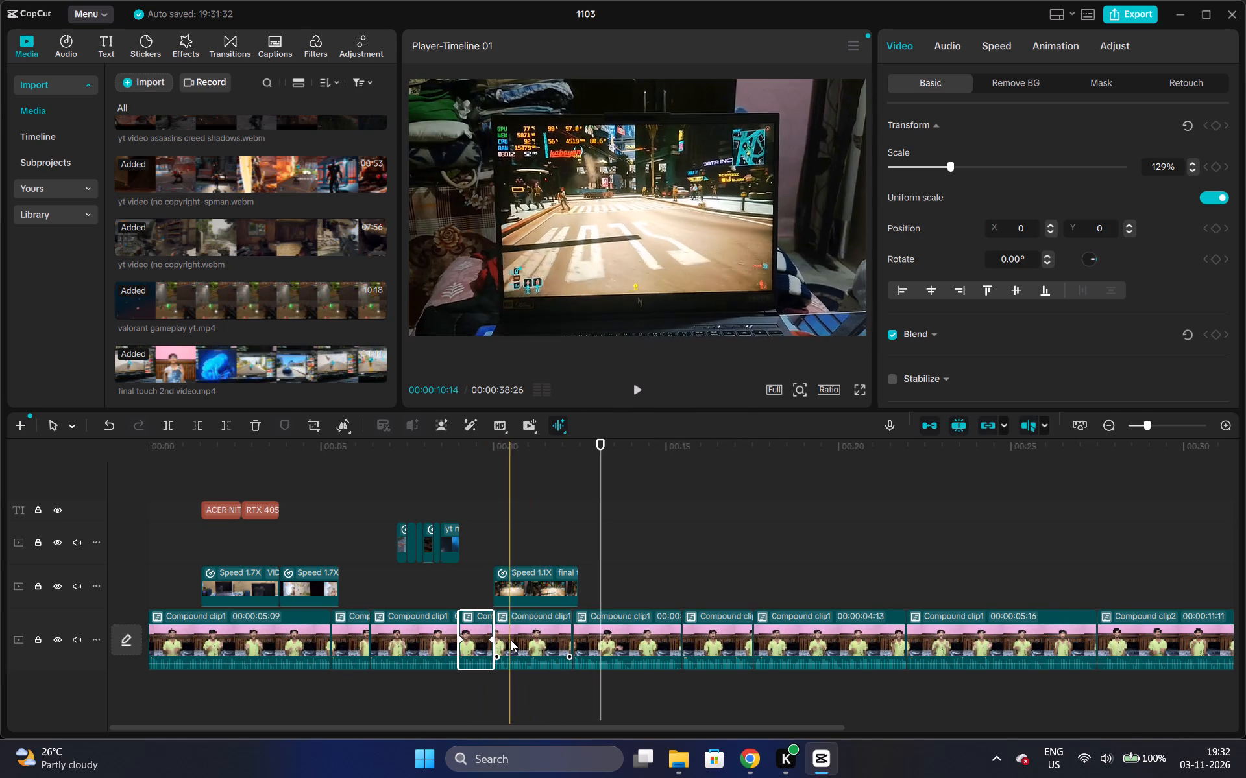
{"action": "left_click", "coordinate": [604, 626]}
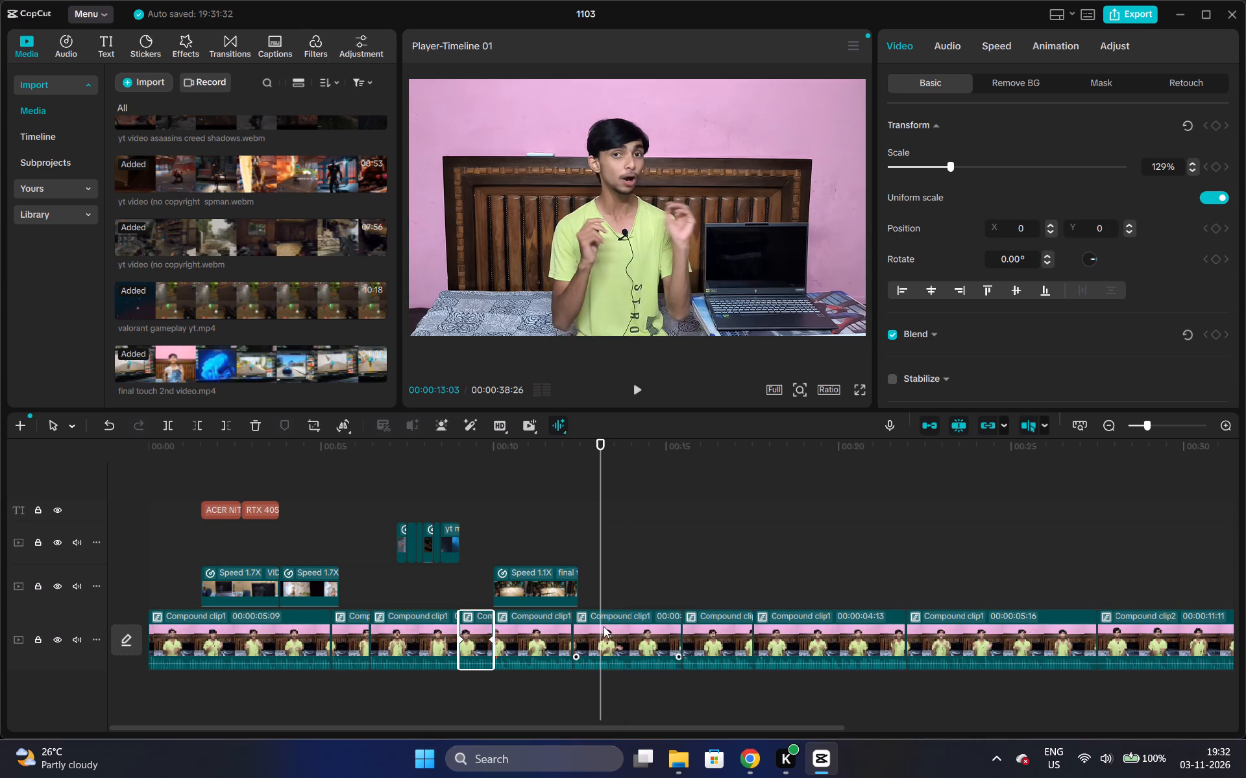
{"action": "left_click", "coordinate": [1195, 160]}
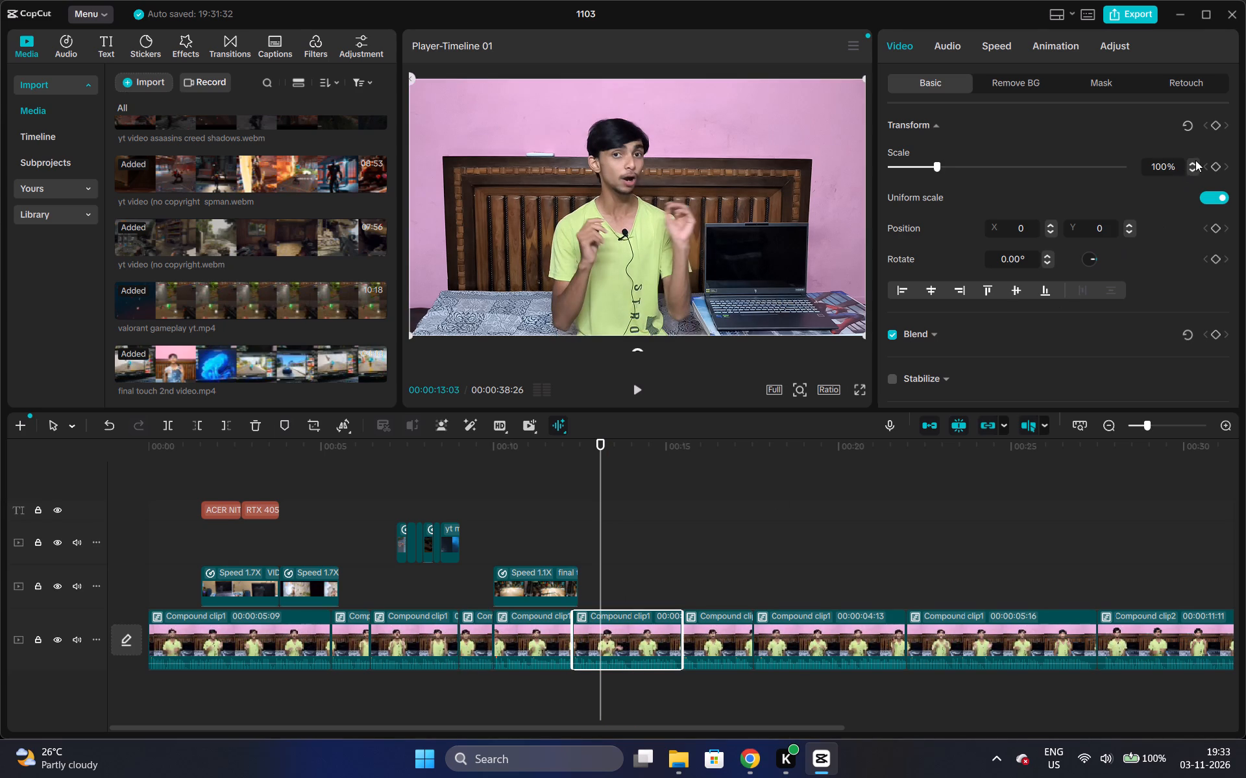
{"action": "left_click", "coordinate": [1195, 161]}
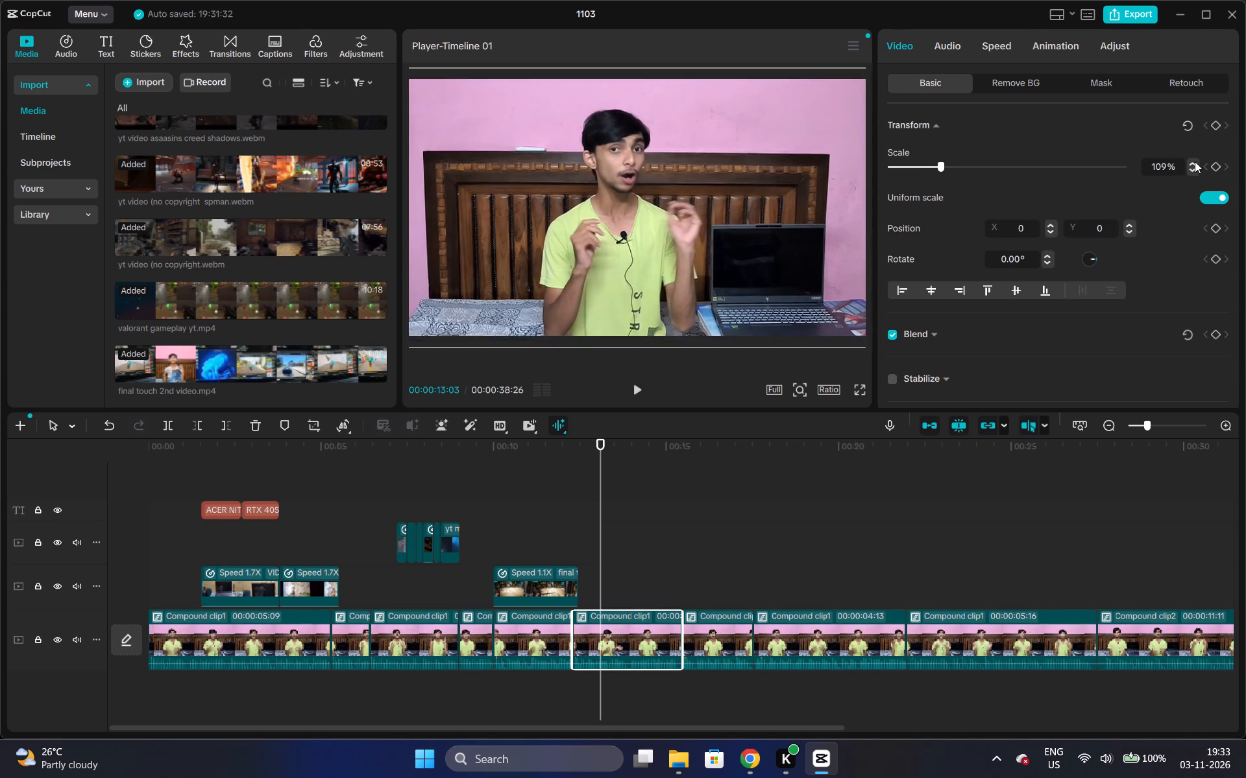
{"action": "triple_click", "coordinate": [1195, 161]}
{"action": "triple_click", "coordinate": [1195, 161]}
{"action": "triple_click", "coordinate": [1195, 161]}
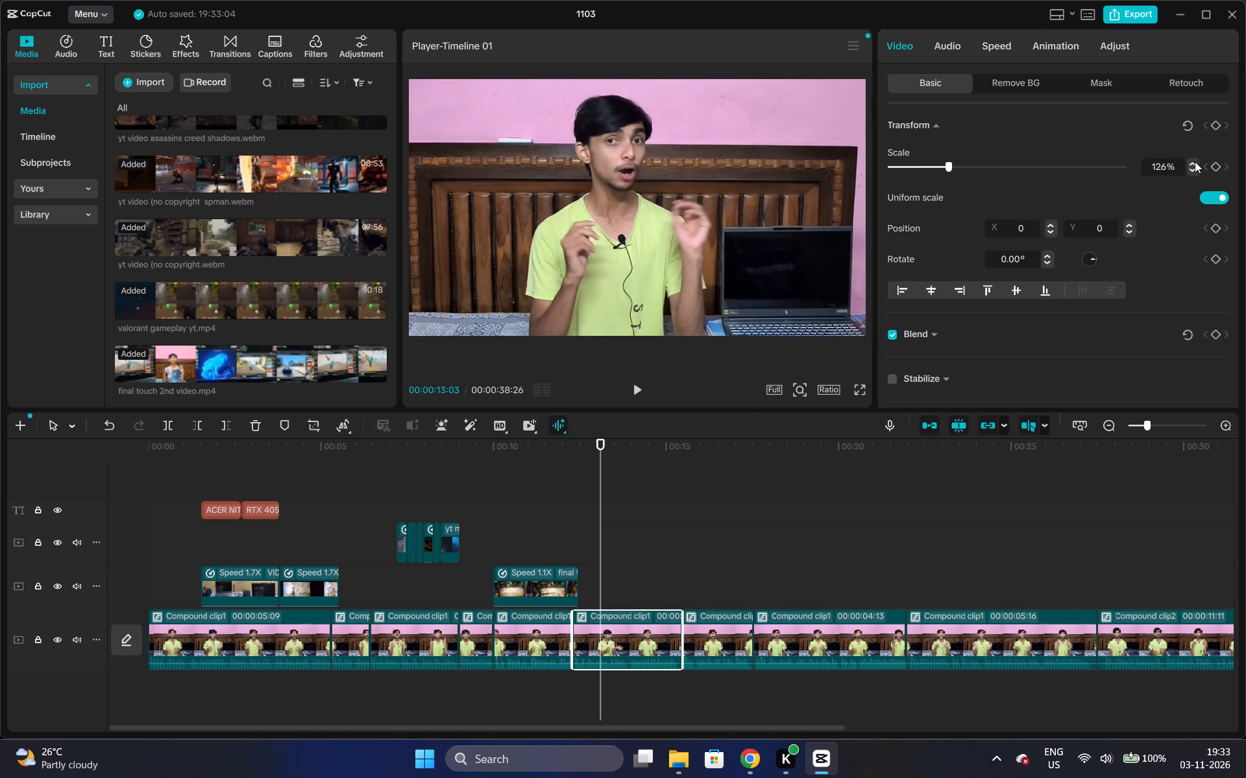
{"action": "triple_click", "coordinate": [1195, 161]}
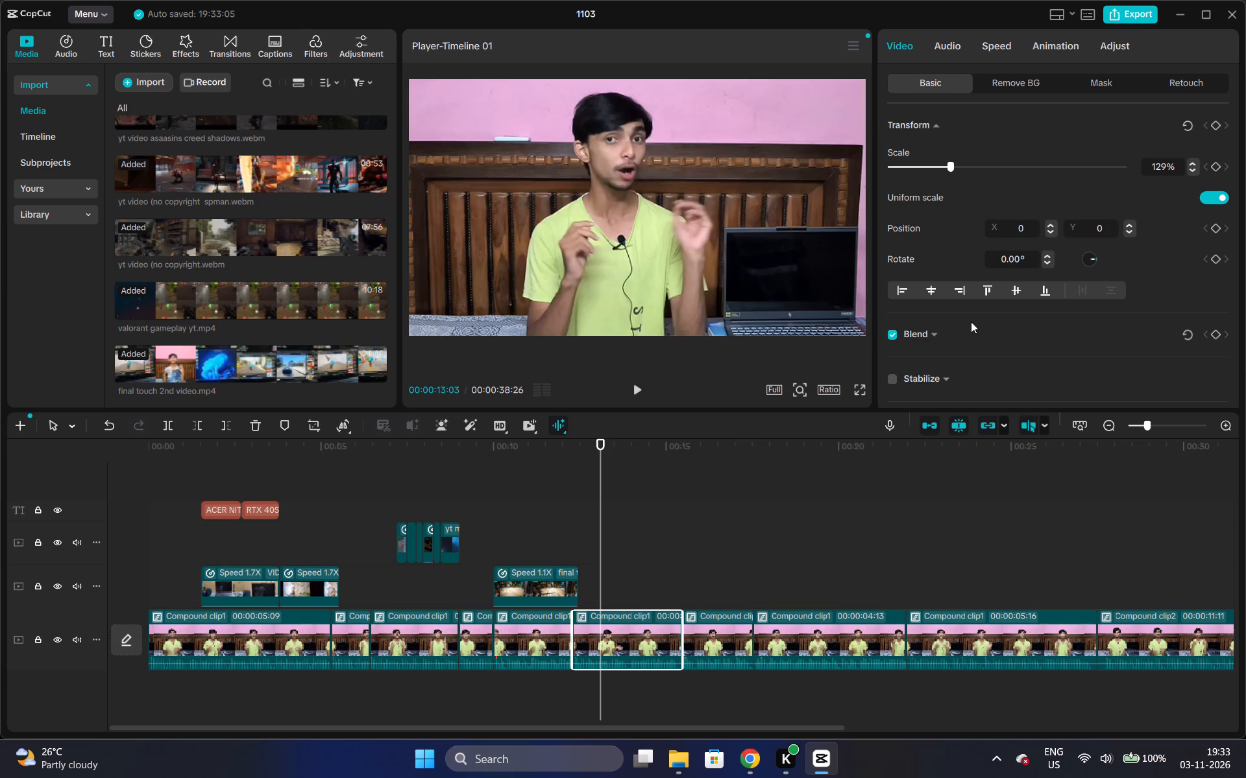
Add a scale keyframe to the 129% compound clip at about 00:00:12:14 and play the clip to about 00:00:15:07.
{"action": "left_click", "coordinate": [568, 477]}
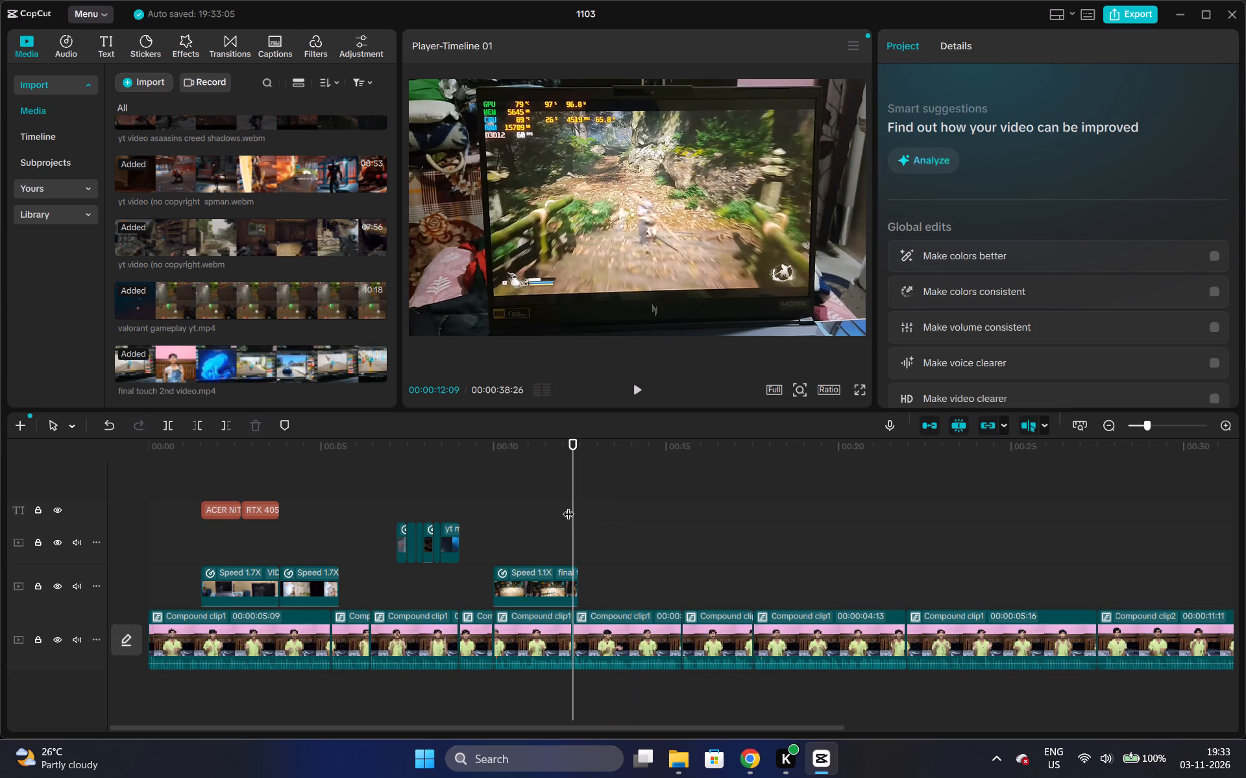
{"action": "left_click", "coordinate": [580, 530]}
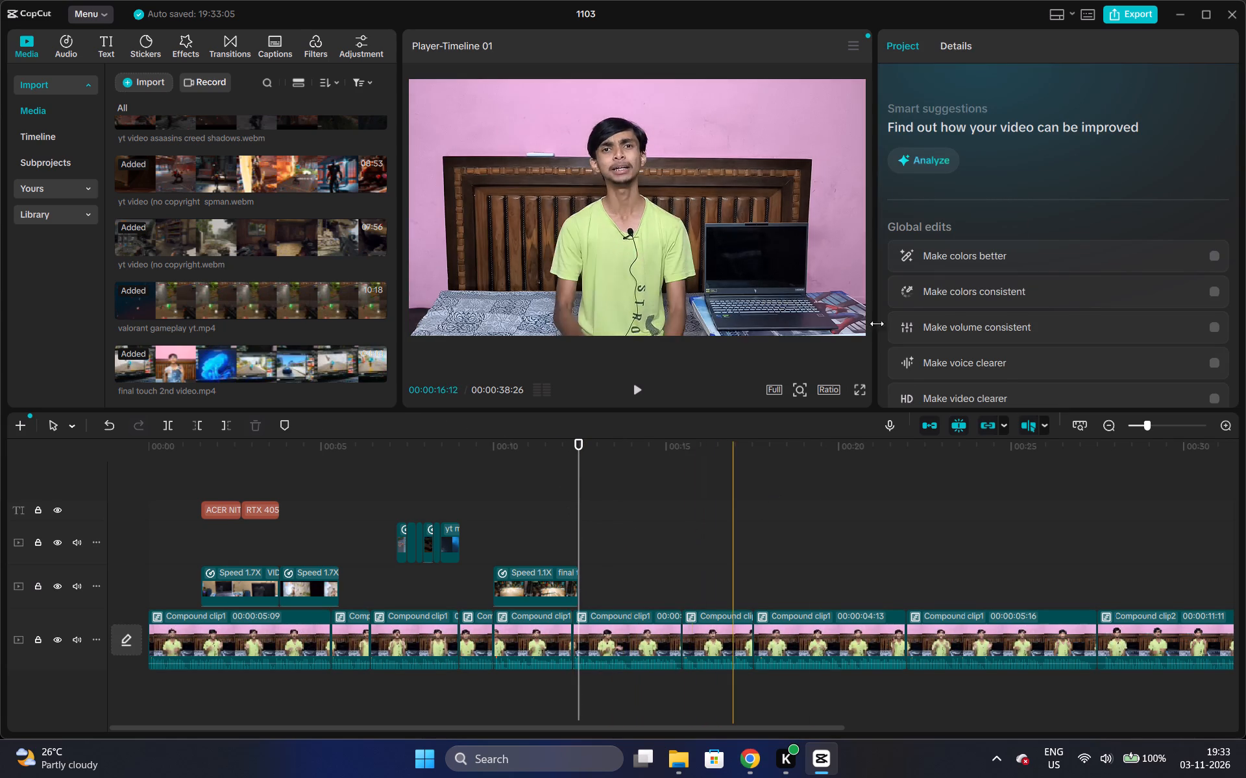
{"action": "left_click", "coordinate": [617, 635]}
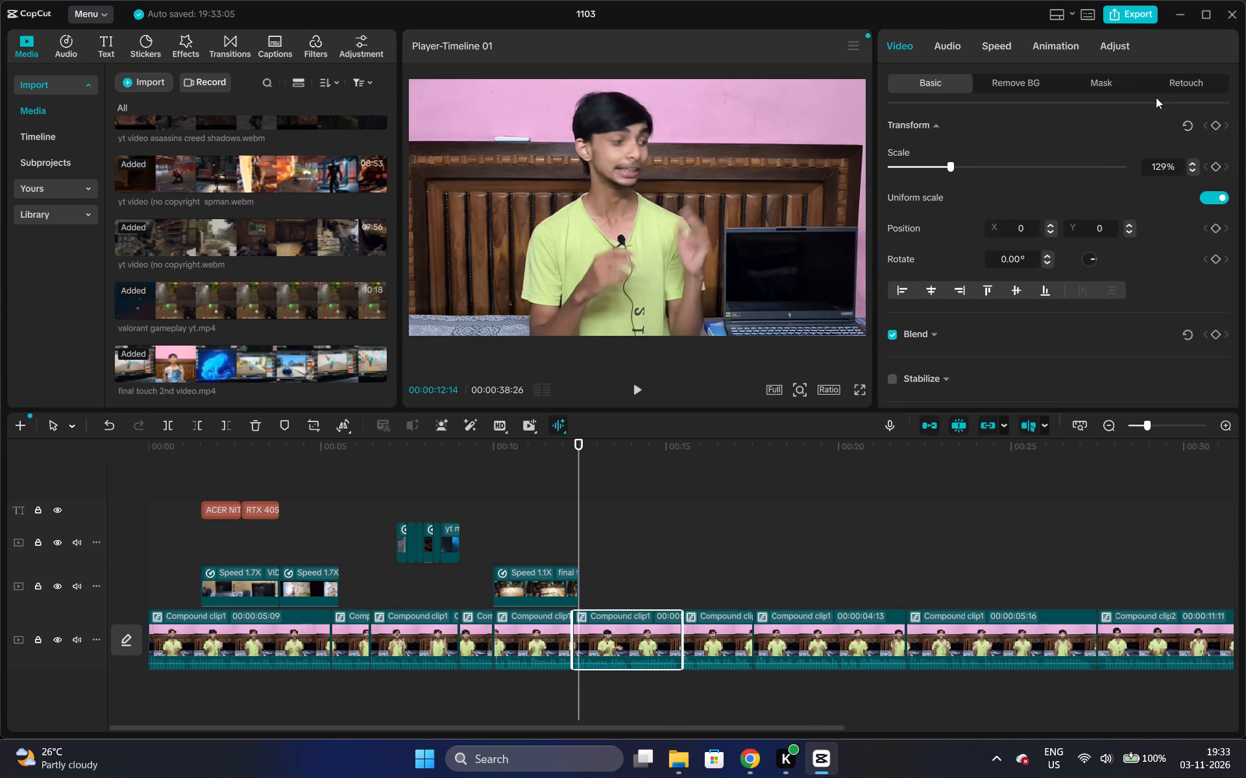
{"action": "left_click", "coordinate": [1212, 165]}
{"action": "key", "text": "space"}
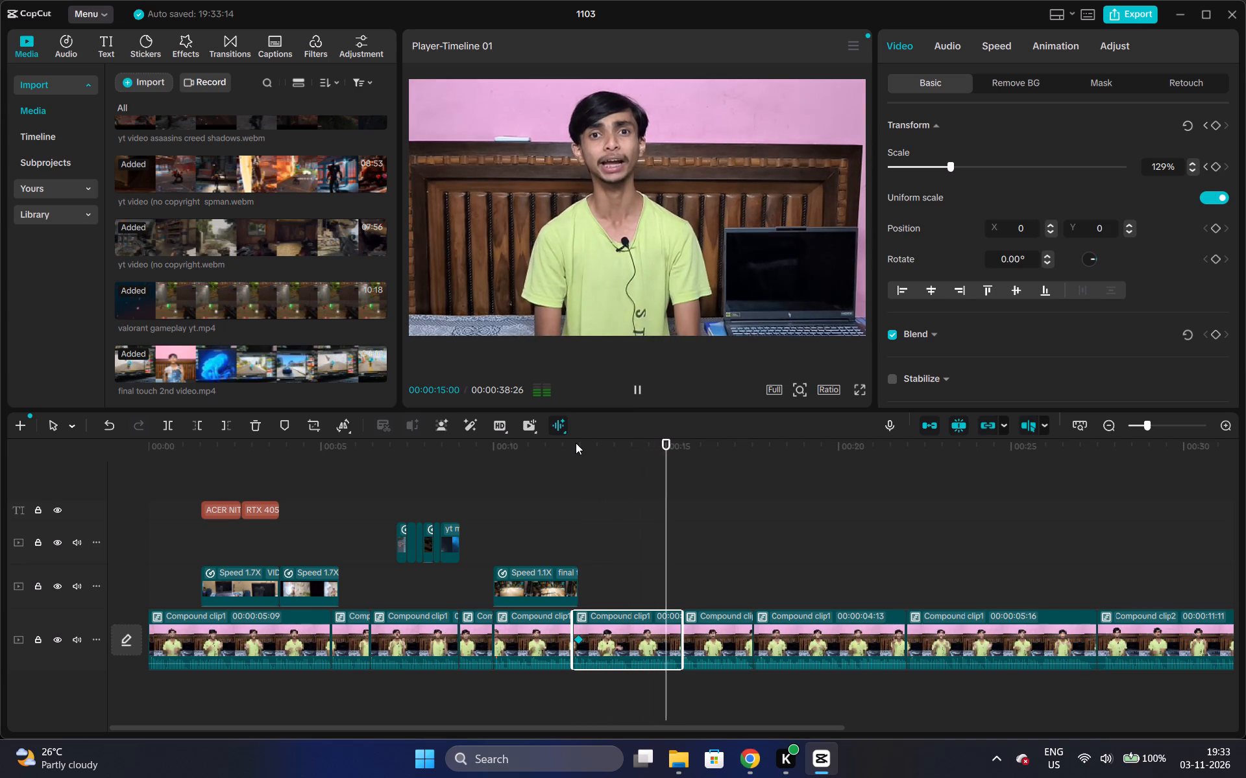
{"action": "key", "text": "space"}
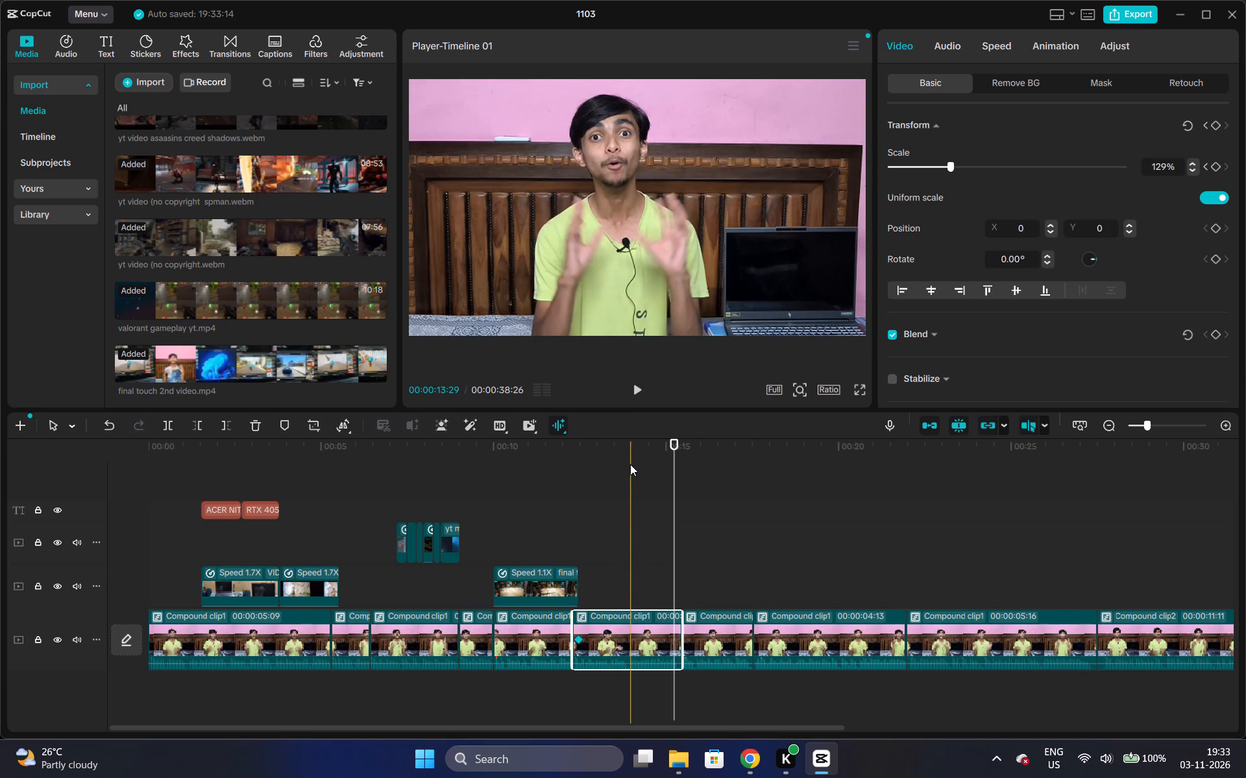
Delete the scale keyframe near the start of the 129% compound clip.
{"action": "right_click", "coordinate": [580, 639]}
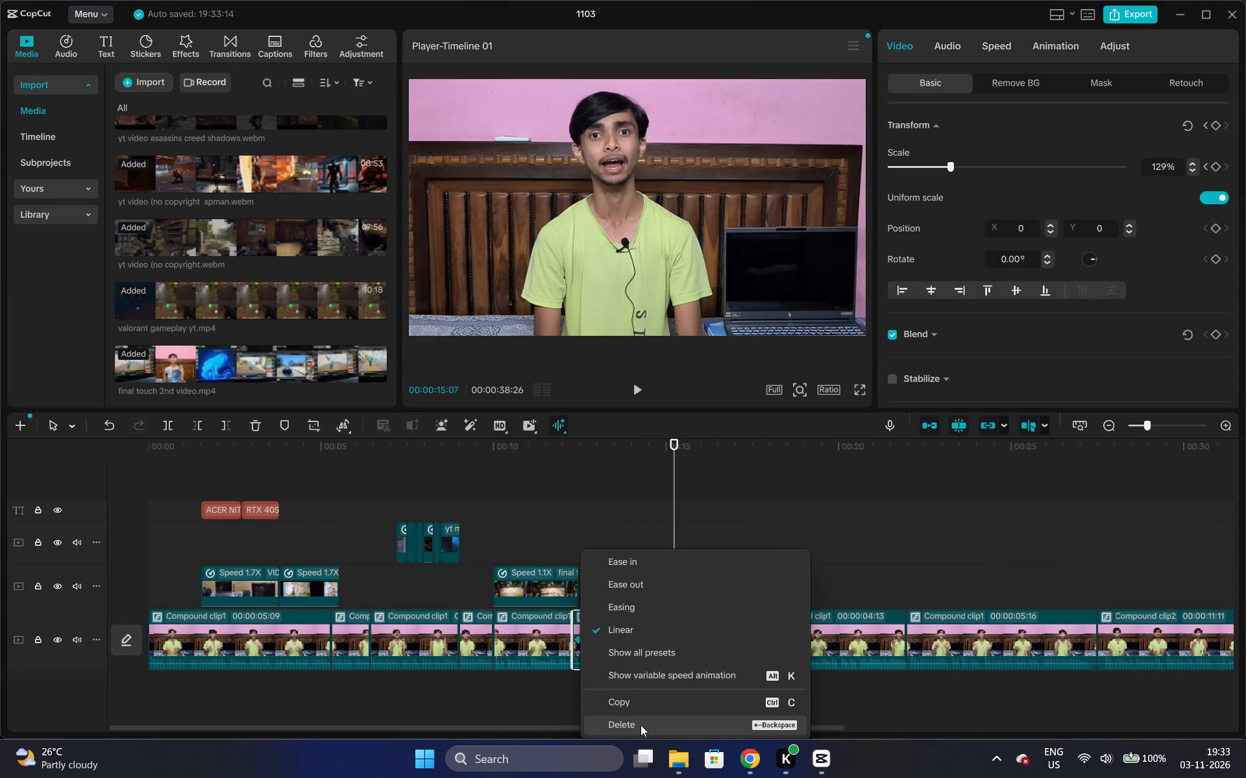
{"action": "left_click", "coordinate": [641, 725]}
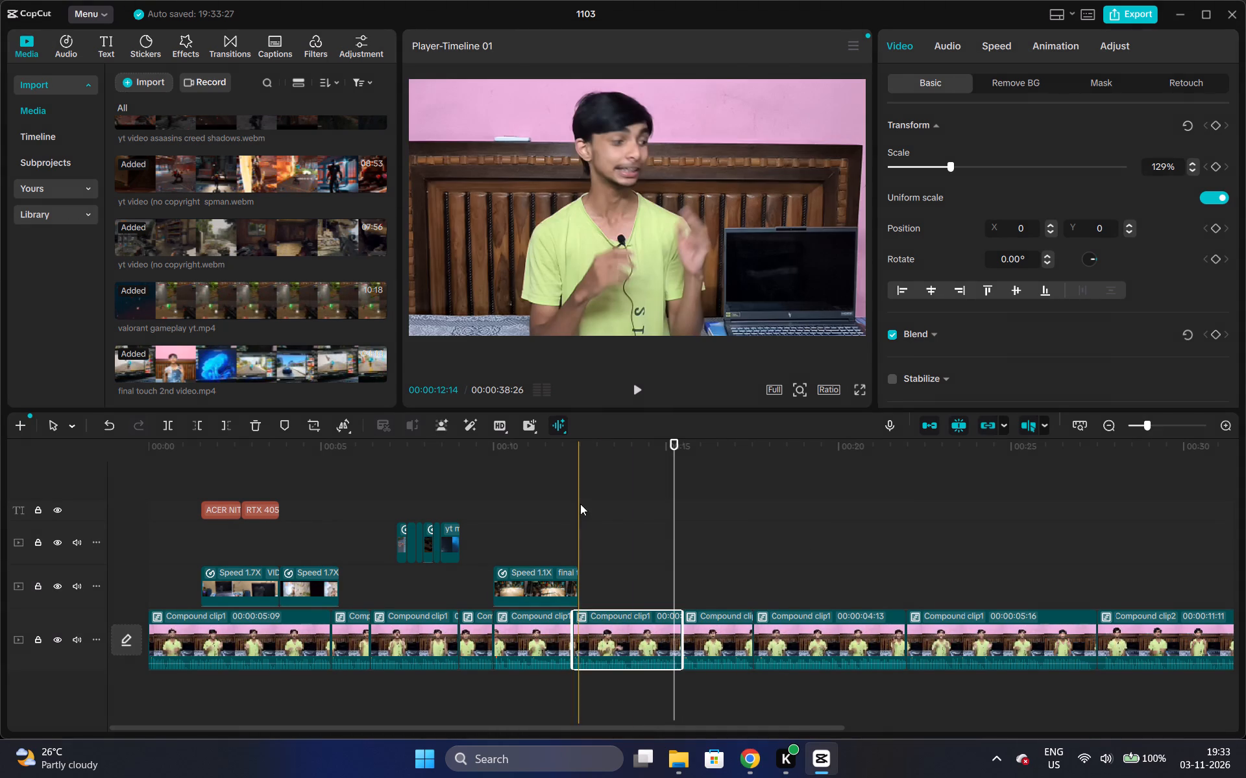
Park the playhead at about 00:00:12:14, start a media import from the device, and browse to videos > att req on New Volume (H:).
{"action": "left_click", "coordinate": [580, 504]}
{"action": "left_click", "coordinate": [156, 82]}
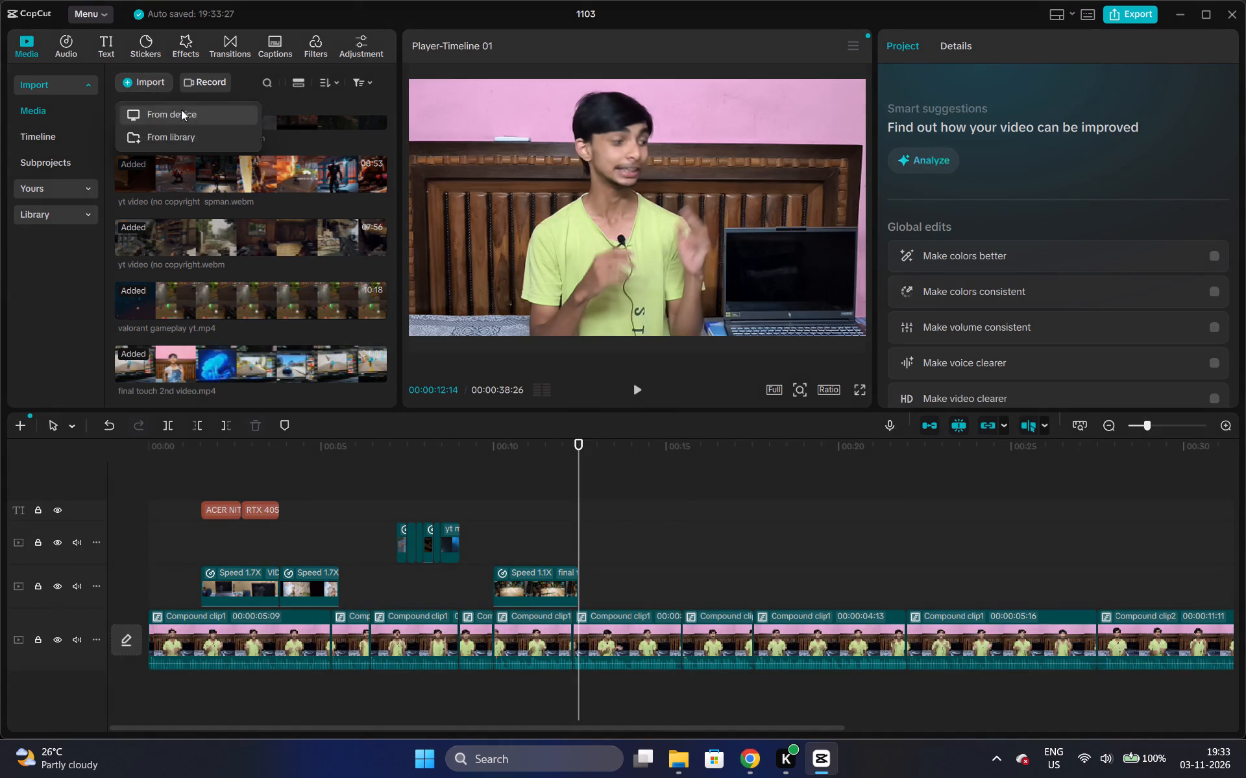
{"action": "left_click", "coordinate": [183, 112]}
{"action": "left_click", "coordinate": [189, 47]}
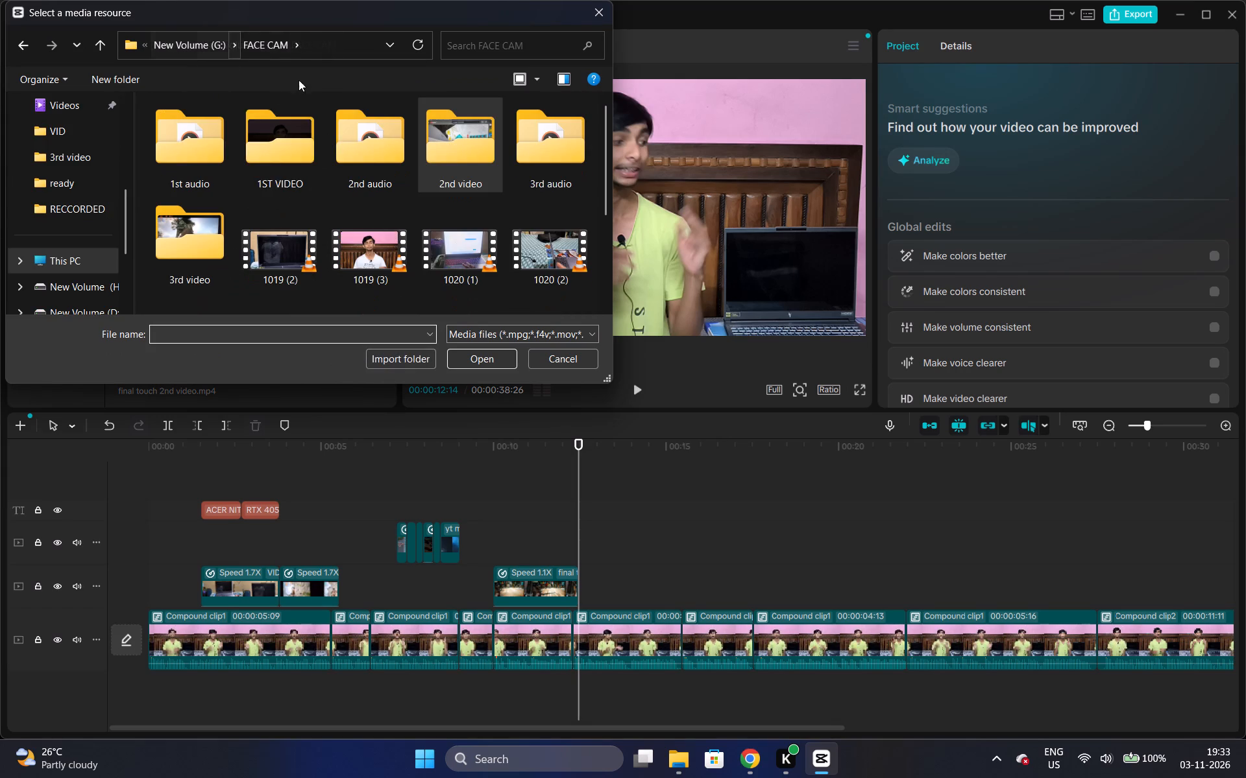
{"action": "left_click", "coordinate": [206, 41]}
{"action": "left_click_drag", "start_coordinate": [609, 155], "coordinate": [610, 220]}
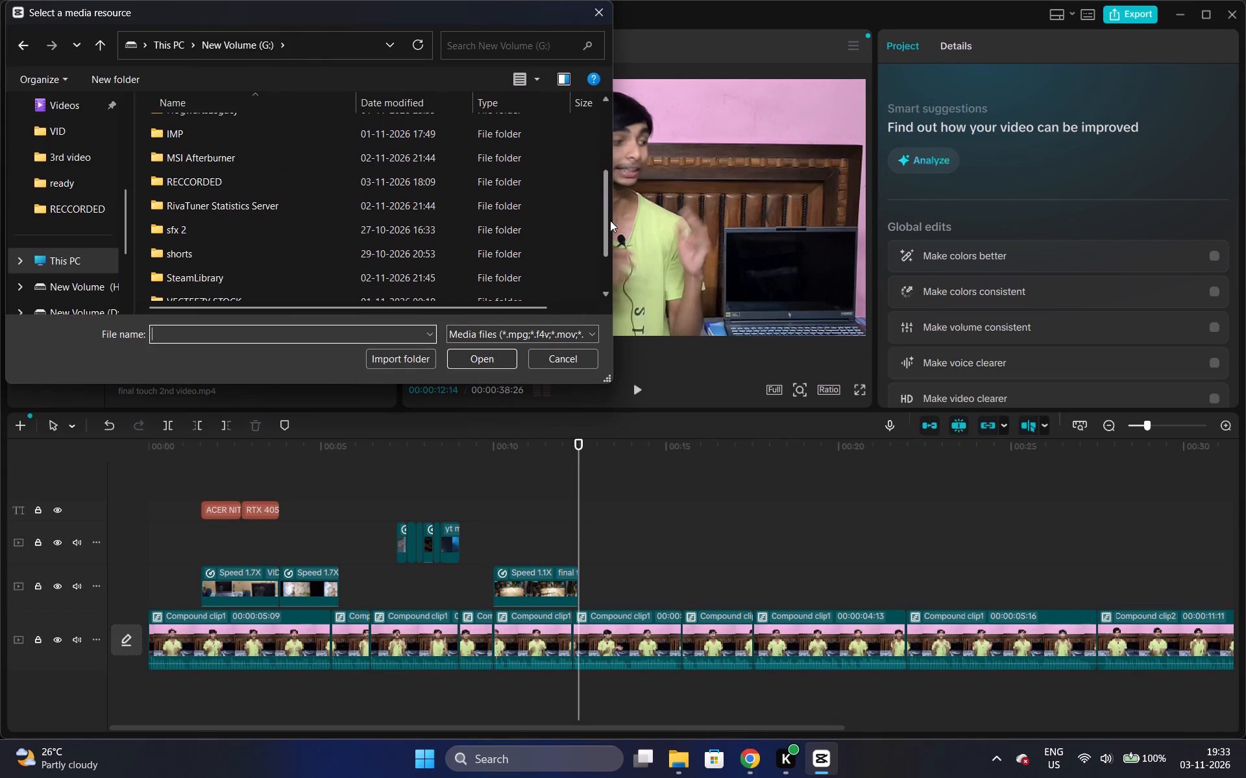
{"action": "left_click_drag", "start_coordinate": [610, 220], "coordinate": [609, 255]}
{"action": "left_click", "coordinate": [166, 36]}
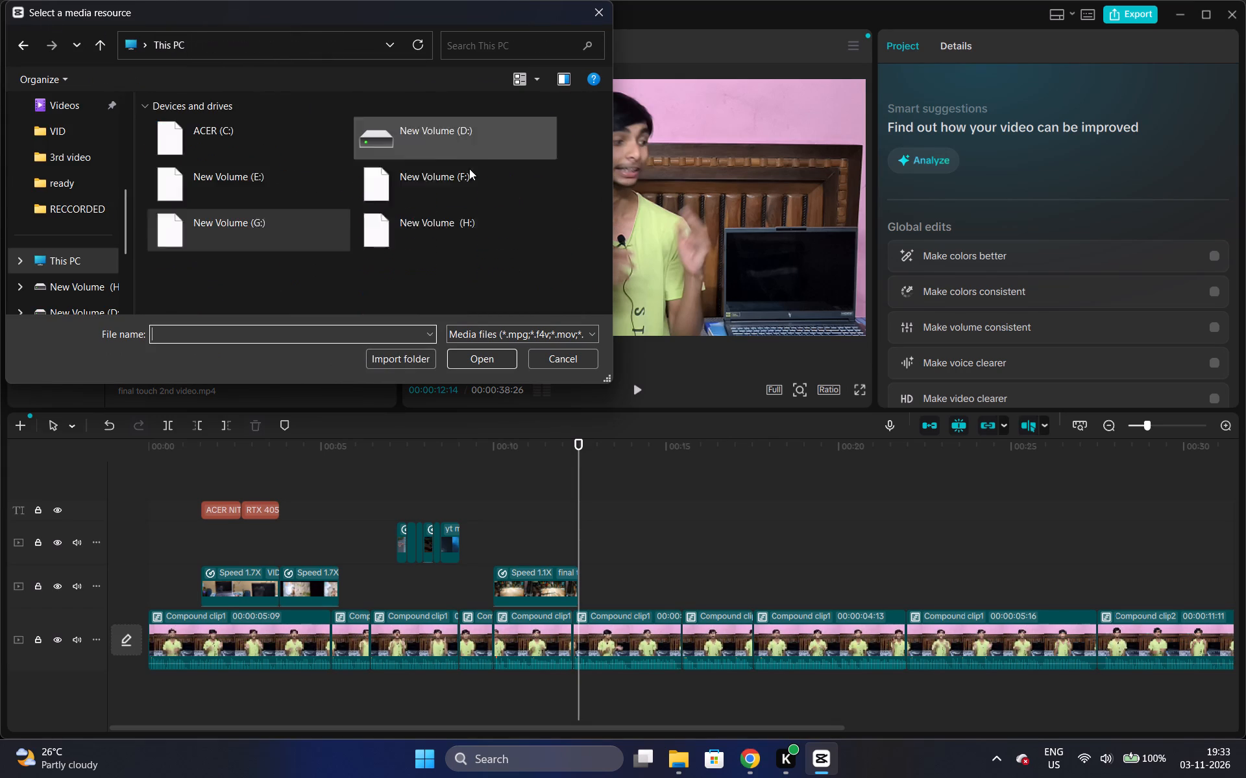
{"action": "double_click", "coordinate": [452, 243]}
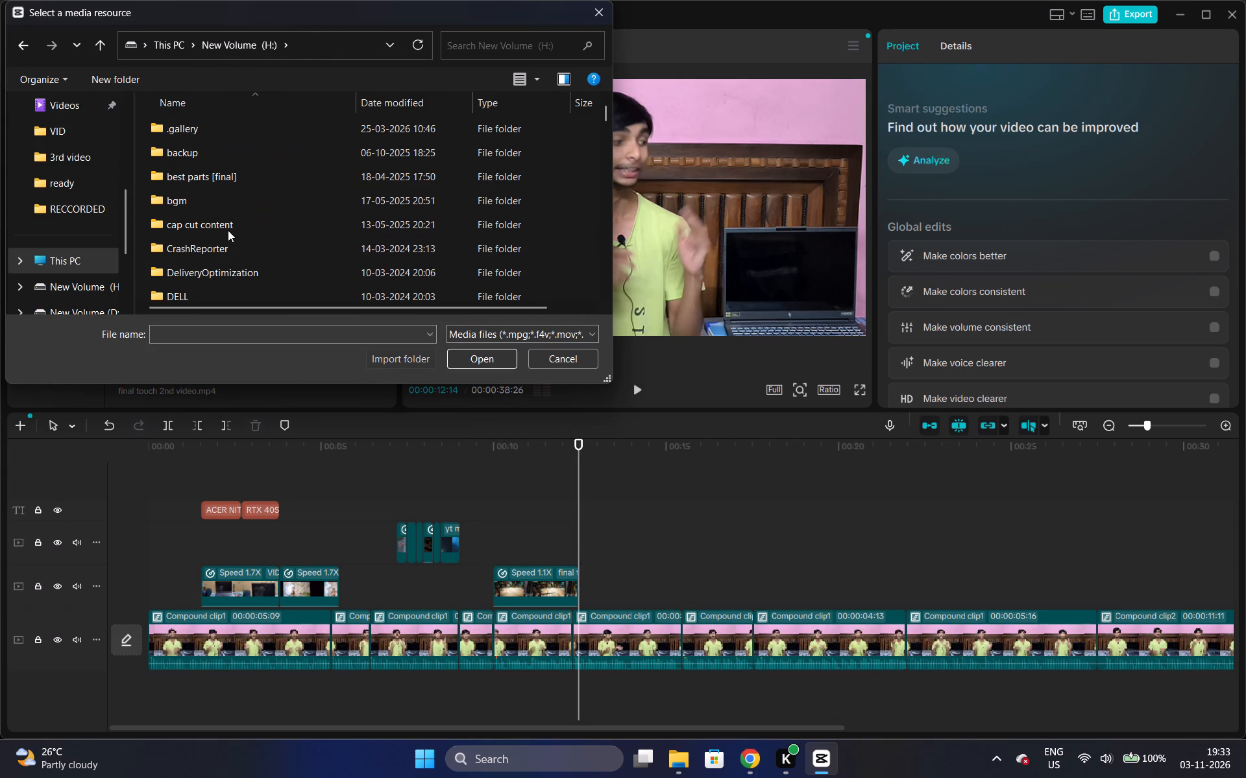
{"action": "left_click_drag", "start_coordinate": [604, 124], "coordinate": [605, 144]}
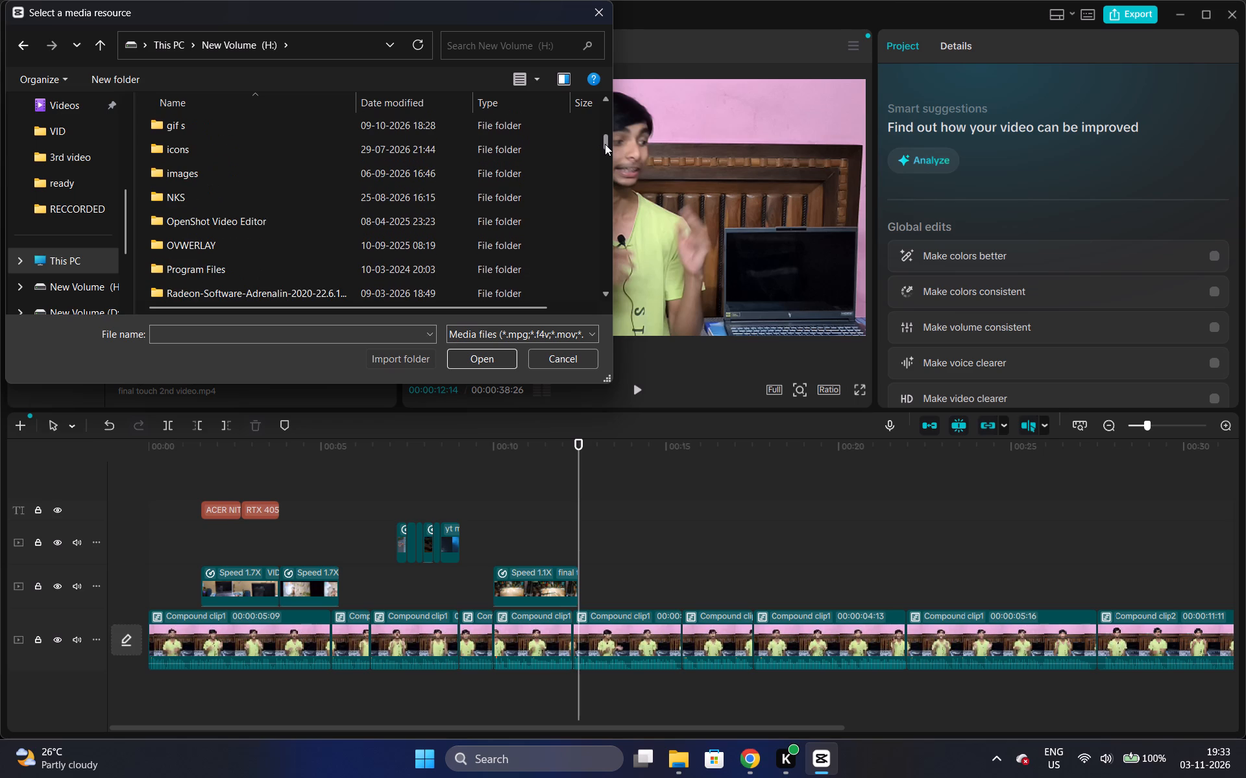
{"action": "left_click_drag", "start_coordinate": [605, 144], "coordinate": [605, 156]}
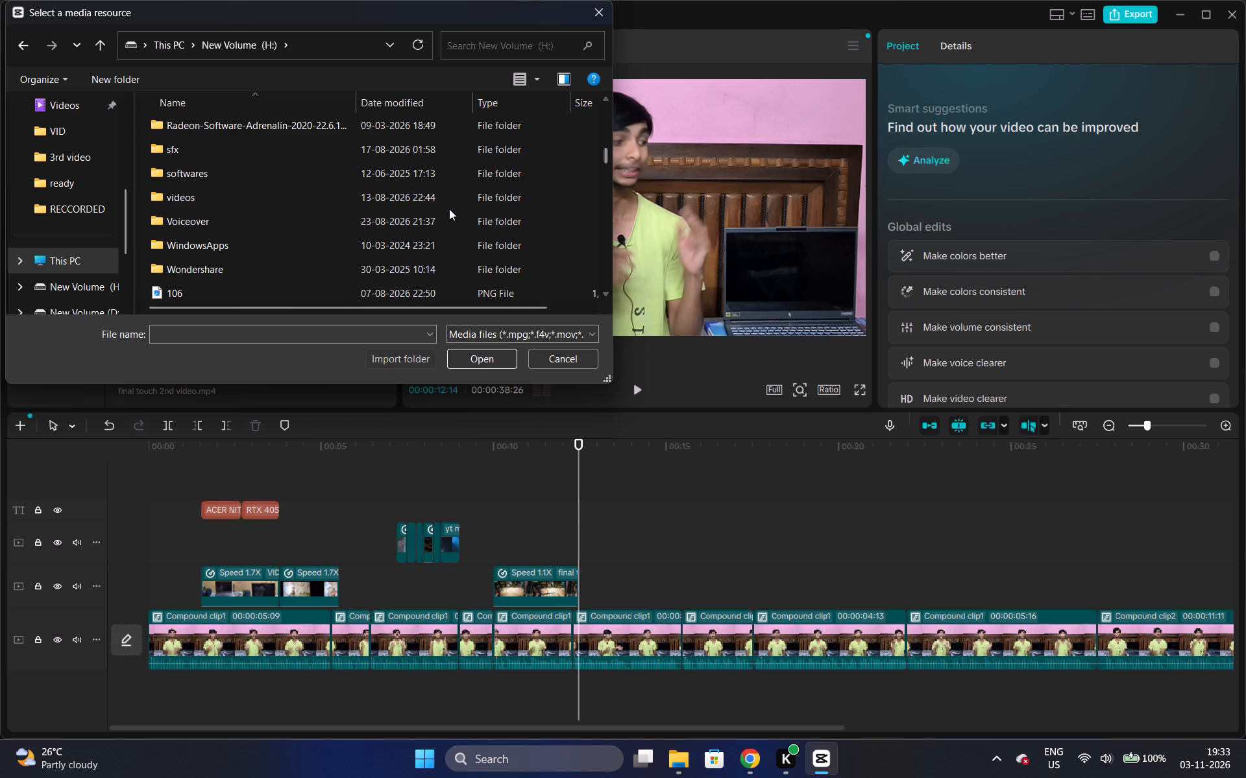
{"action": "left_click", "coordinate": [449, 209]}
{"action": "double_click", "coordinate": [440, 204]}
{"action": "double_click", "coordinate": [295, 153]}
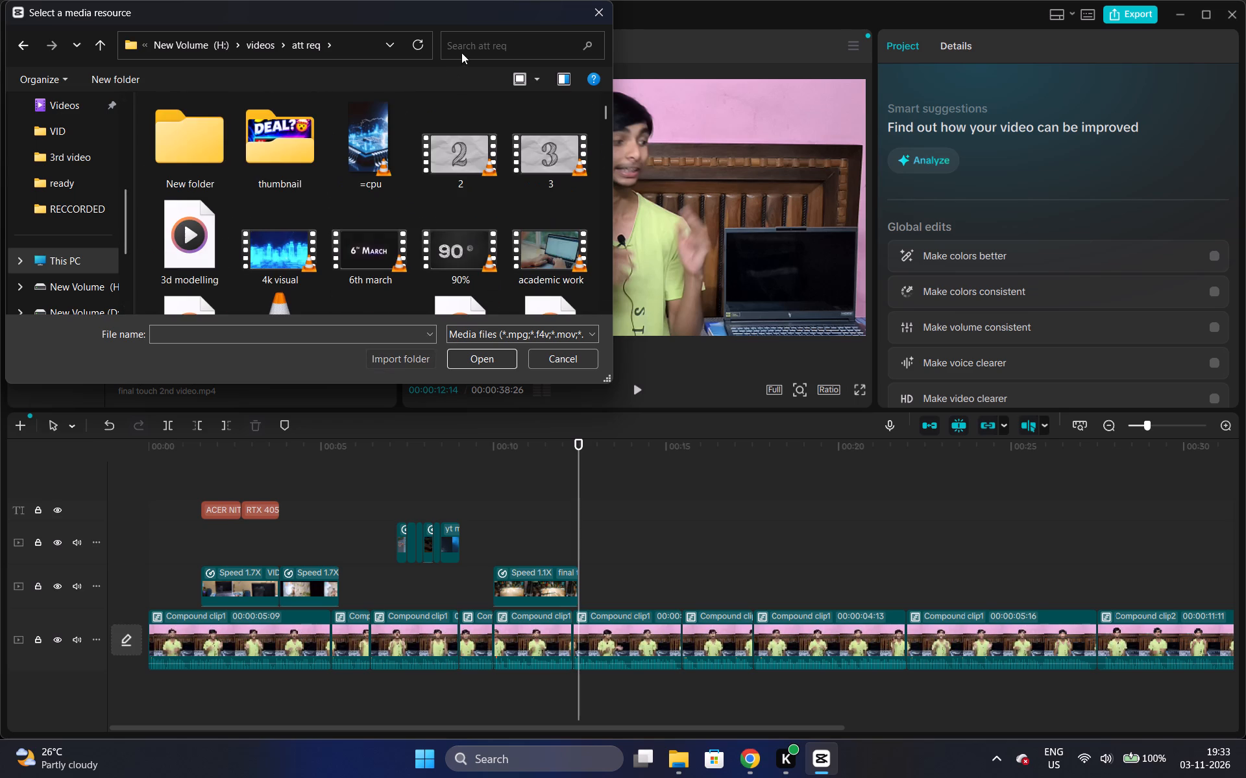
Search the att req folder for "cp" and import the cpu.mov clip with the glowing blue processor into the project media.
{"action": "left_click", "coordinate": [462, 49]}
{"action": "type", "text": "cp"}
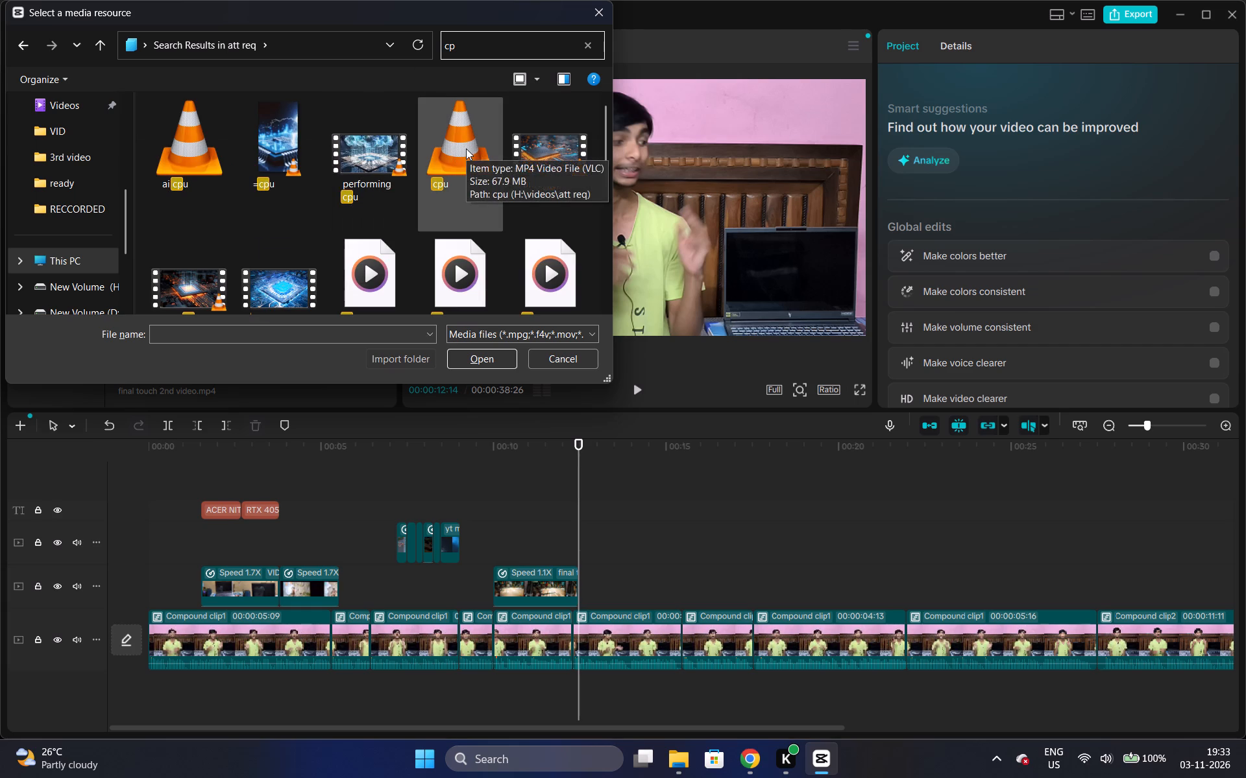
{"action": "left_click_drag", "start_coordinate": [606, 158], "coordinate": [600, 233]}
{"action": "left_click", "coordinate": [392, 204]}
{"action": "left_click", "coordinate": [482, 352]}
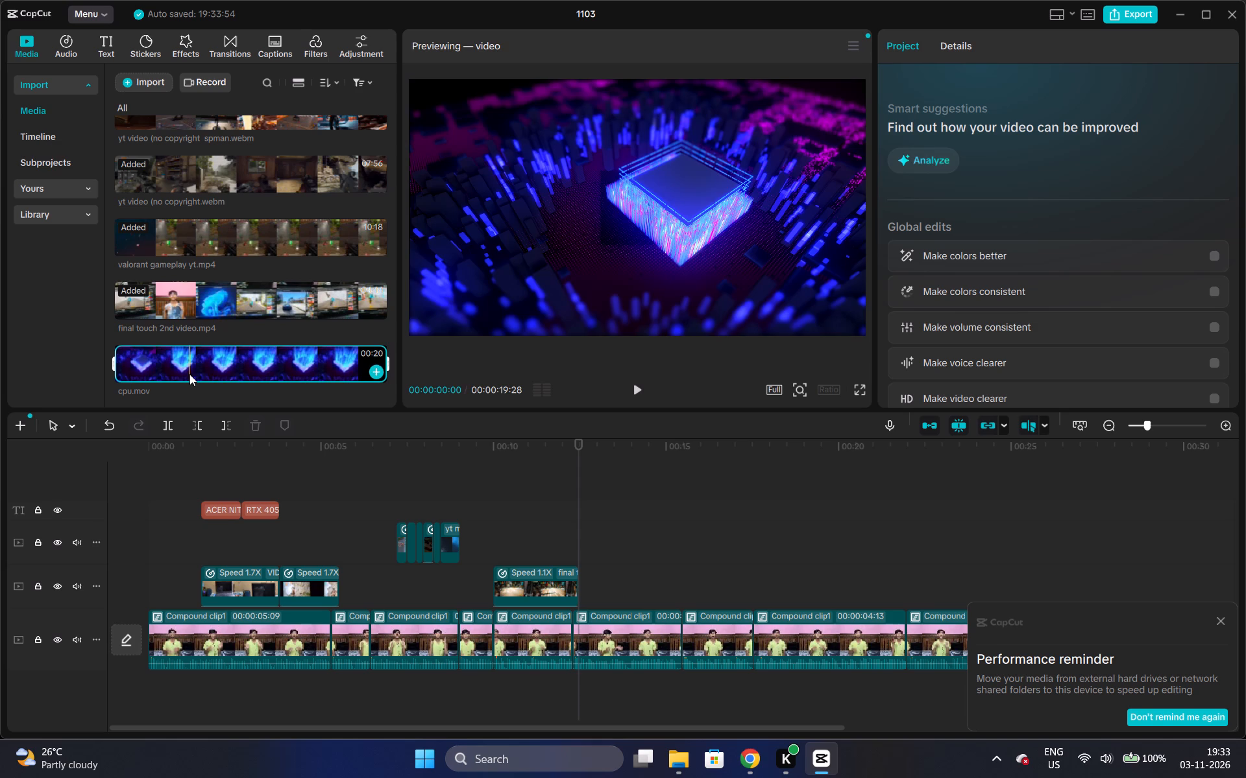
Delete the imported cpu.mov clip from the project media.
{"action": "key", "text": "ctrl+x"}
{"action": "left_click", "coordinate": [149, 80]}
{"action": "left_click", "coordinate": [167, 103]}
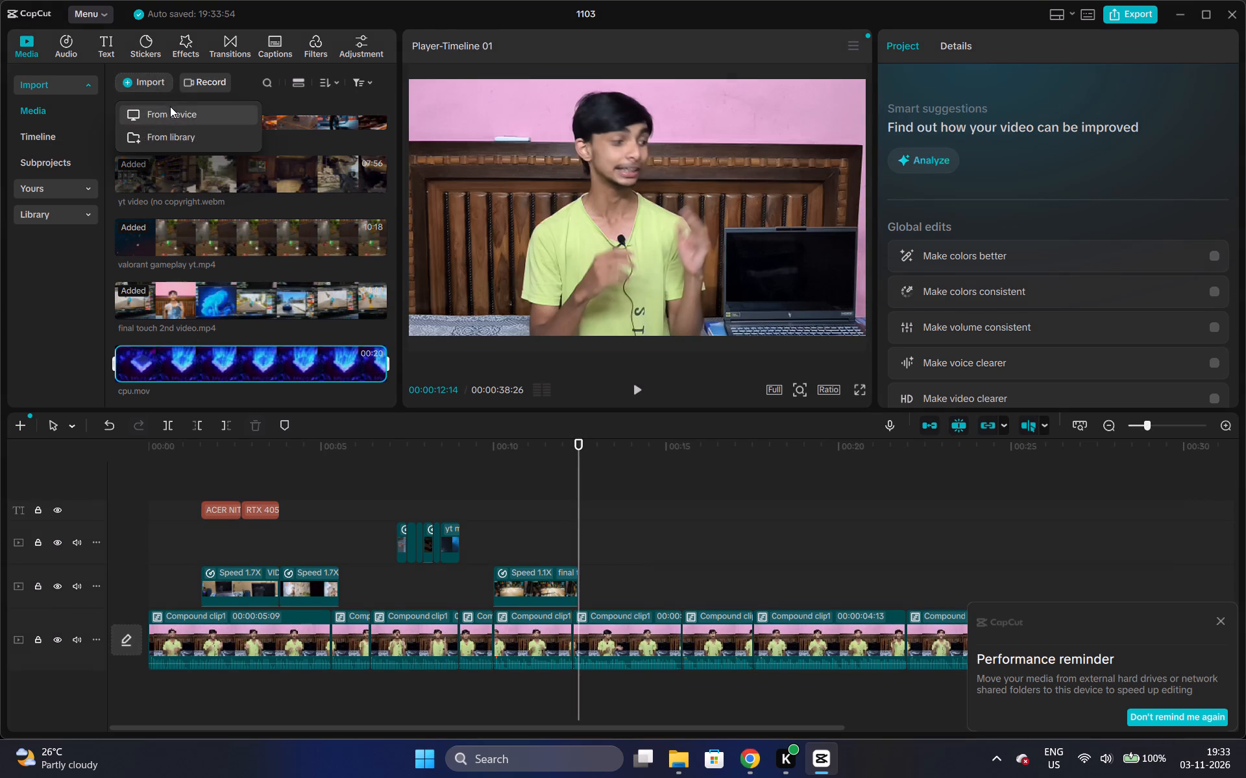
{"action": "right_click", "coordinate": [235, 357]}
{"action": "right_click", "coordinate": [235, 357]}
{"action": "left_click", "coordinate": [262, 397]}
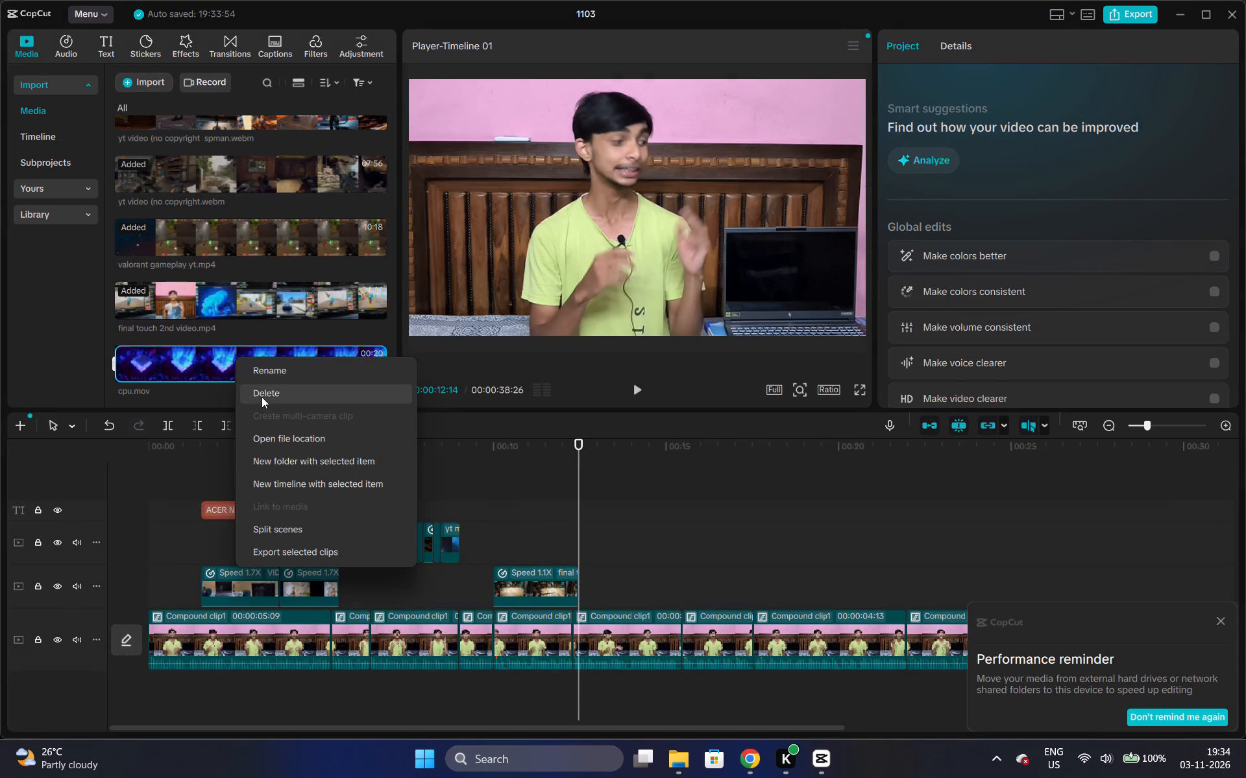
Import cpu.mp4 from the "cp" search results in the att req folder into the project media.
{"action": "left_click", "coordinate": [147, 92]}
{"action": "left_click", "coordinate": [165, 114]}
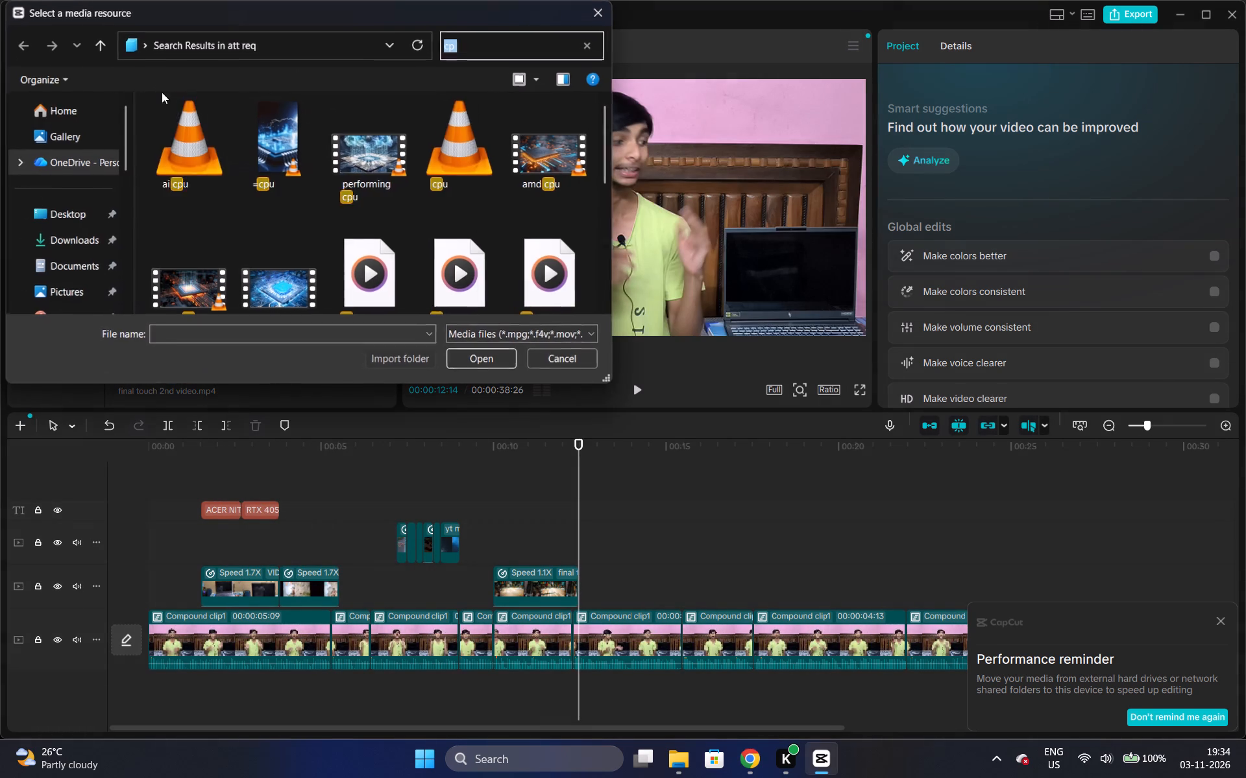
{"action": "left_click", "coordinate": [461, 161]}
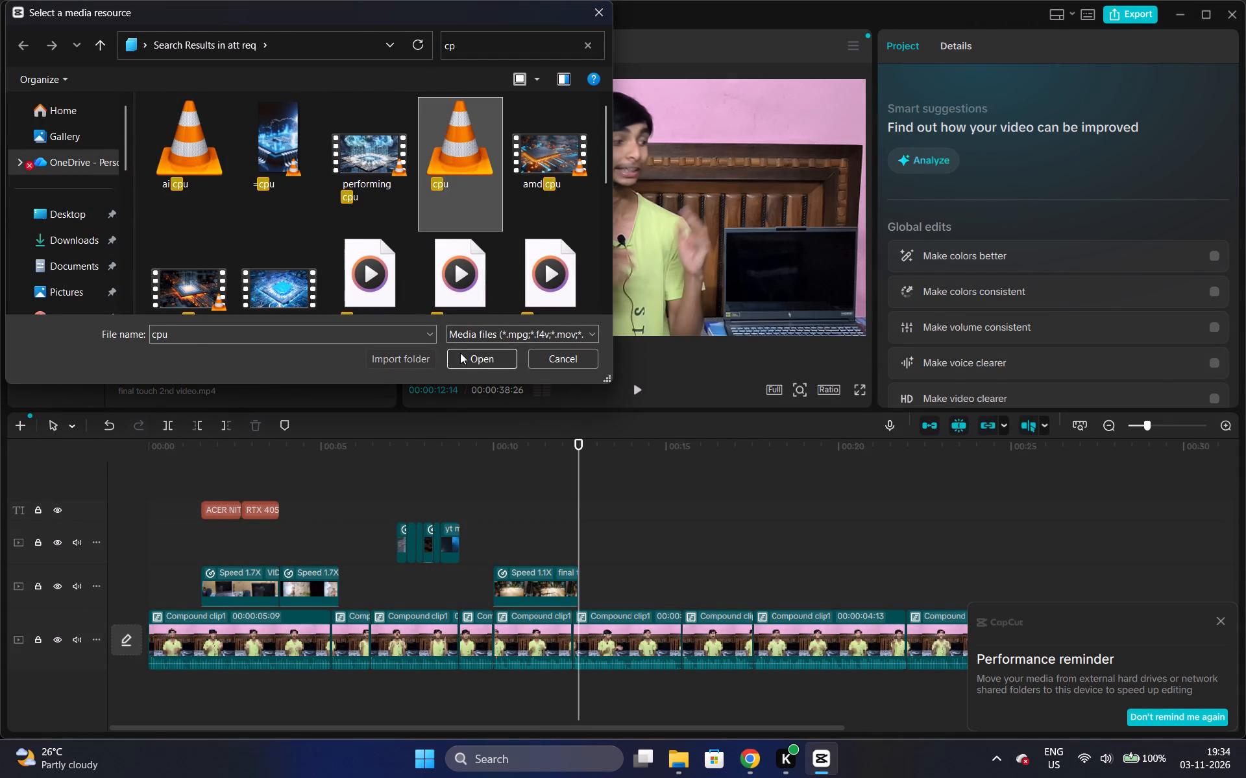
{"action": "left_click", "coordinate": [461, 353]}
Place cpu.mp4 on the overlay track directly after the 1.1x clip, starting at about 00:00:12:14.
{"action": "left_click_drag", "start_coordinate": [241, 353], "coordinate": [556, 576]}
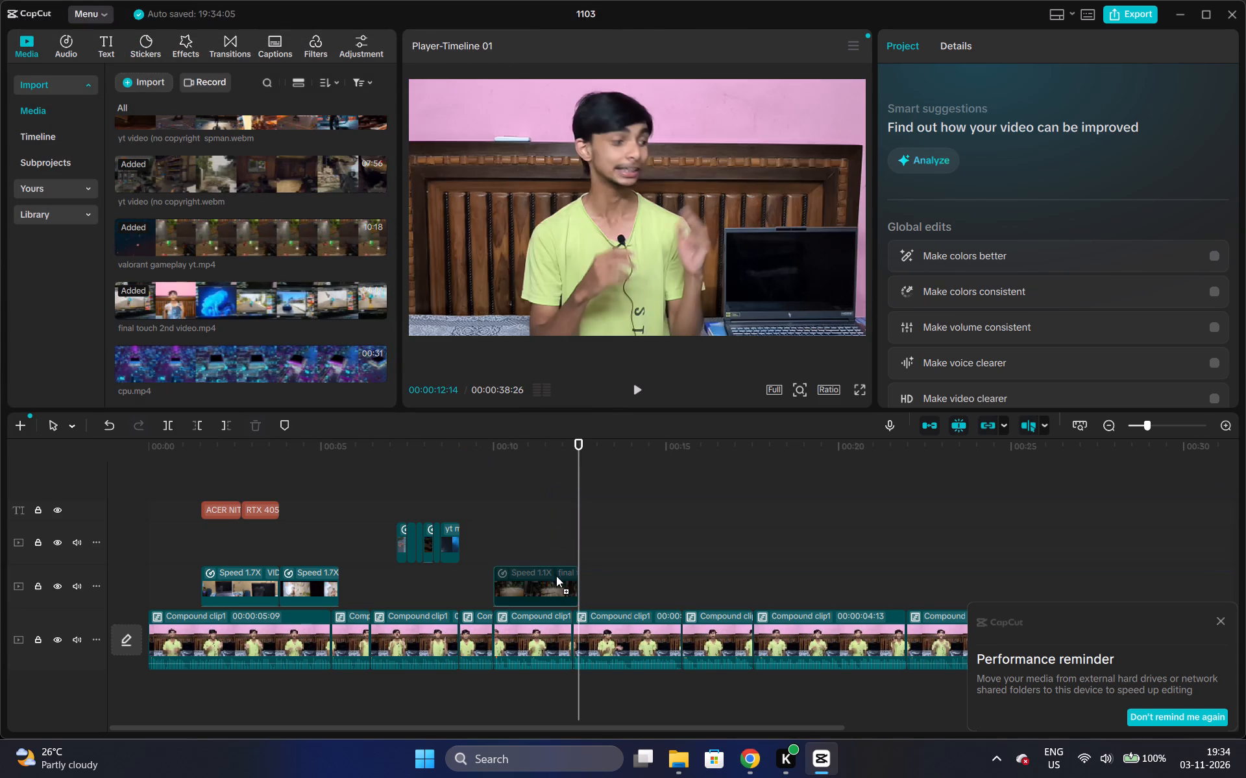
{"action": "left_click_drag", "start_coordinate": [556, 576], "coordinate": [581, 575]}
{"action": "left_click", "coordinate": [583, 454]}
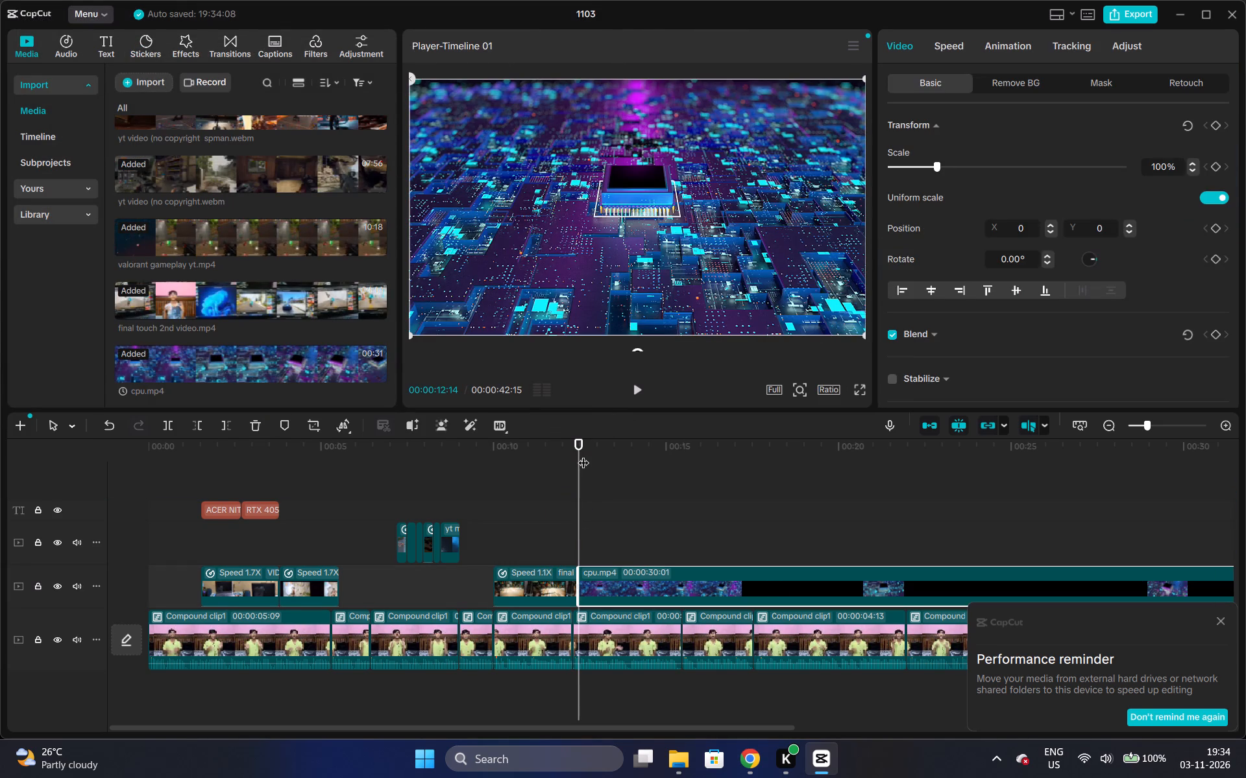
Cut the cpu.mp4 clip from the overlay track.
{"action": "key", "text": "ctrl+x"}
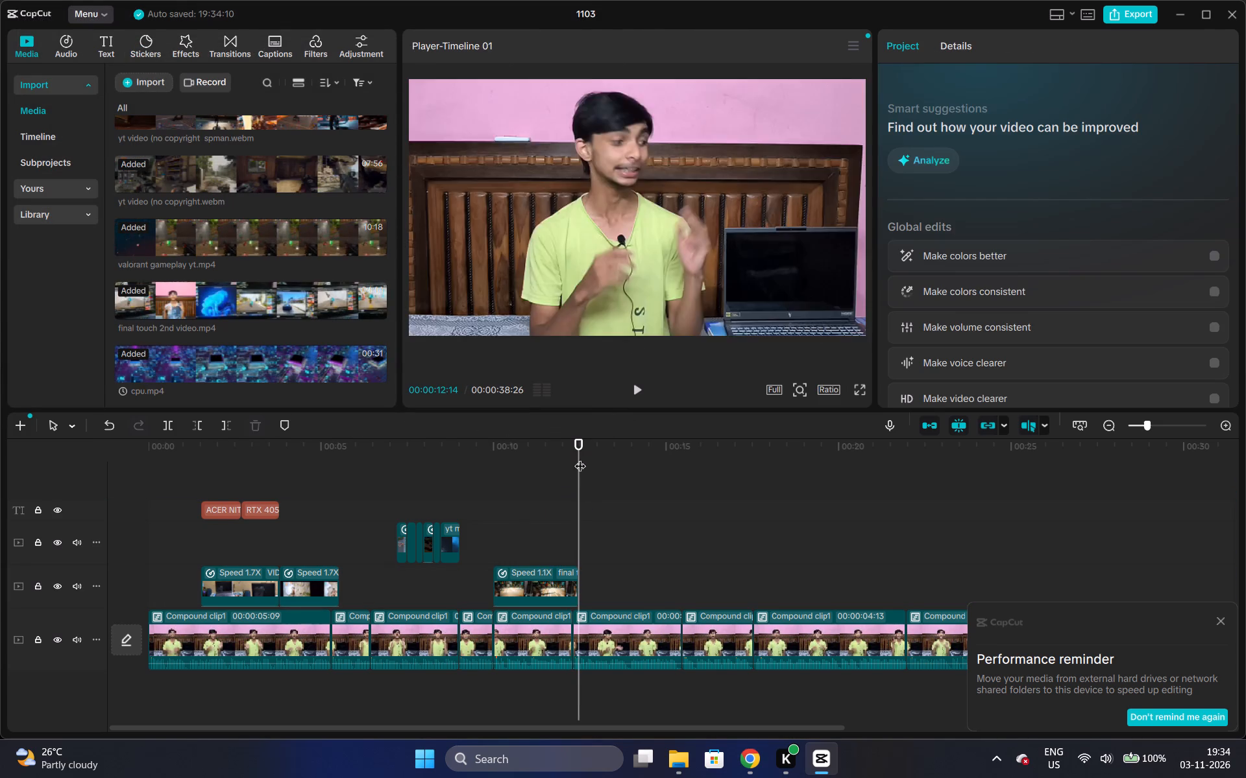
Start another media import from the device, with the "cp" search results of the att req folder open.
{"action": "left_click", "coordinate": [143, 87]}
{"action": "left_click", "coordinate": [155, 111]}
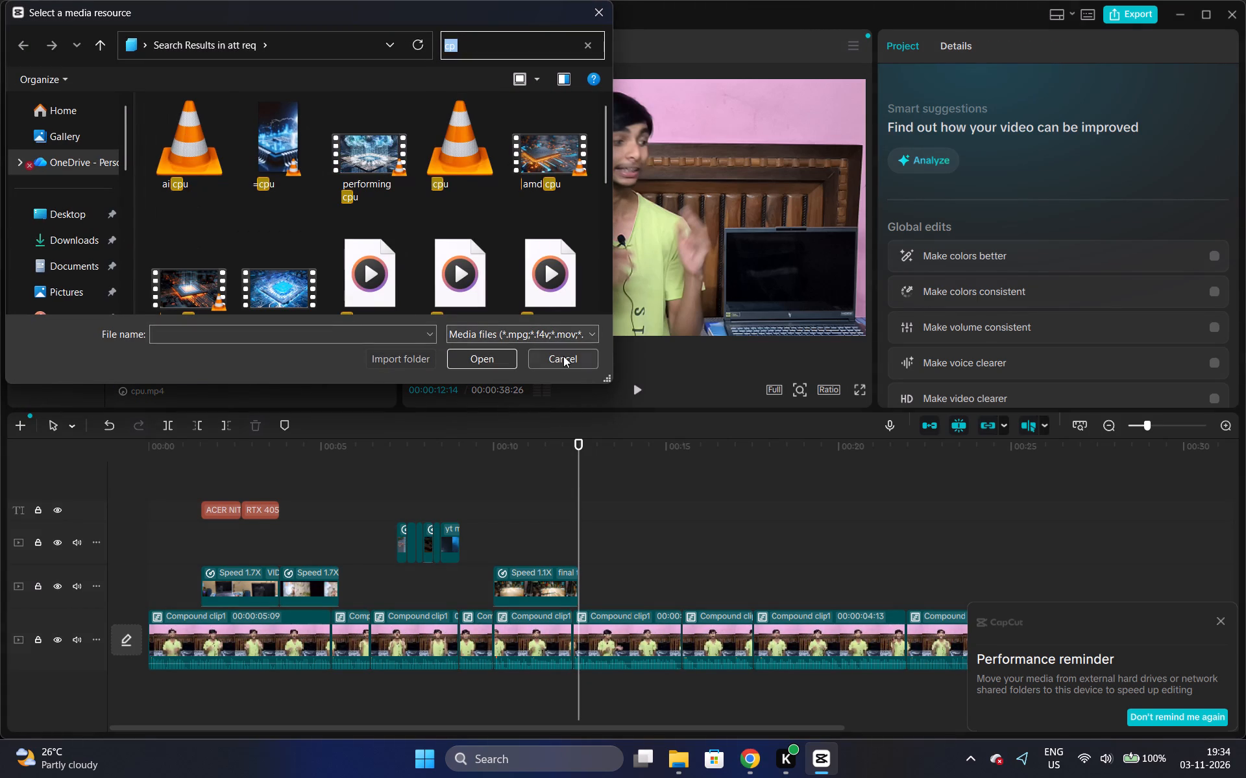
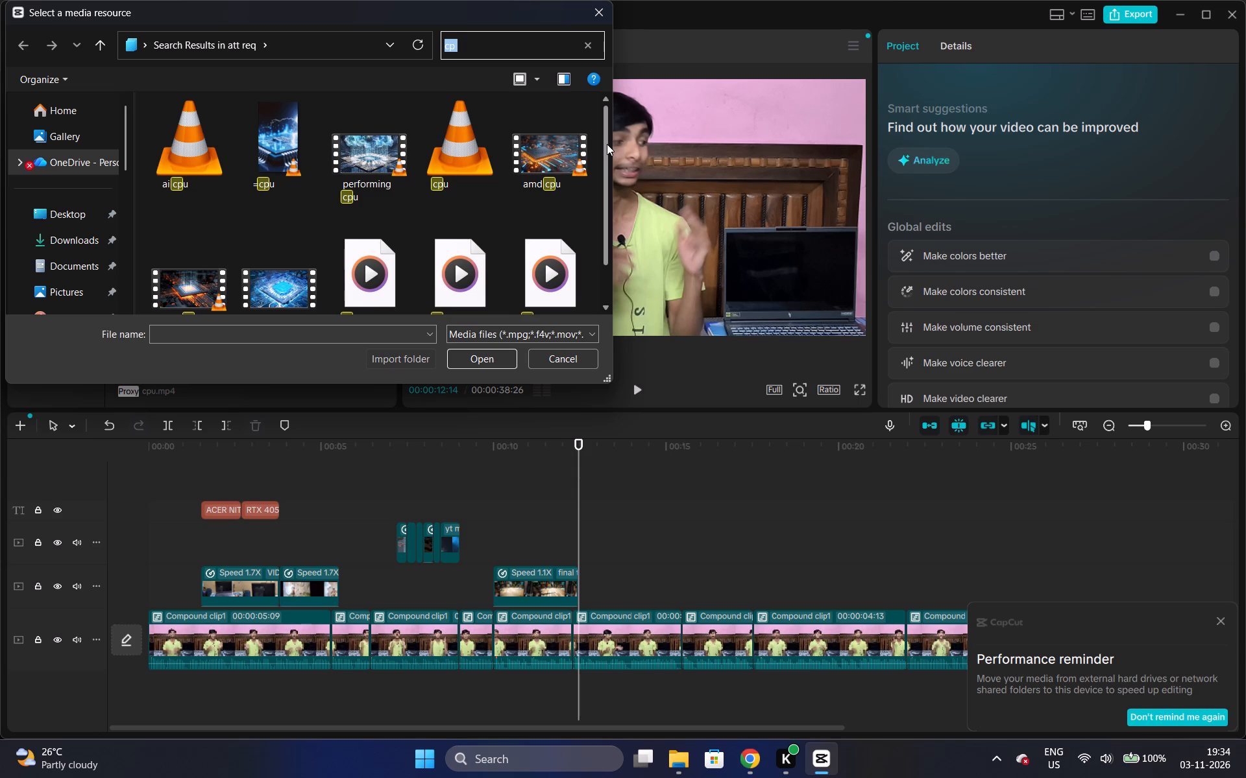
Close the media import window and place cpu.mp4 on the overlay track directly after the 1.1x clip.
{"action": "left_click", "coordinate": [559, 363]}
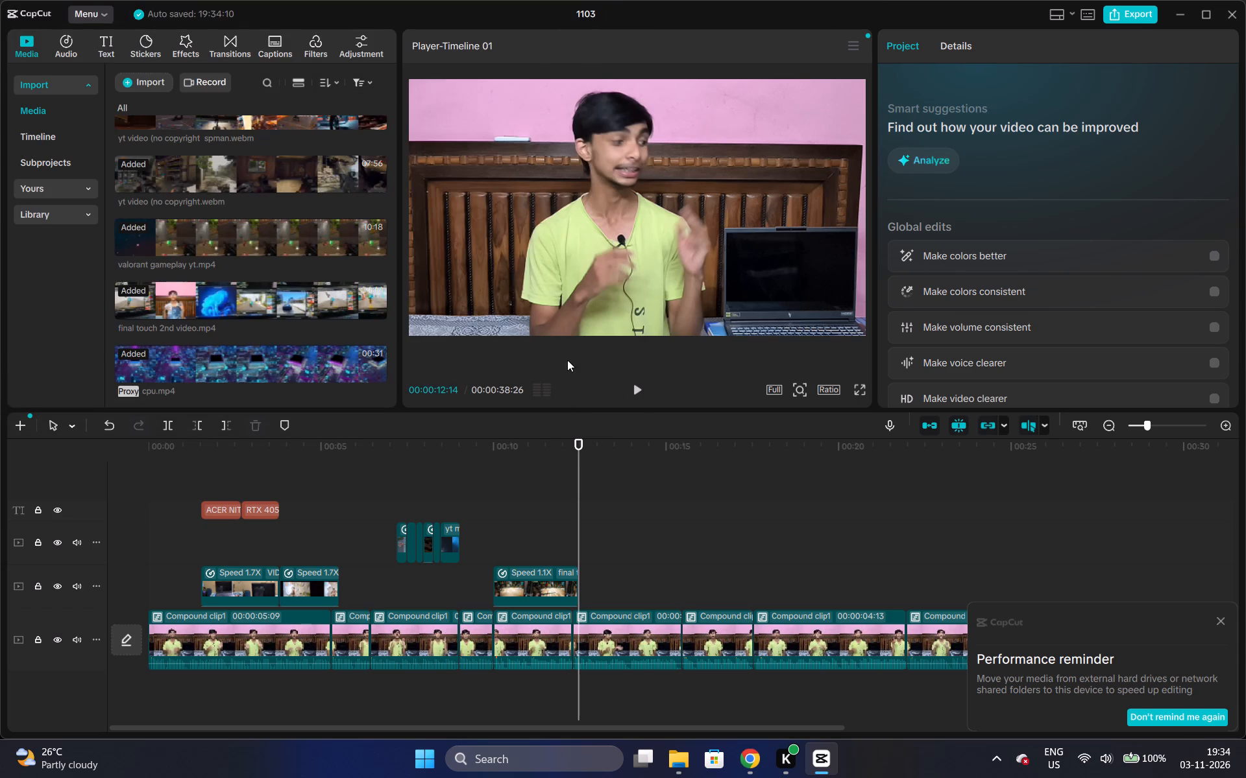
{"action": "left_click", "coordinate": [495, 462]}
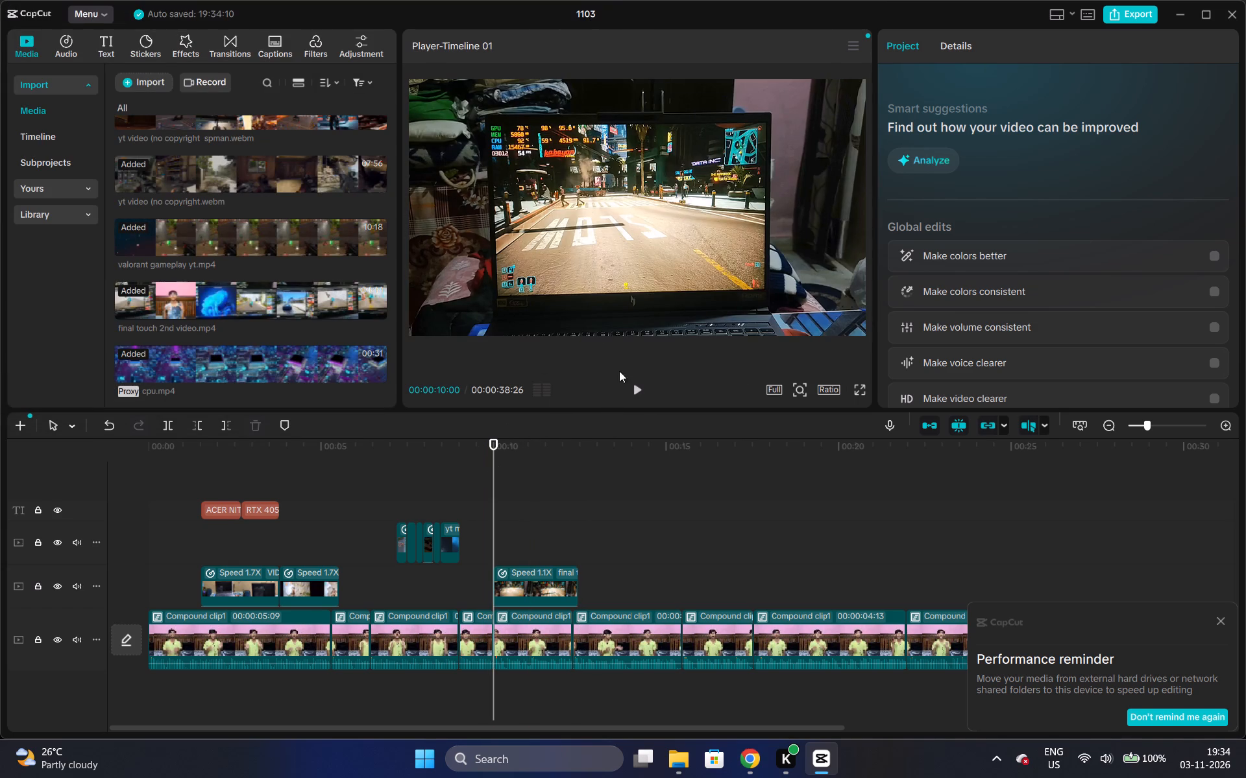
{"action": "left_click", "coordinate": [644, 401]}
{"action": "left_click", "coordinate": [635, 395]}
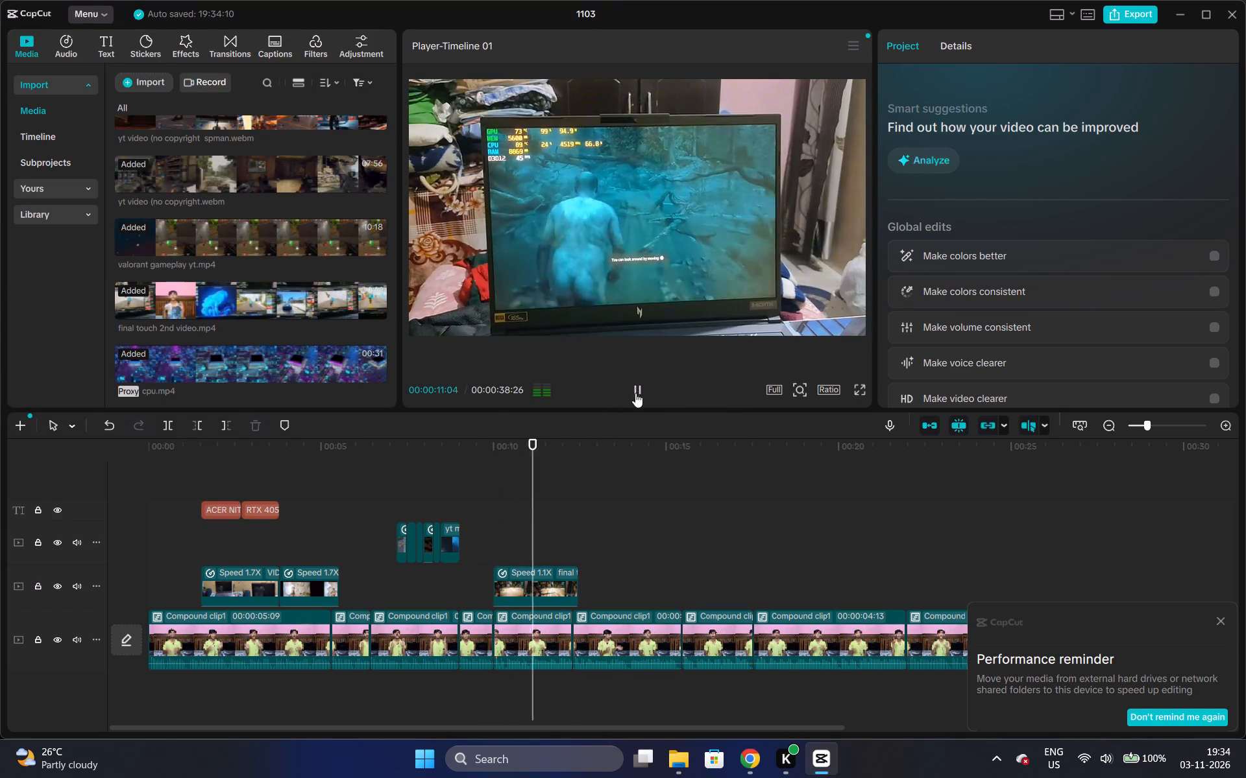
{"action": "left_click", "coordinate": [637, 386]}
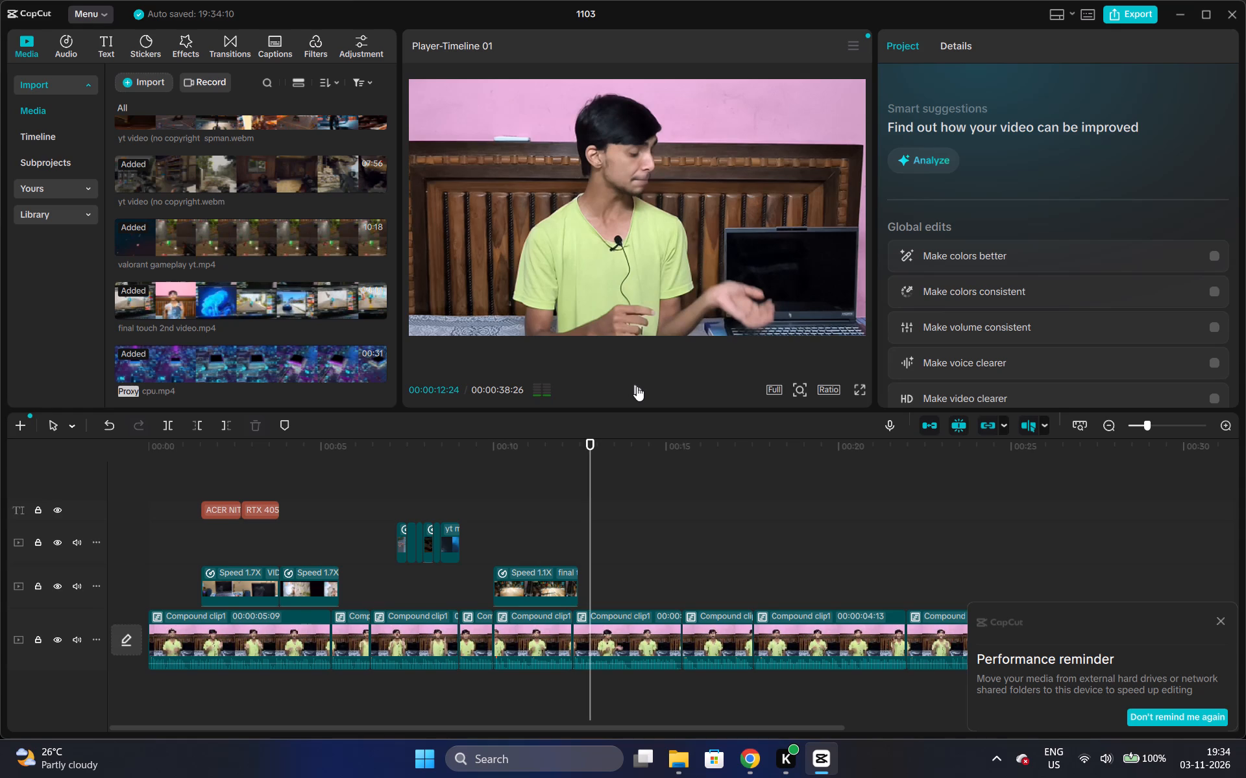
{"action": "left_click_drag", "start_coordinate": [170, 371], "coordinate": [581, 591]}
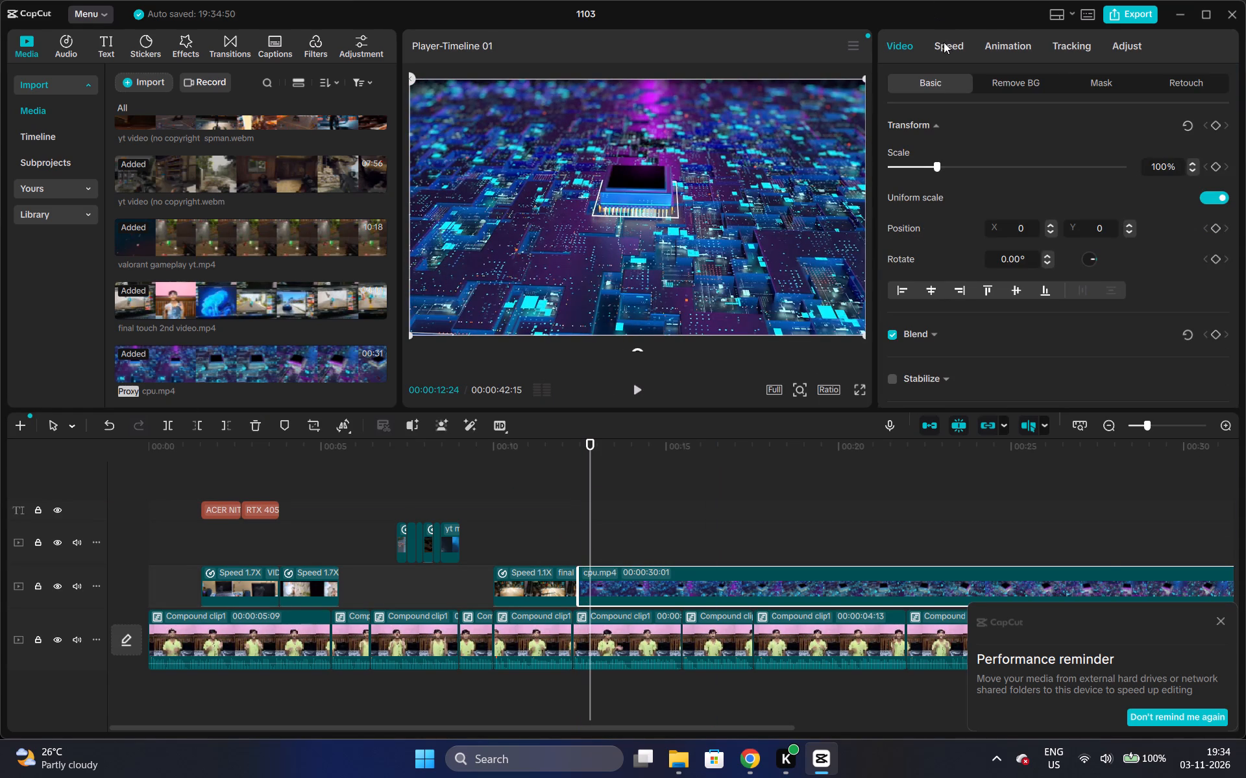
Set the playback speed of the cpu.mp4 overlay clip to 3.50x.
{"action": "left_click", "coordinate": [944, 42]}
{"action": "left_click", "coordinate": [993, 150]}
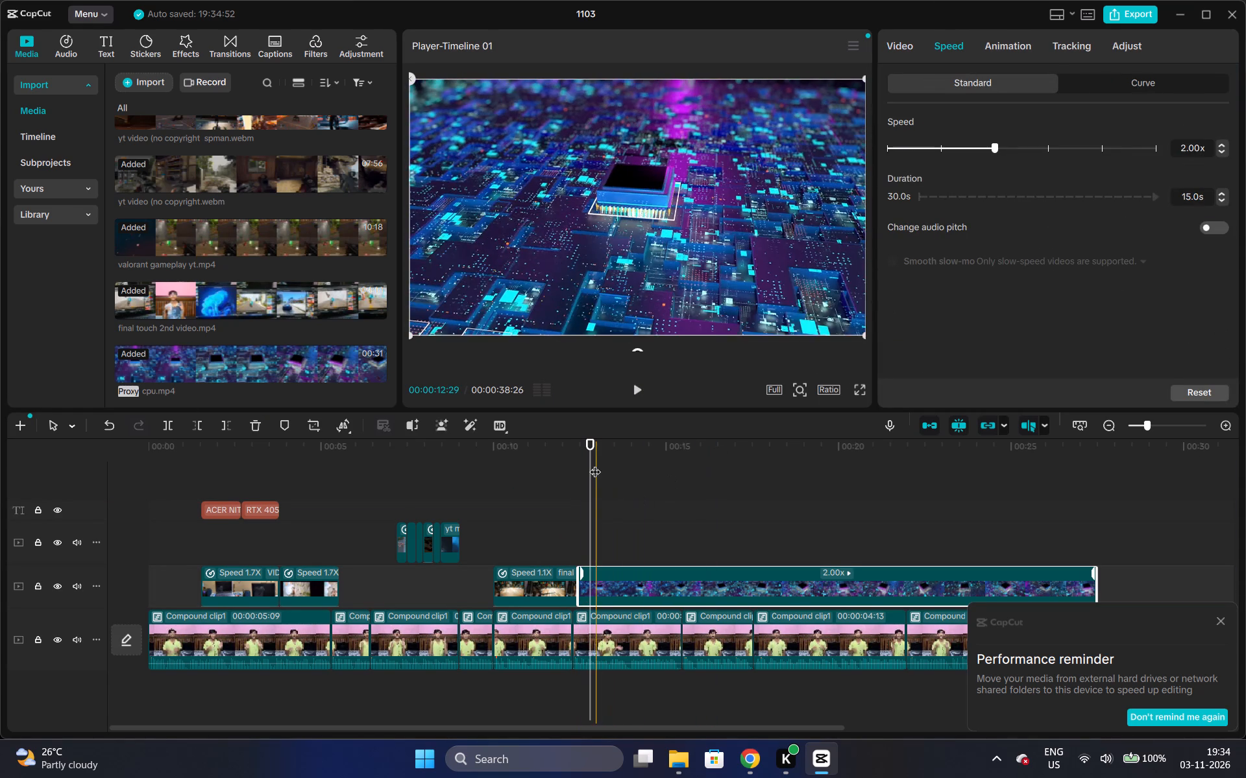
{"action": "left_click", "coordinate": [589, 452]}
{"action": "left_click", "coordinate": [578, 445]}
{"action": "left_click", "coordinate": [631, 390]}
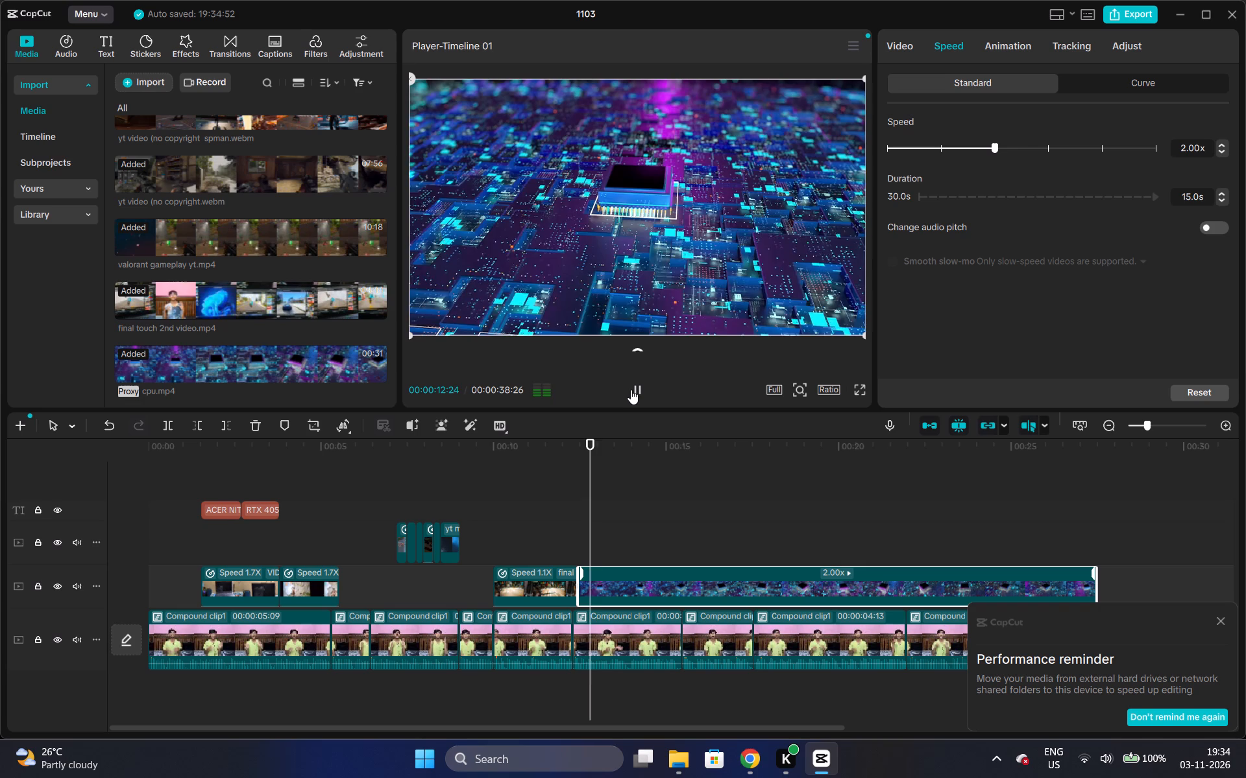
{"action": "left_click", "coordinate": [631, 390]}
{"action": "left_click", "coordinate": [486, 447]}
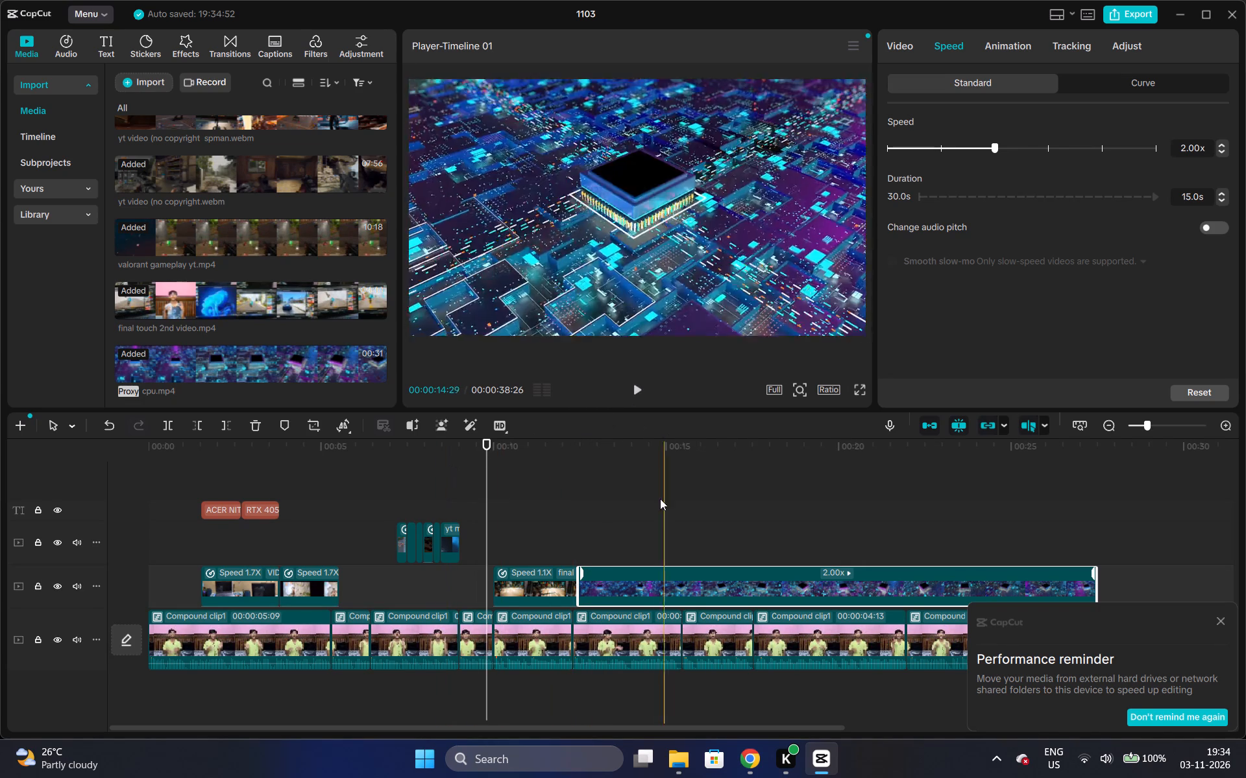
{"action": "triple_click", "coordinate": [1220, 144]}
{"action": "triple_click", "coordinate": [1220, 144]}
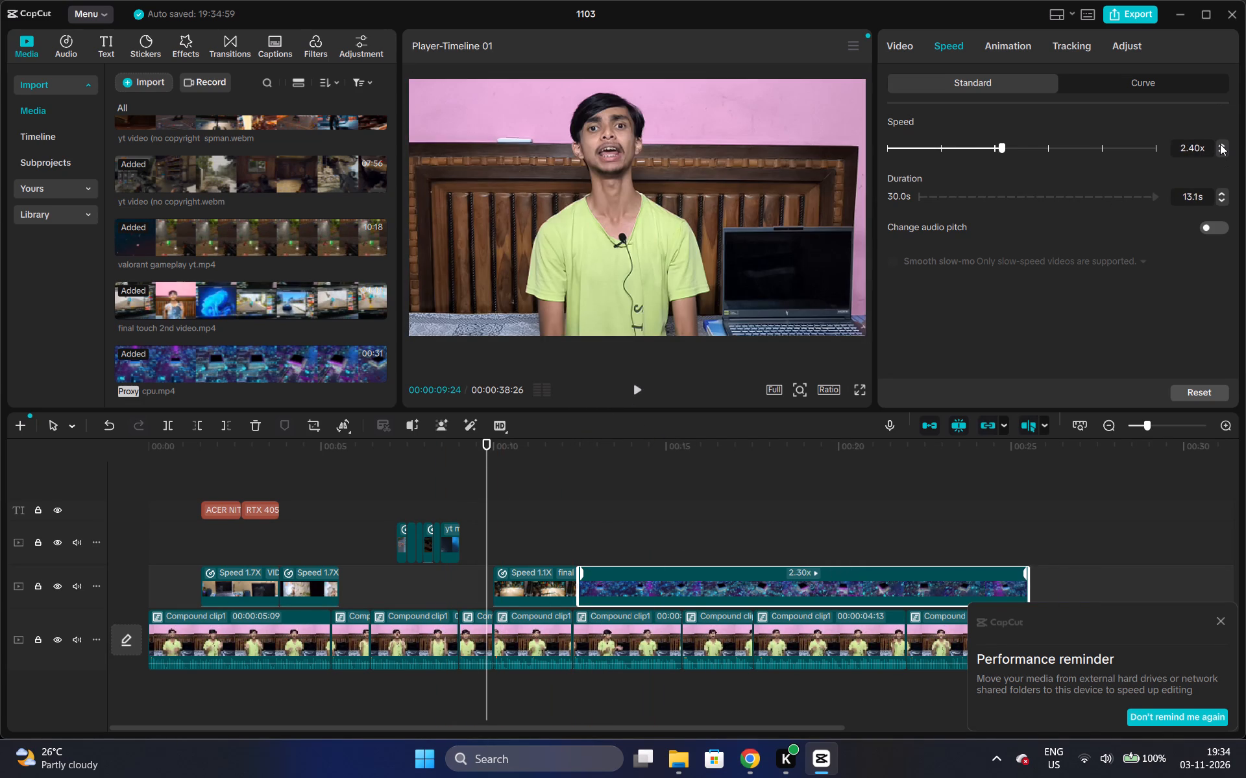
{"action": "triple_click", "coordinate": [1220, 144]}
{"action": "left_click", "coordinate": [1220, 144]}
{"action": "double_click", "coordinate": [1220, 144]}
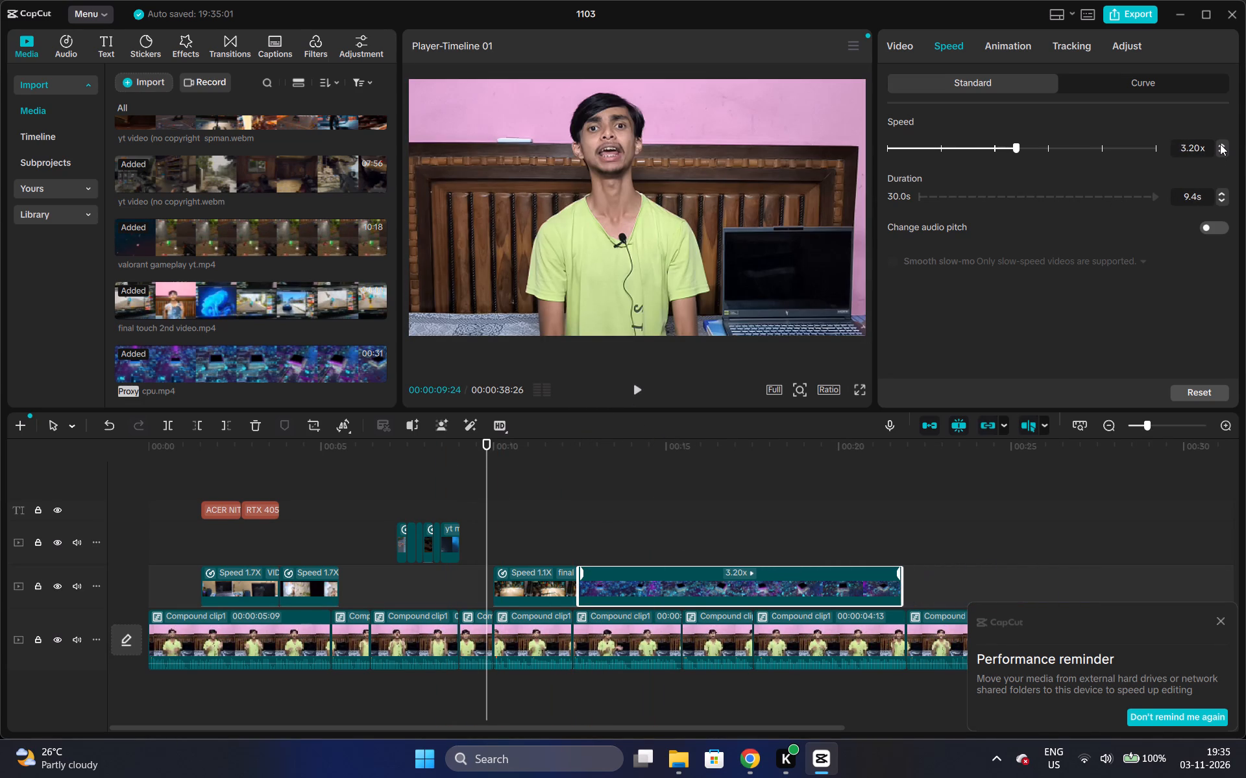
{"action": "triple_click", "coordinate": [1220, 144]}
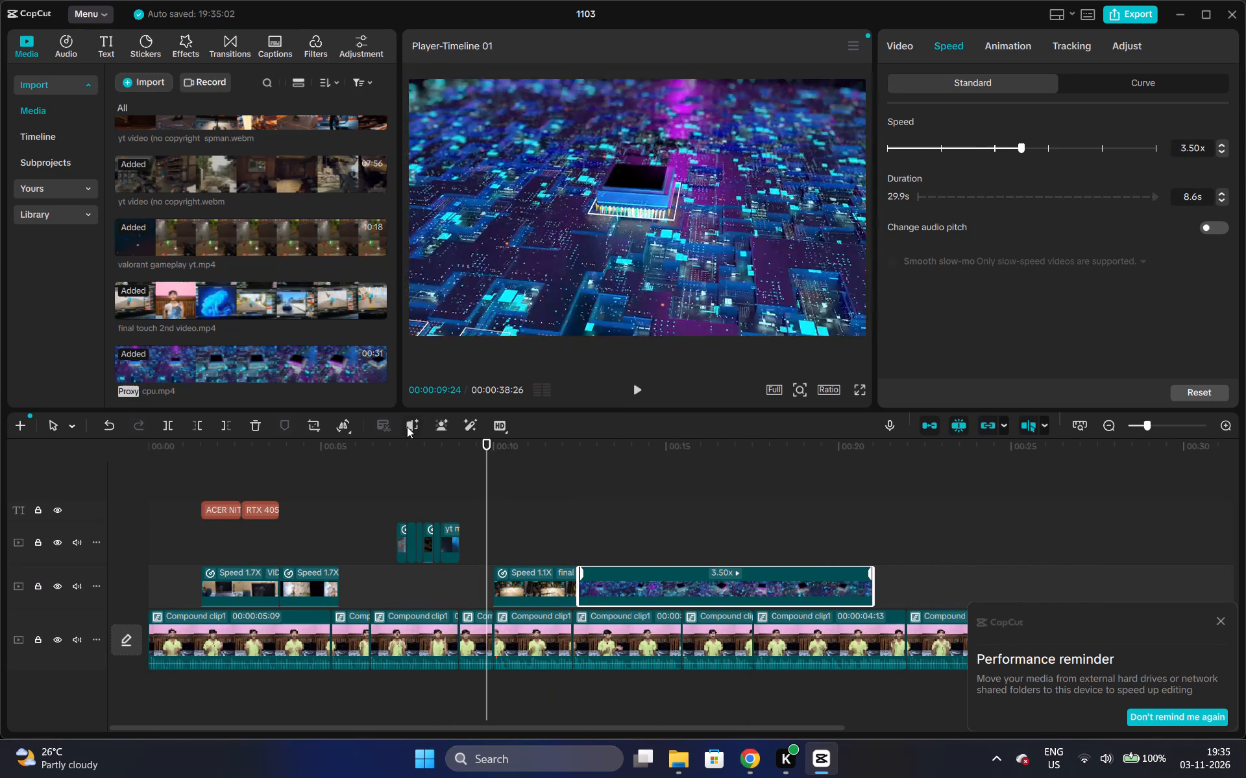
Play the speech from about 00:00:09:24 and trim the end of the cpu.mp4 overlay to 00:00:13:09.
{"action": "left_click", "coordinate": [484, 453]}
{"action": "left_click", "coordinate": [634, 400]}
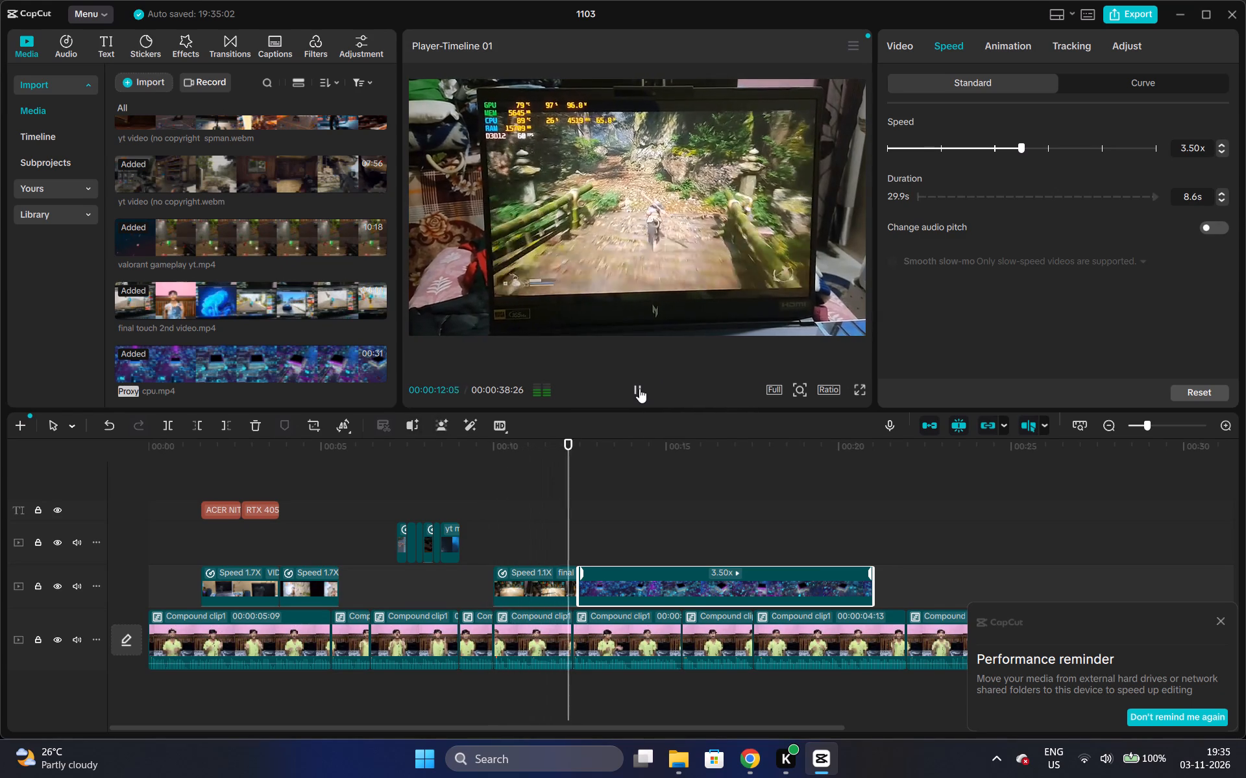
{"action": "left_click", "coordinate": [639, 388]}
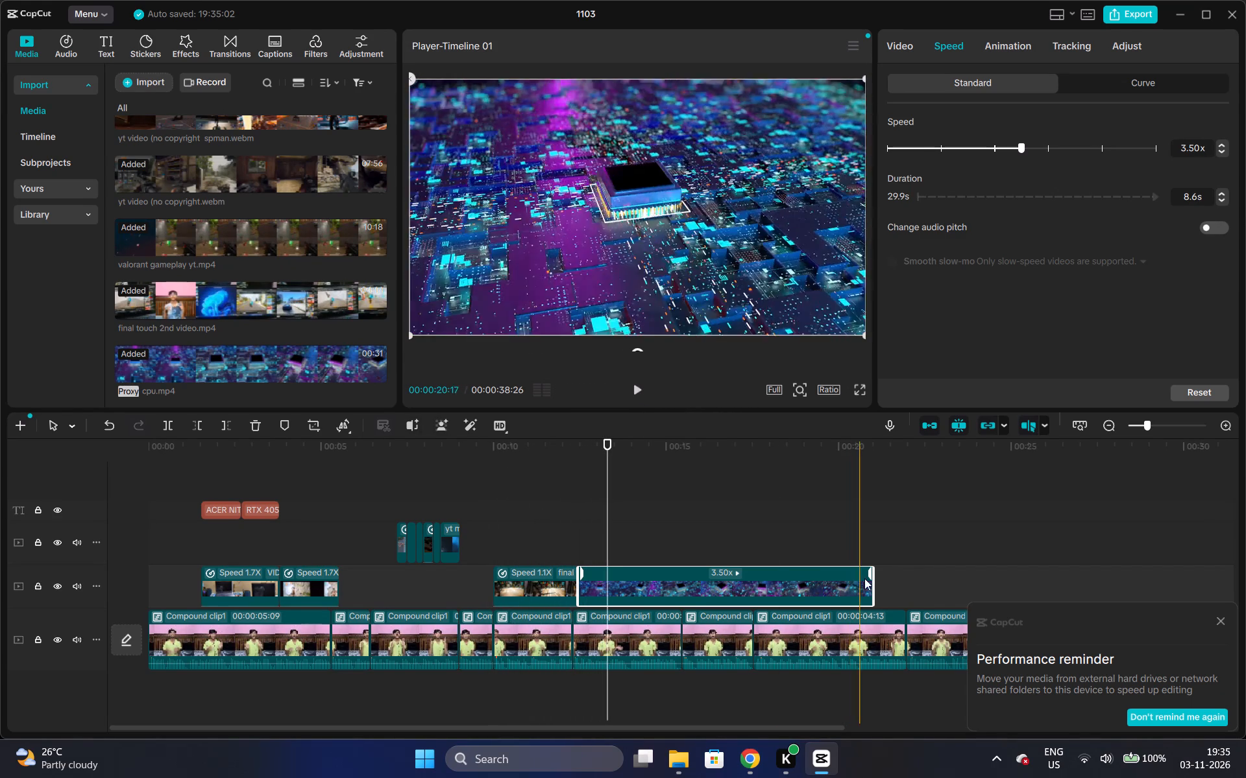
{"action": "left_click_drag", "start_coordinate": [874, 587], "coordinate": [608, 511]}
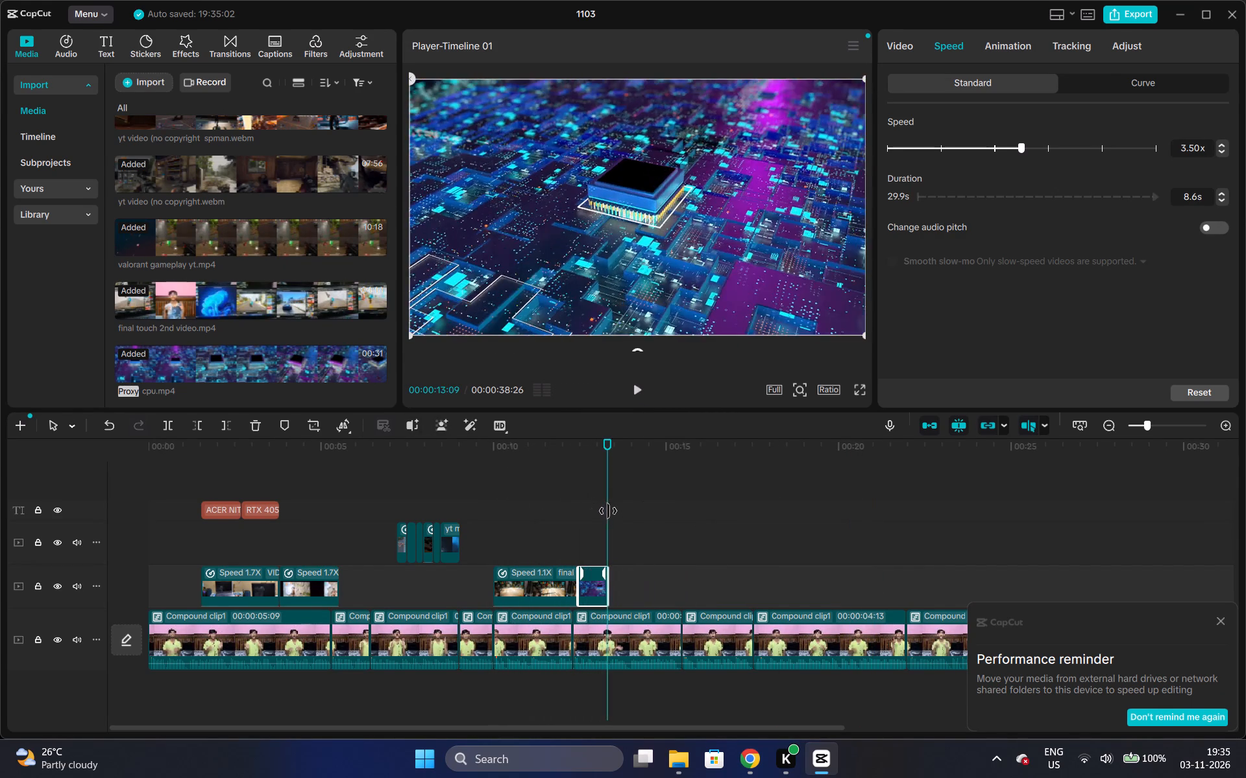
{"action": "left_click_drag", "start_coordinate": [608, 511], "coordinate": [607, 510]}
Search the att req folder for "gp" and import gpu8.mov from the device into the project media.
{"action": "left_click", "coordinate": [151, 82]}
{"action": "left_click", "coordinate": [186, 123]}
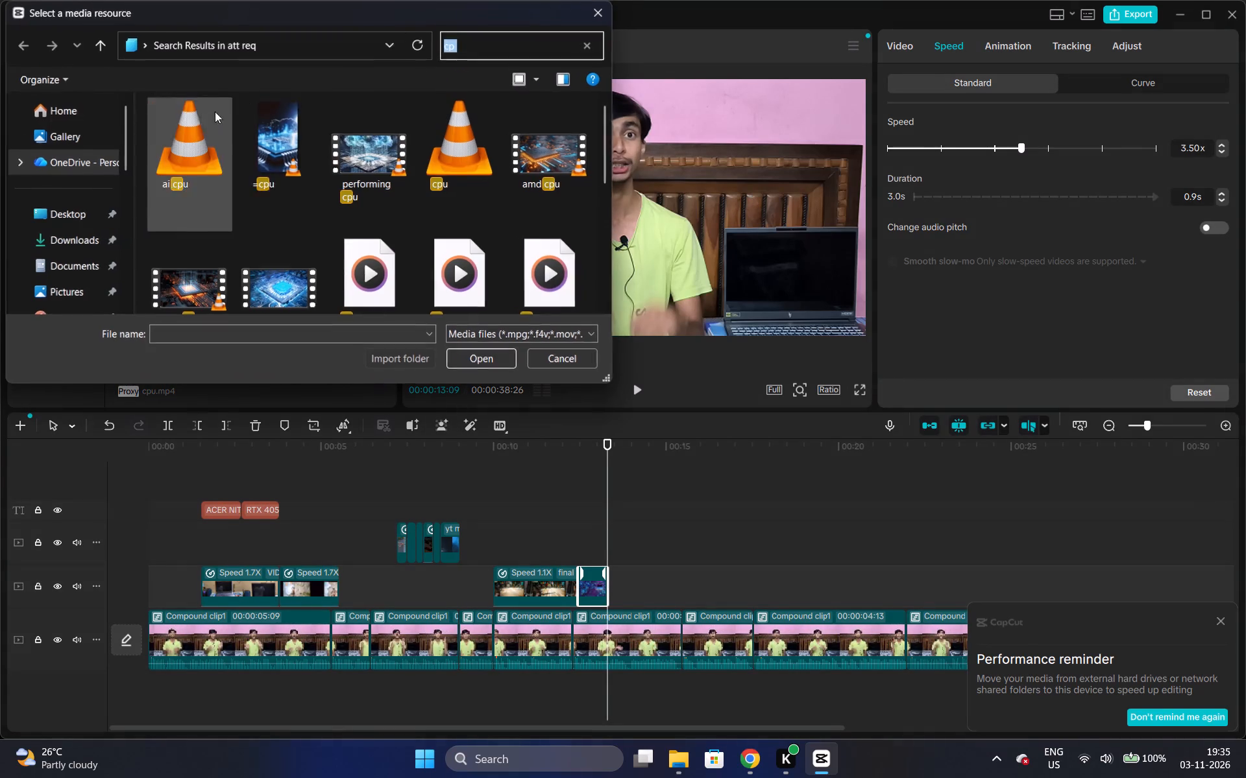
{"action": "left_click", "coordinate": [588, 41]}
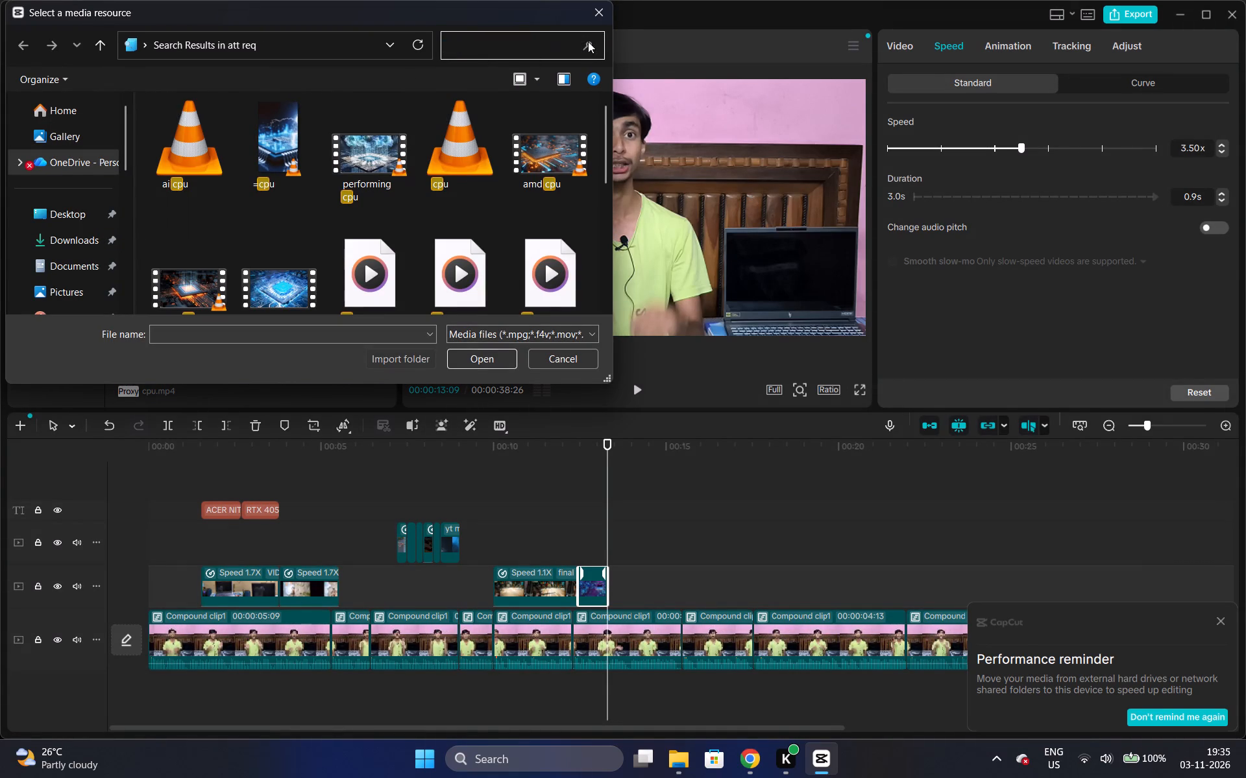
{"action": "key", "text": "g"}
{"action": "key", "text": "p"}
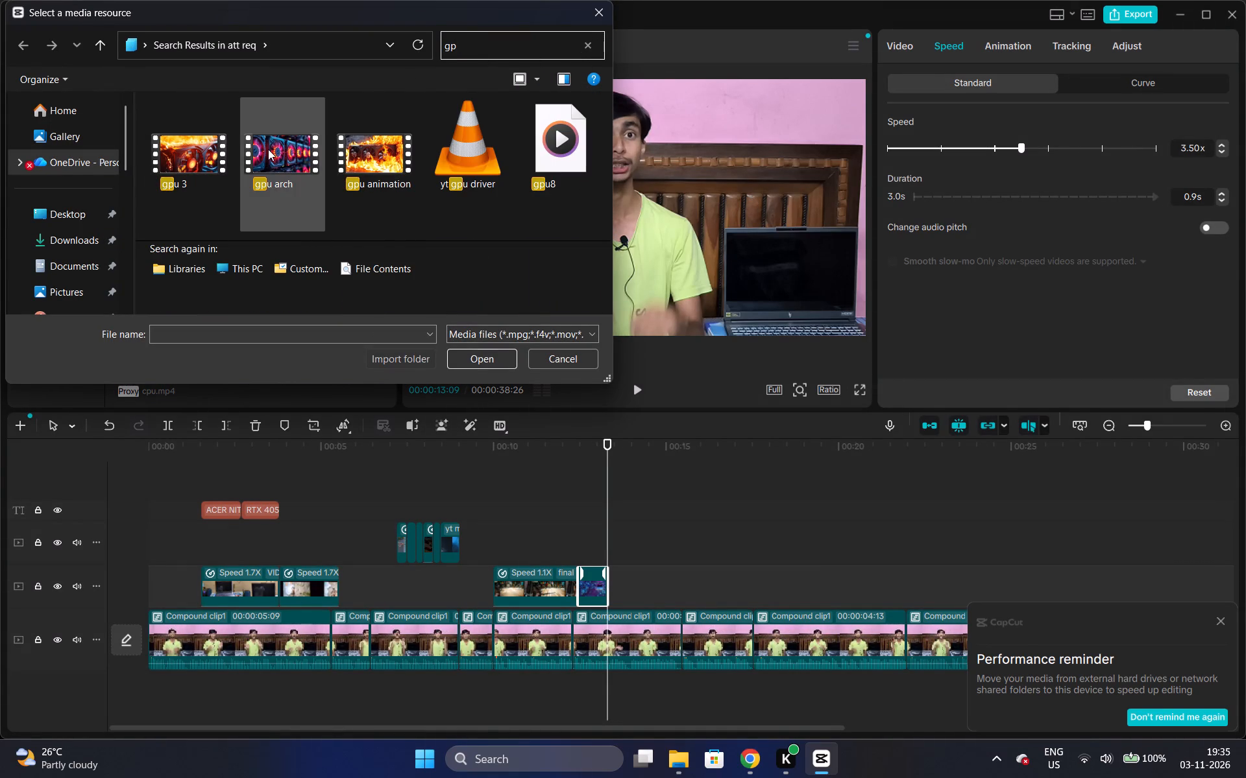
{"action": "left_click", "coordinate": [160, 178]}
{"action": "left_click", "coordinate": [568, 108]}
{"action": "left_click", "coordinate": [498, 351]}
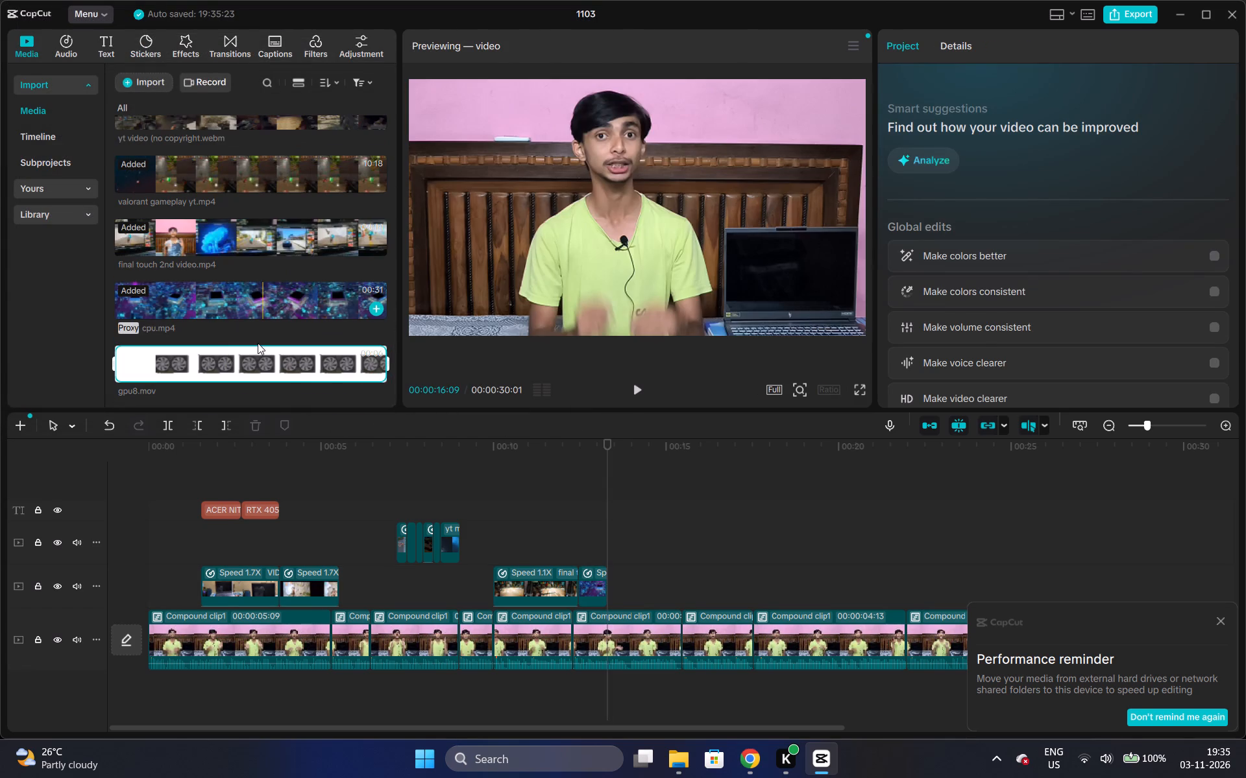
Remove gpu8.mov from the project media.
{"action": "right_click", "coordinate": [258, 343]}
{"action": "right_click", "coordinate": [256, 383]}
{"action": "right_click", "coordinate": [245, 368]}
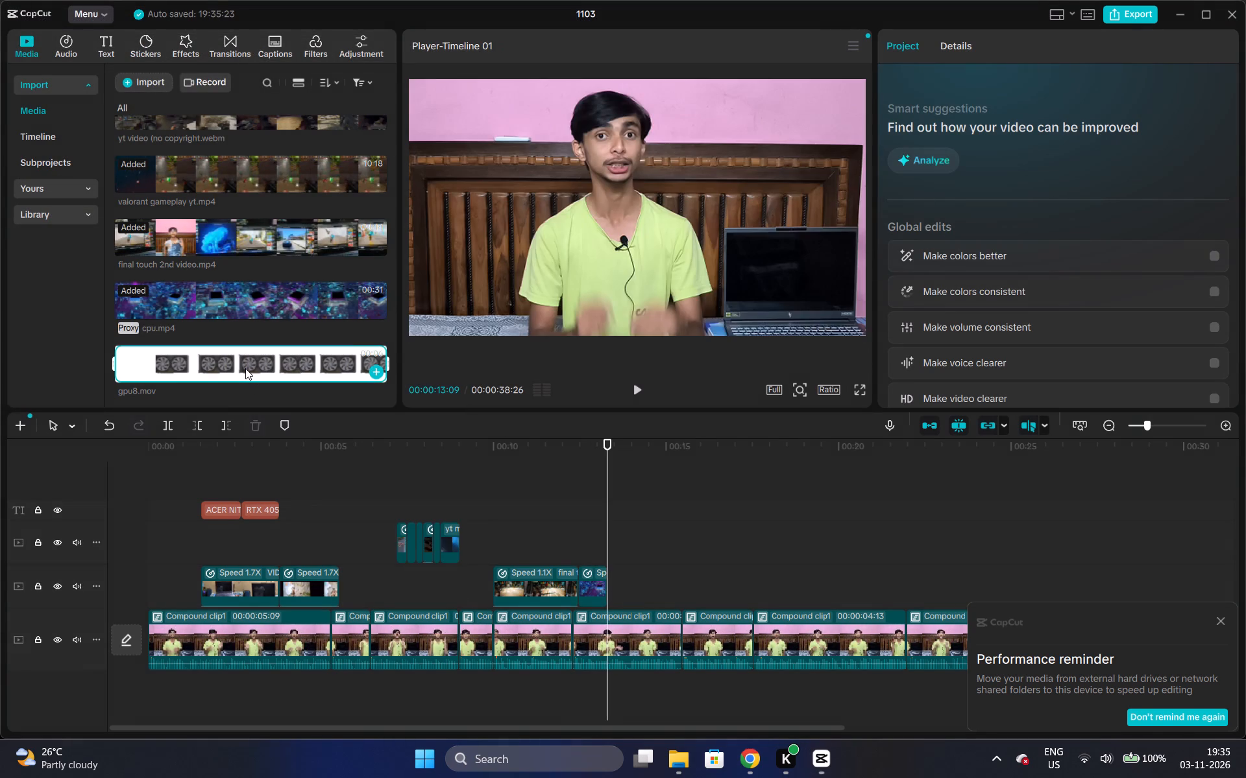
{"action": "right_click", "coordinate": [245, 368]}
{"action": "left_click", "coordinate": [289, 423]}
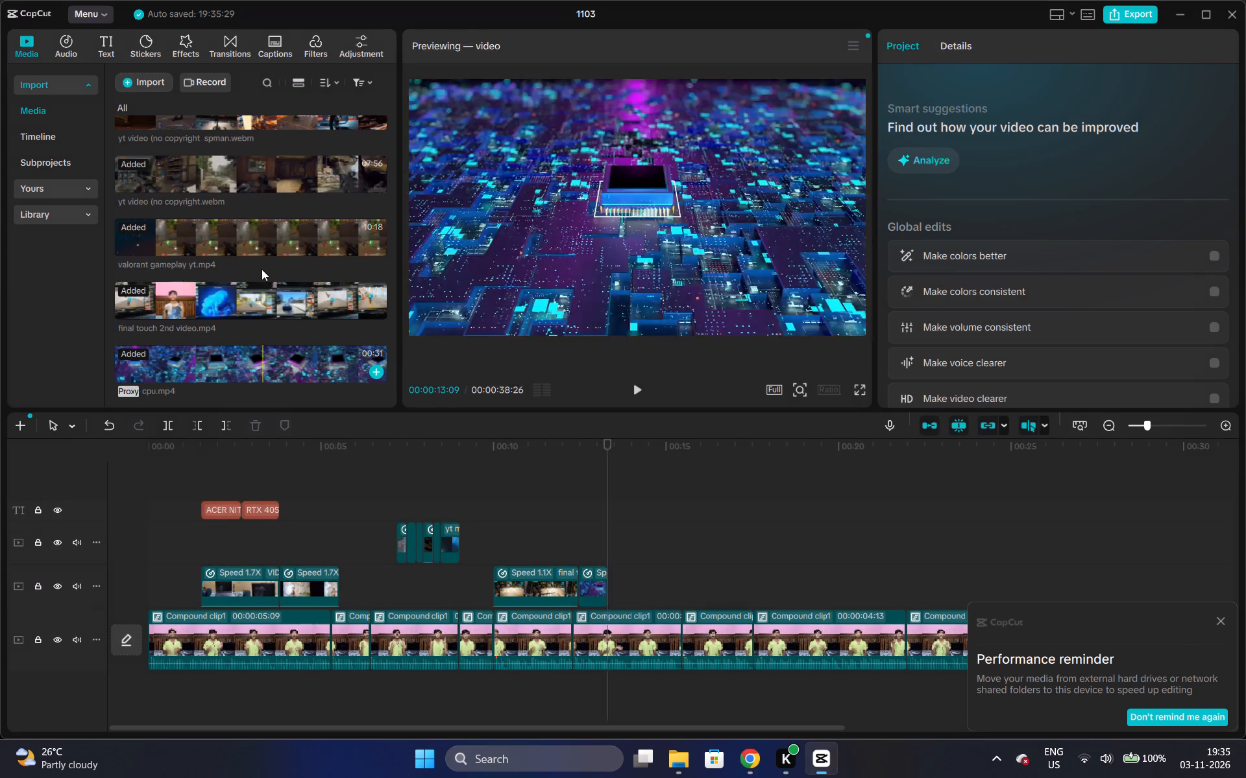
Import gpu 3.mov from the "gp" search results of the att req folder into the project media.
{"action": "left_click", "coordinate": [134, 81]}
{"action": "left_click", "coordinate": [162, 128]}
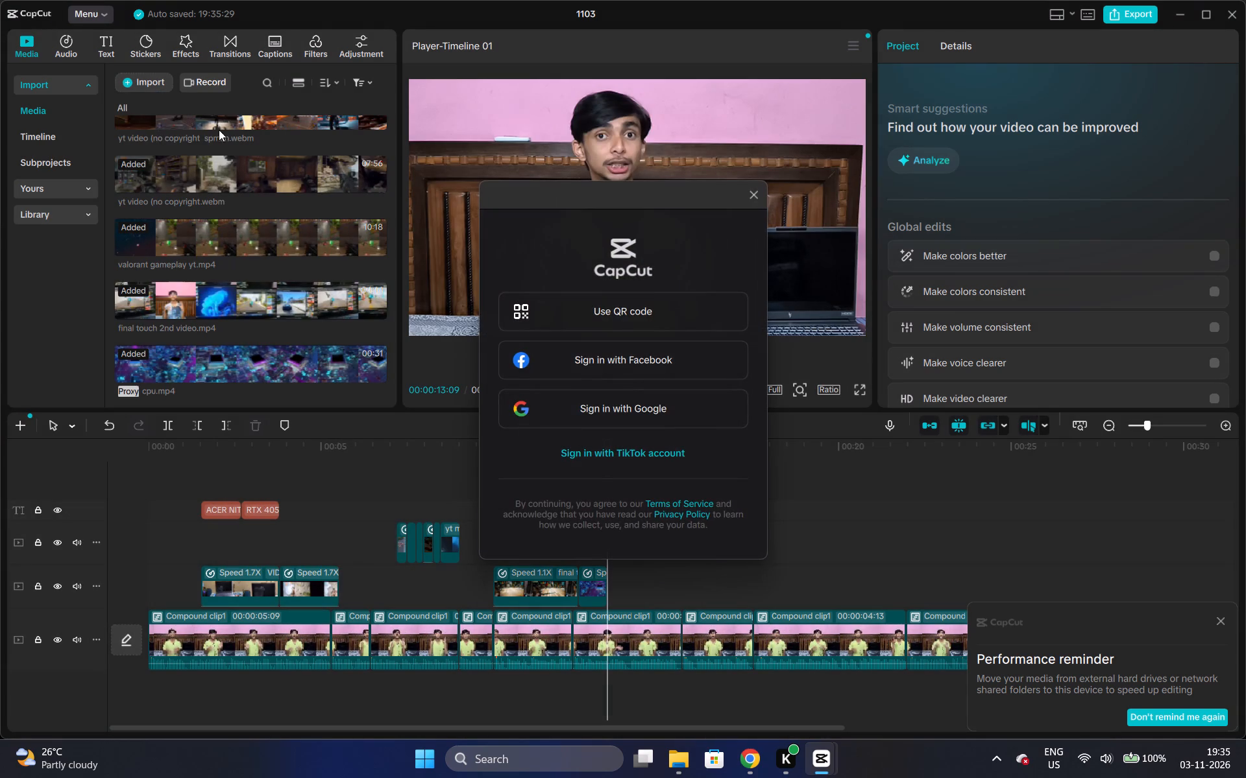
{"action": "left_click", "coordinate": [218, 128]}
{"action": "left_click", "coordinate": [761, 195]}
{"action": "left_click", "coordinate": [132, 85]}
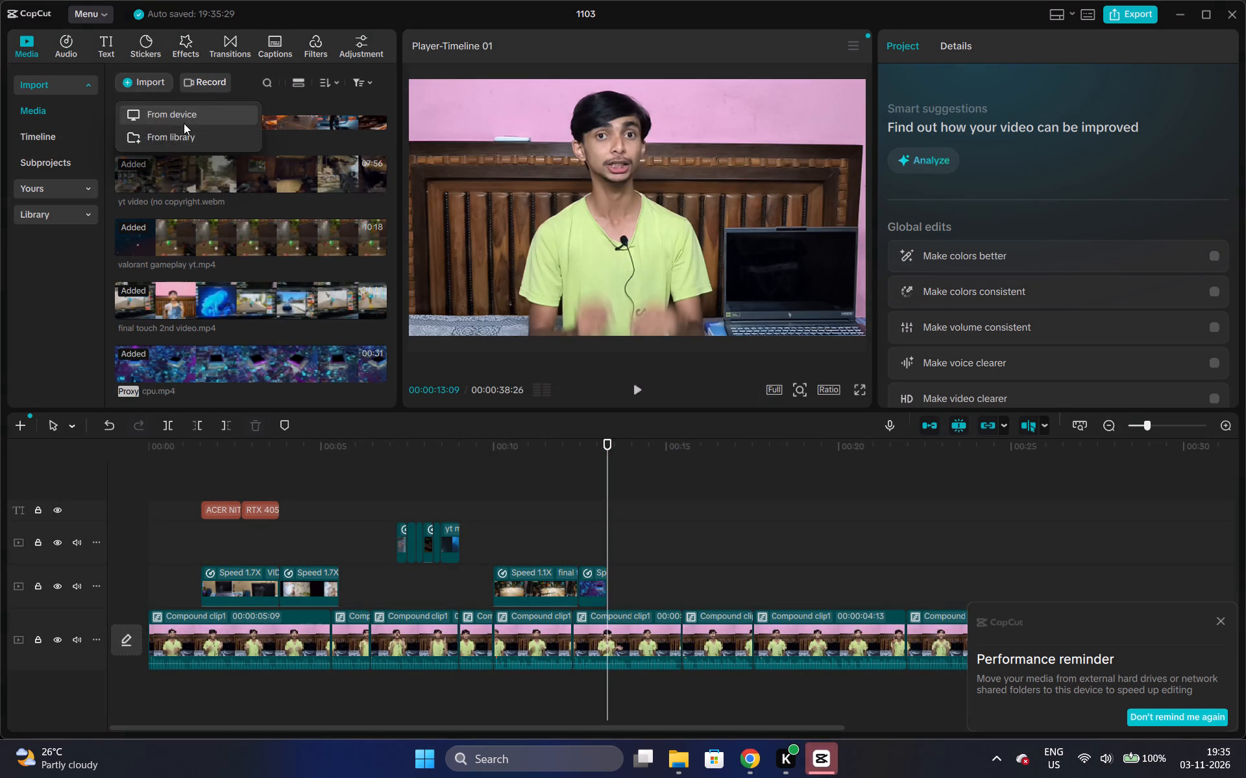
{"action": "left_click", "coordinate": [184, 123]}
{"action": "left_click", "coordinate": [455, 160]}
{"action": "left_click", "coordinate": [208, 168]}
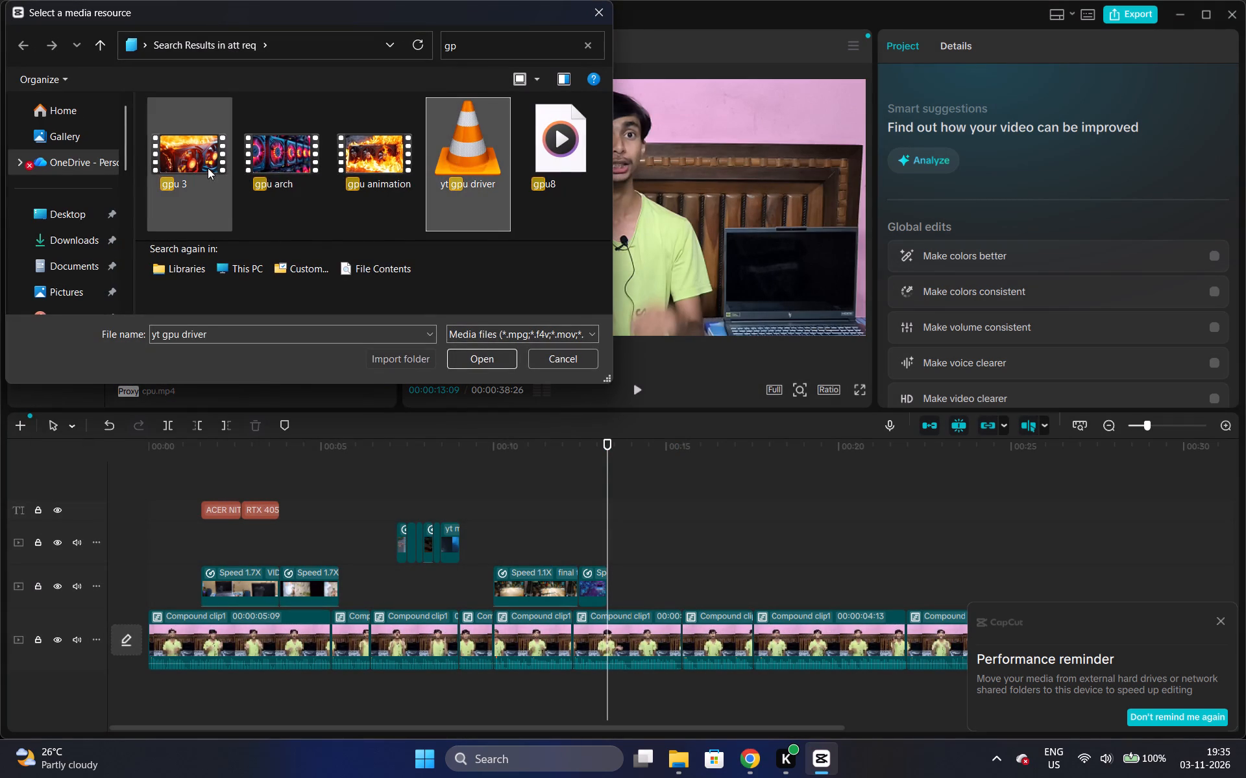
{"action": "left_click", "coordinate": [466, 353]}
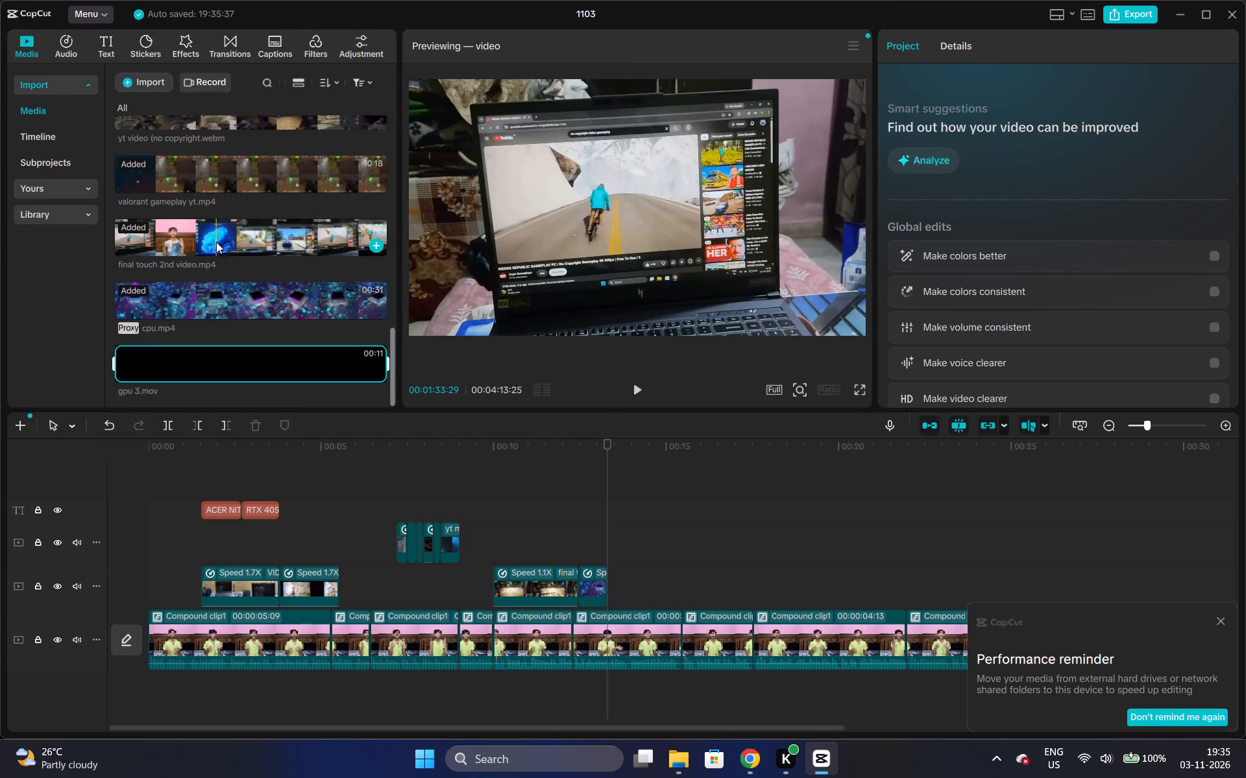
Place gpu 3.mov on the overlay track directly after the cpu.mp4 clip, starting at 00:00:13:09.
{"action": "left_click_drag", "start_coordinate": [184, 368], "coordinate": [633, 571]}
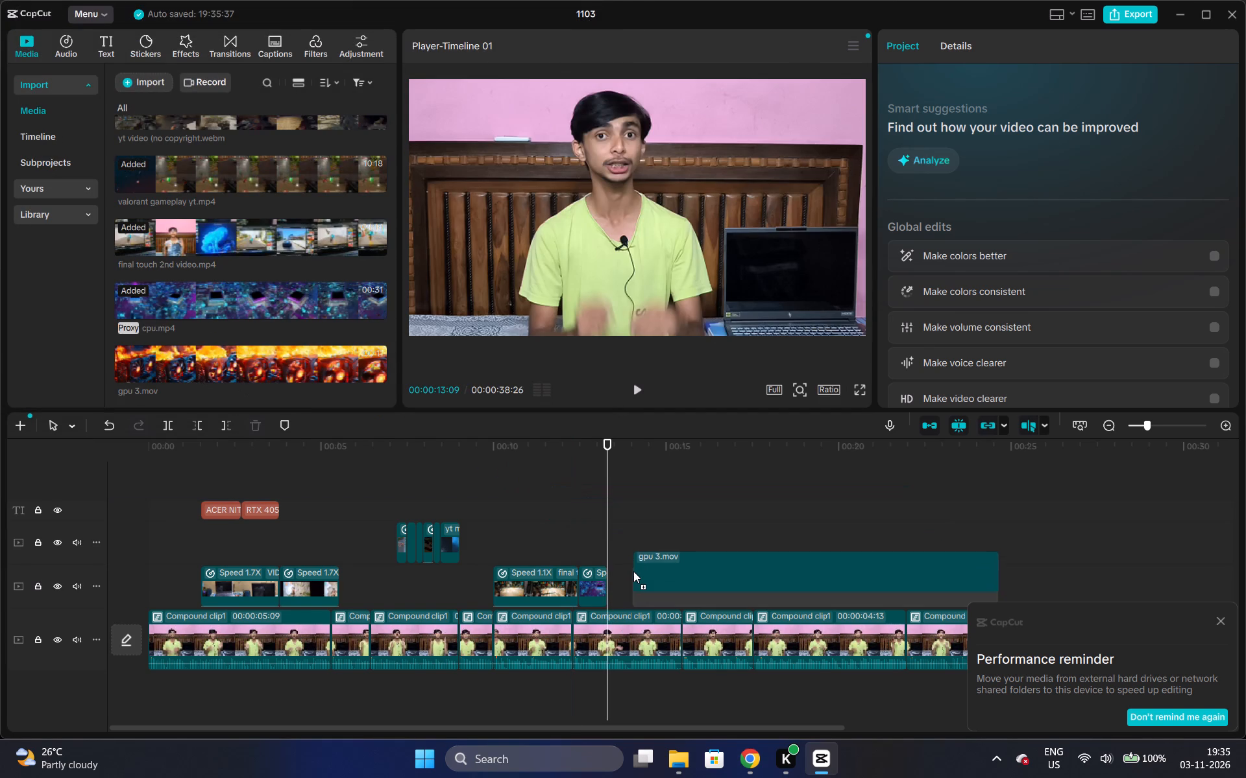
{"action": "left_click_drag", "start_coordinate": [633, 571], "coordinate": [609, 578]}
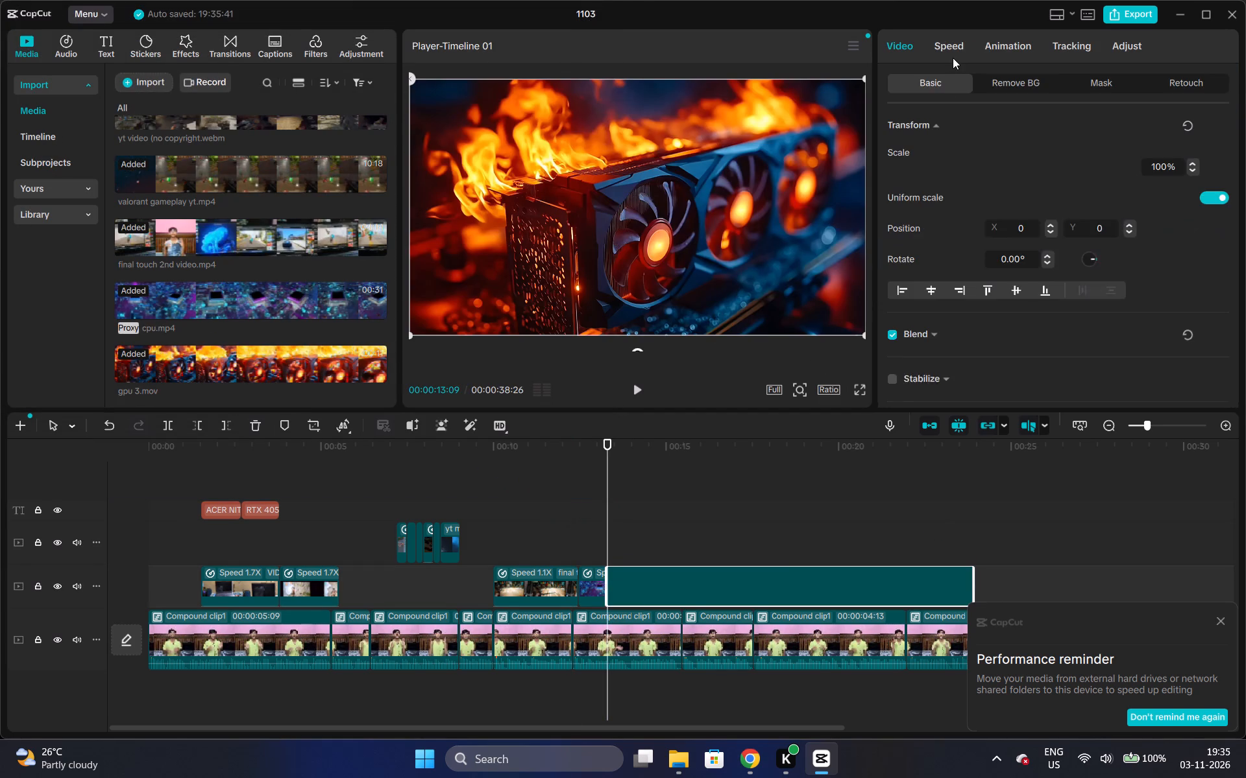
Set the playback speed of the gpu 3.mov overlay clip to 3.78x.
{"action": "left_click", "coordinate": [953, 58]}
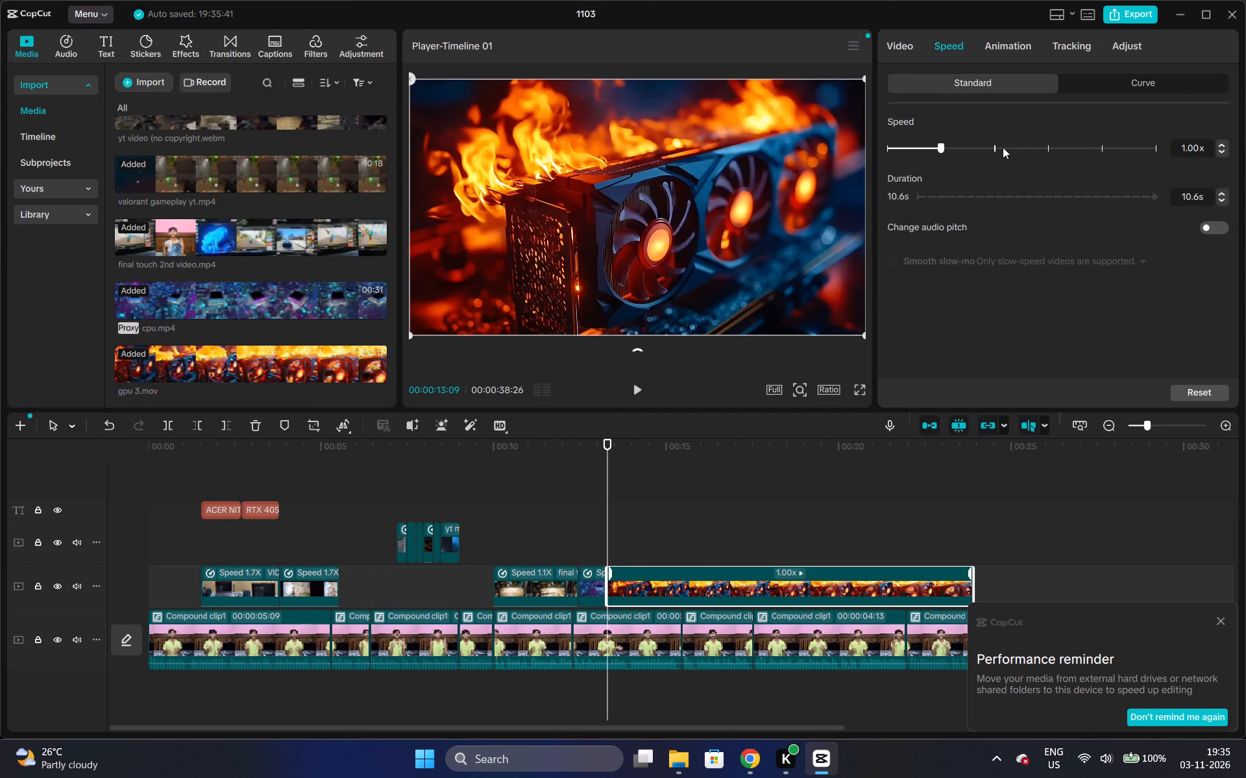
{"action": "left_click", "coordinate": [998, 150]}
{"action": "left_click", "coordinate": [1027, 150]}
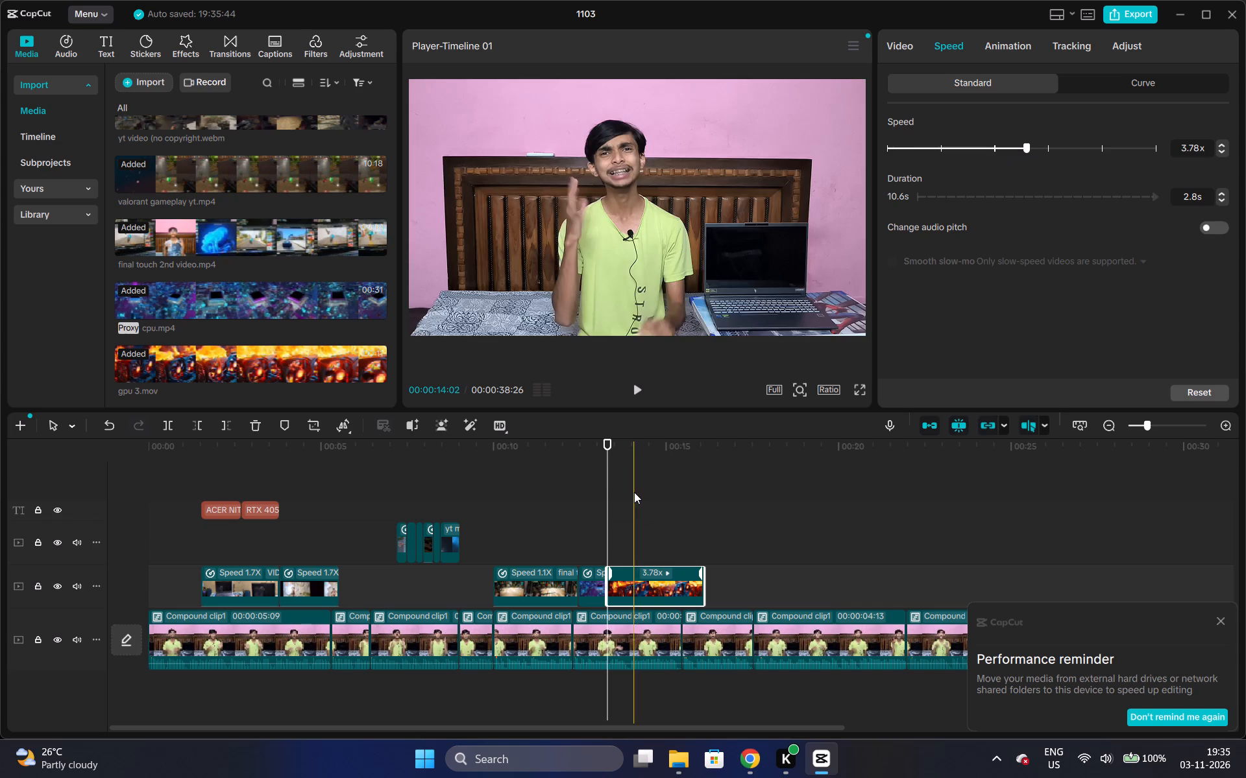
Play the section with the CPU and GPU overlays and trim the end of gpu 3.mov to 00:00:14:05.
{"action": "left_click", "coordinate": [584, 462]}
{"action": "left_click", "coordinate": [635, 386]}
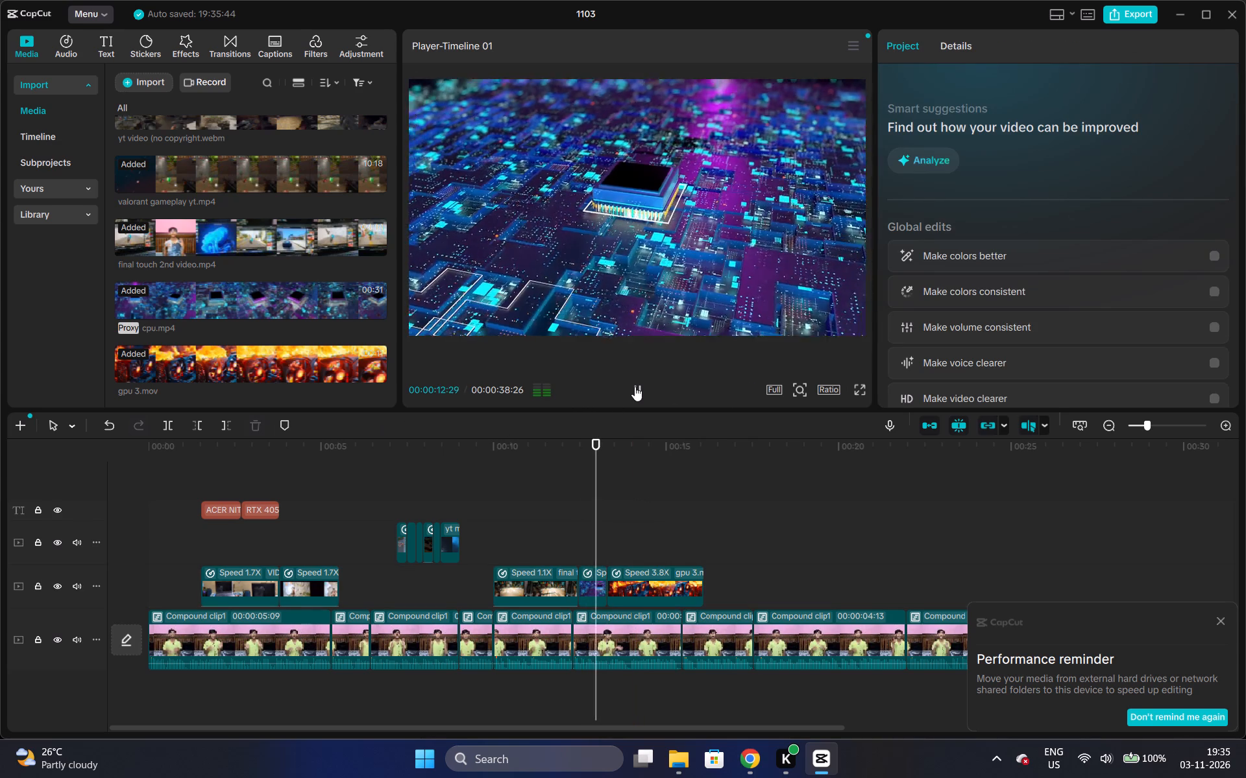
{"action": "left_click", "coordinate": [635, 386]}
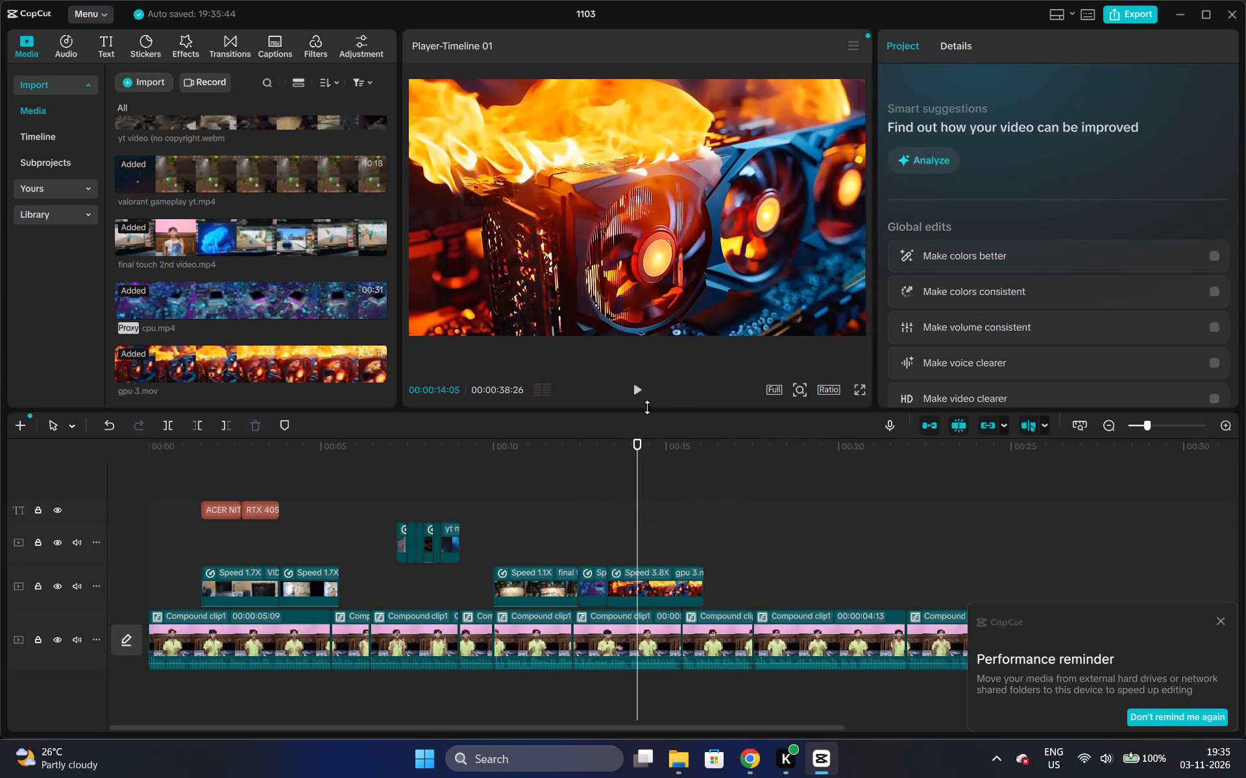
{"action": "left_click_drag", "start_coordinate": [703, 576], "coordinate": [642, 510]}
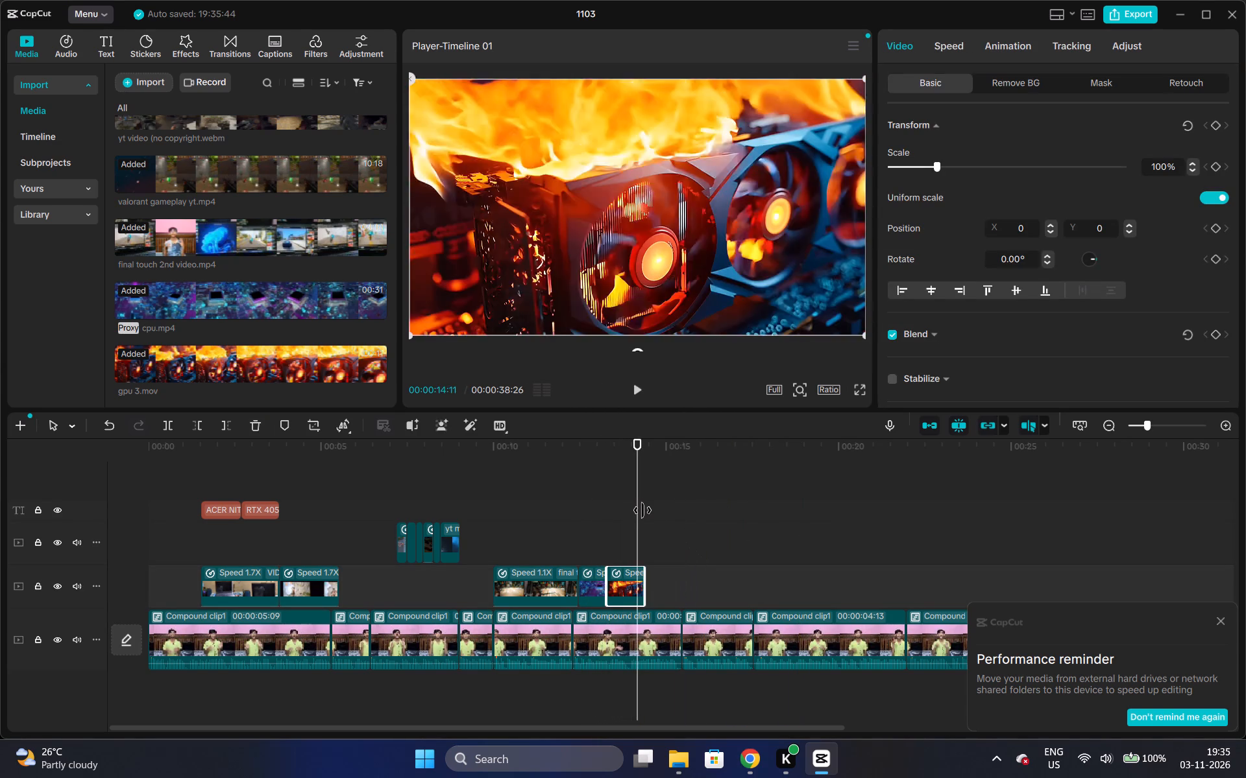
{"action": "left_click_drag", "start_coordinate": [642, 510], "coordinate": [640, 497]}
Play back the timeline from 00:00:10:00 to check the gameplay, CPU and GPU overlays against the speech.
{"action": "left_click", "coordinate": [491, 471]}
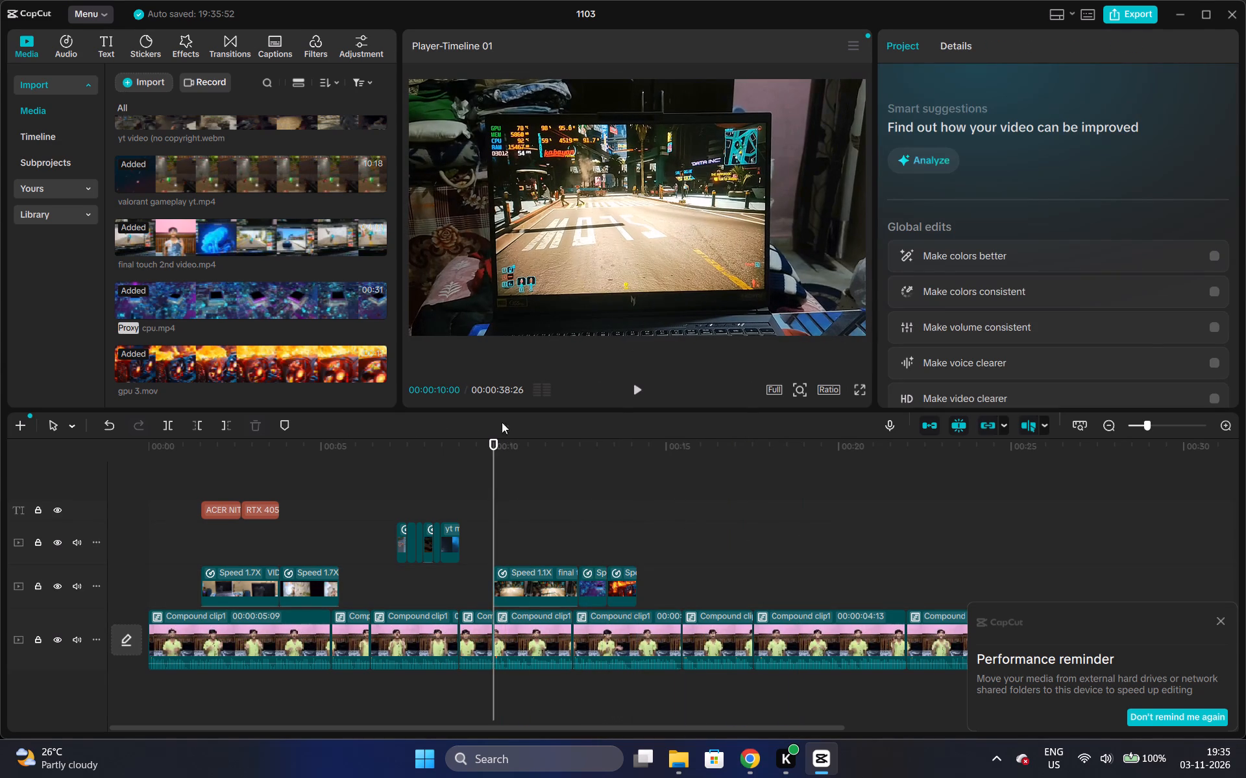
{"action": "left_click", "coordinate": [639, 383]}
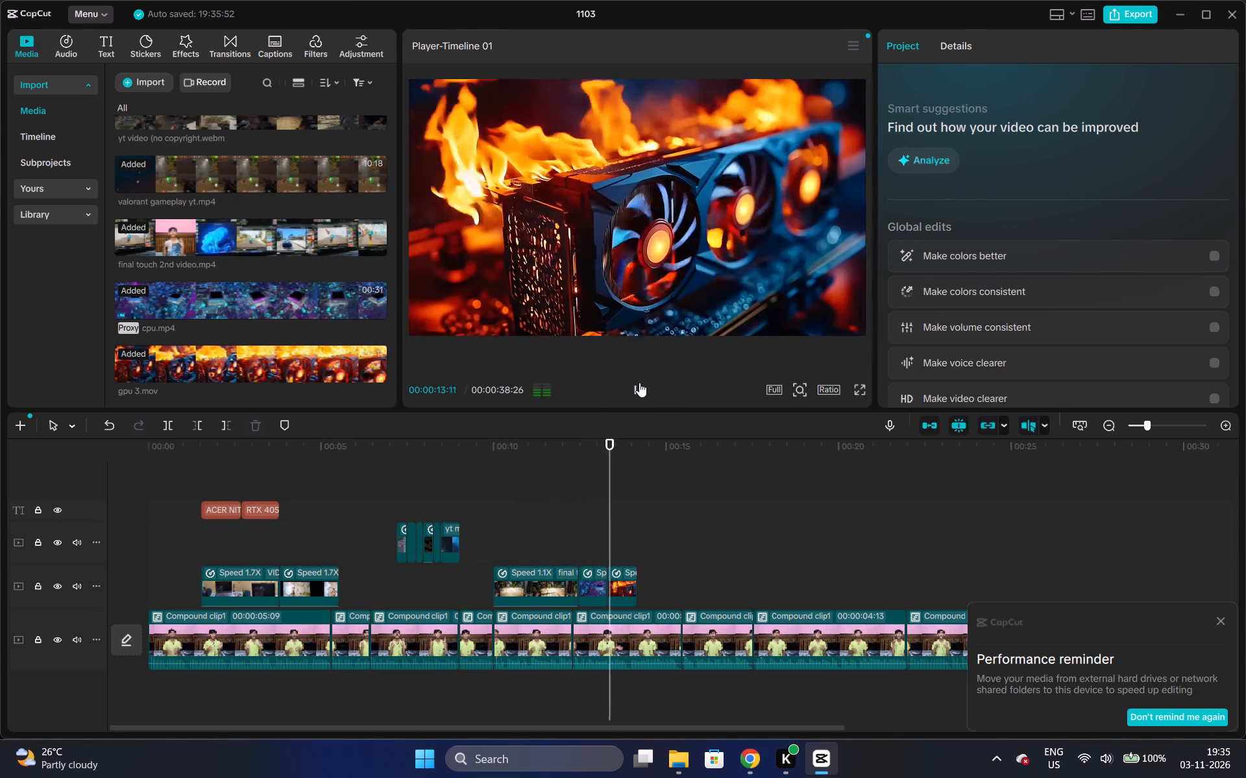
{"action": "key", "text": "space"}
{"action": "key", "text": "space"}
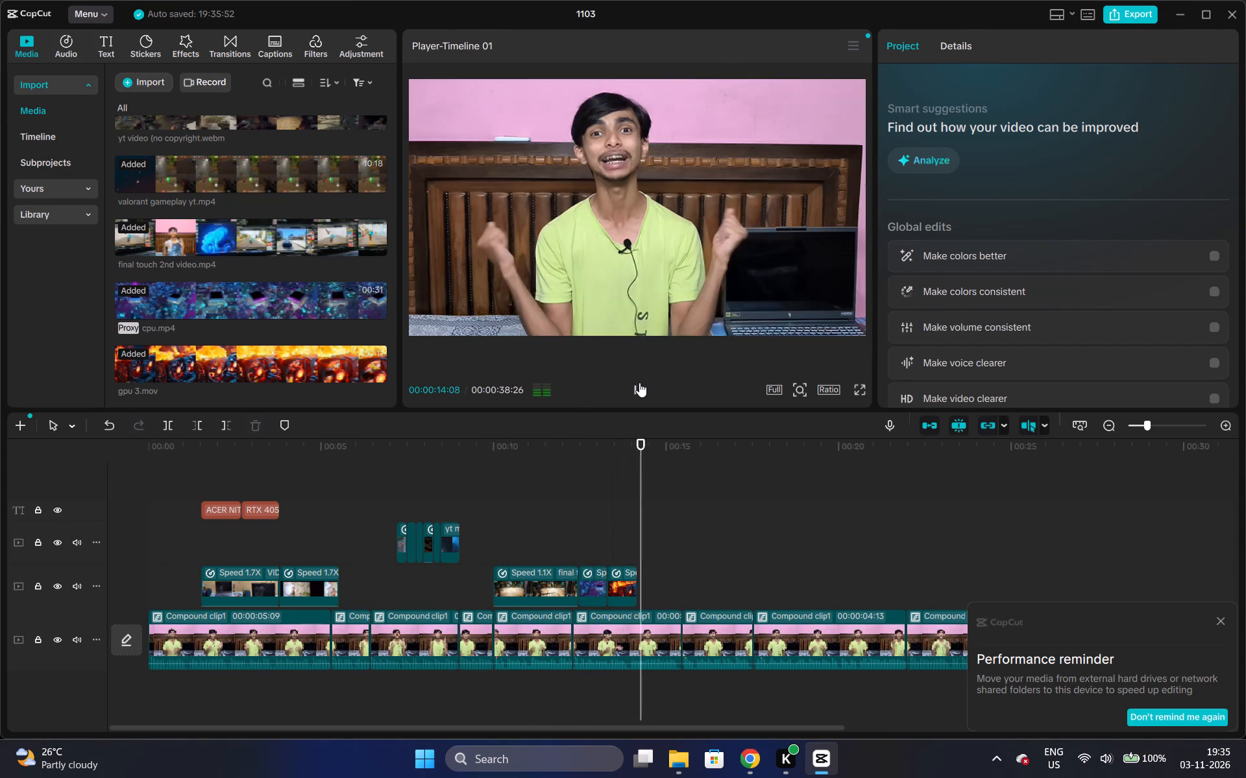
{"action": "key", "text": "space"}
{"action": "key", "text": "space"}
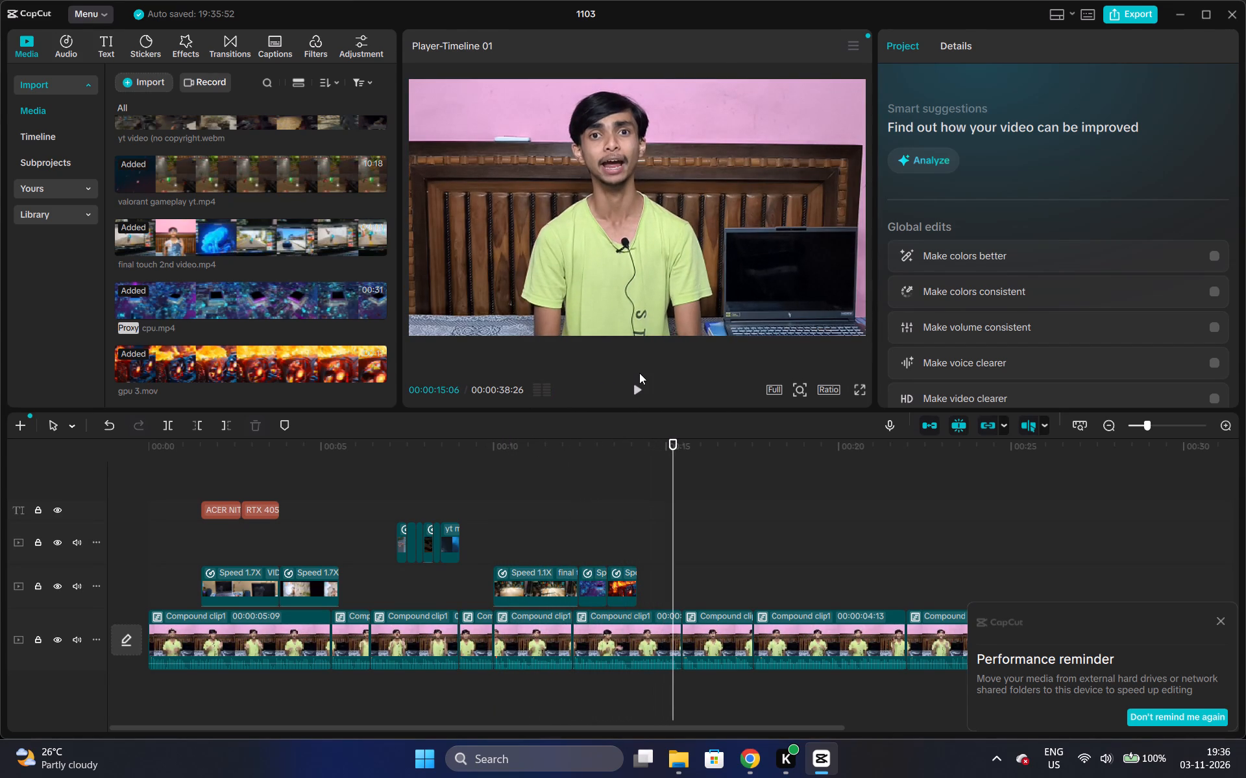
Add a scale keyframe at 129% on the main-track presenter clip at 00:00:14:05, where the gpu 3.mov overlay ends.
{"action": "key", "text": "Left"}
{"action": "key", "text": "Left"}
{"action": "key", "text": "Left"}
{"action": "key", "text": "Left"}
{"action": "key", "text": "Left"}
{"action": "key", "text": "Left"}
{"action": "key", "text": "Left"}
{"action": "key", "text": "Left"}
{"action": "key", "text": "Left"}
{"action": "key", "text": "Left"}
{"action": "key", "text": "Left"}
{"action": "left_click", "coordinate": [639, 526]}
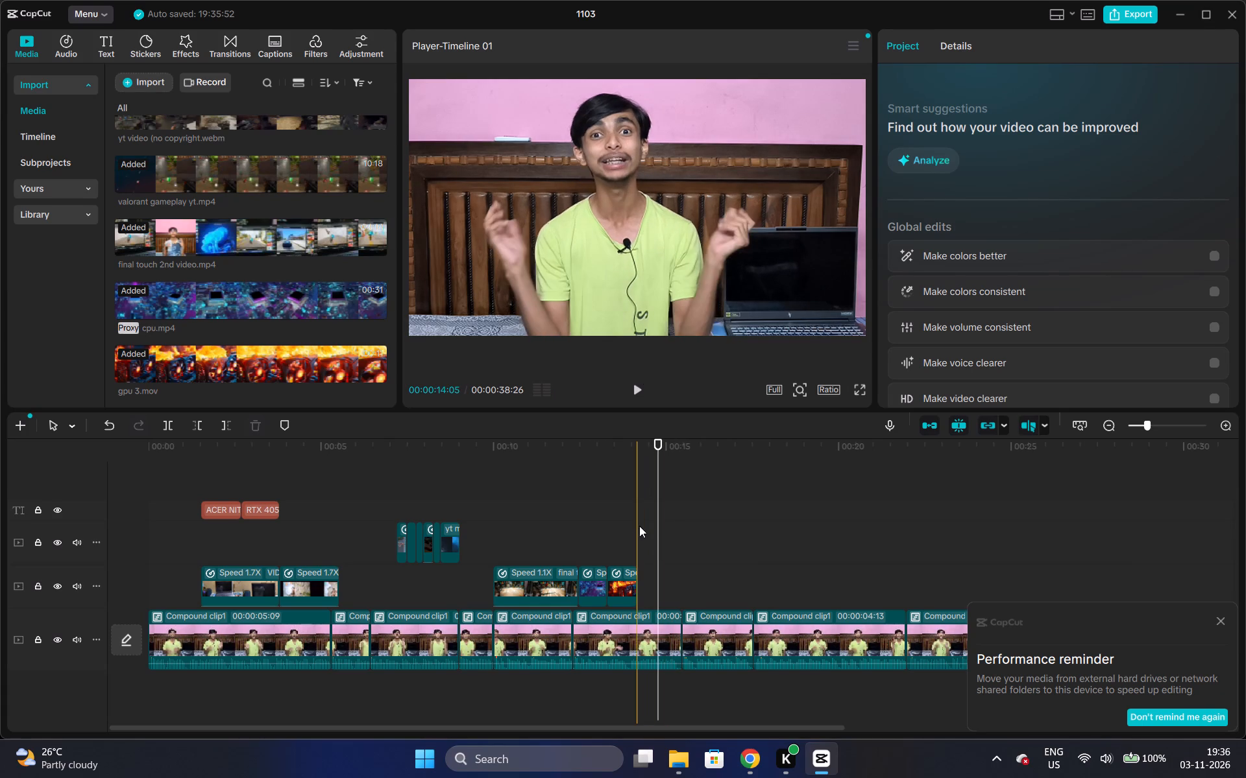
{"action": "left_click", "coordinate": [652, 642]}
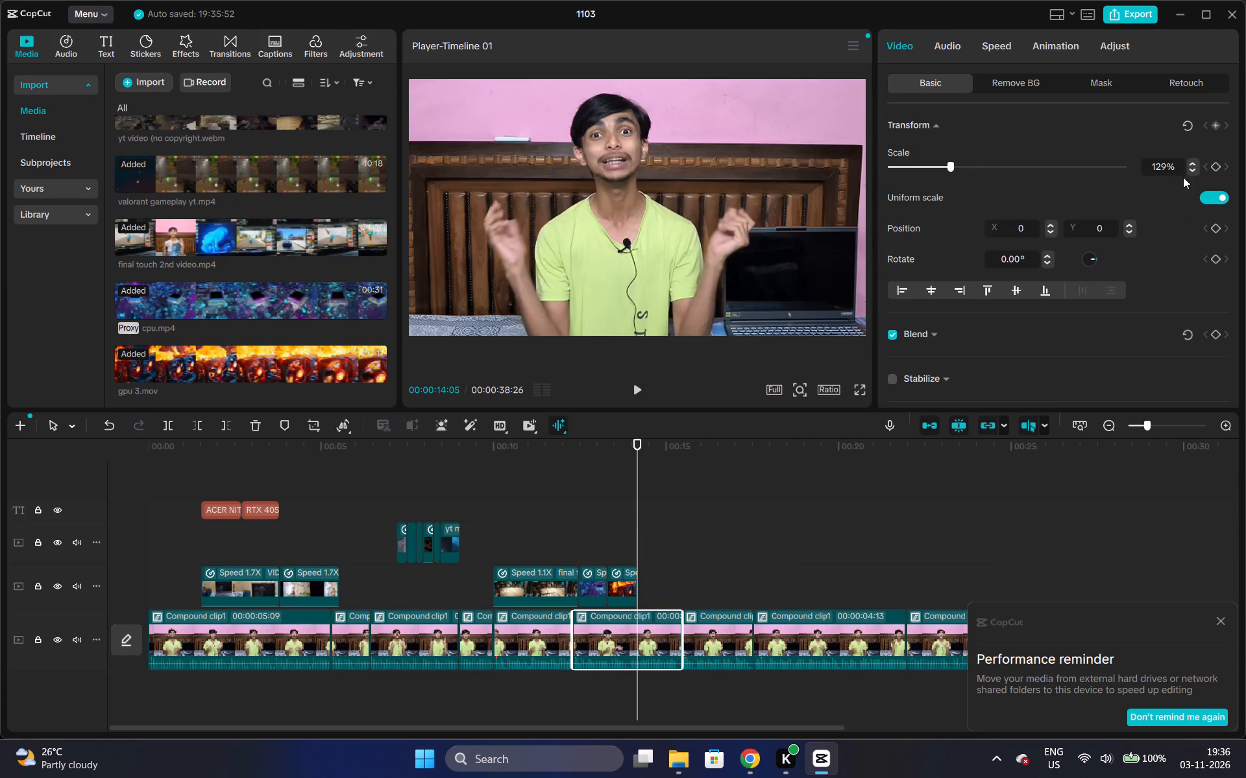
{"action": "left_click", "coordinate": [1214, 167]}
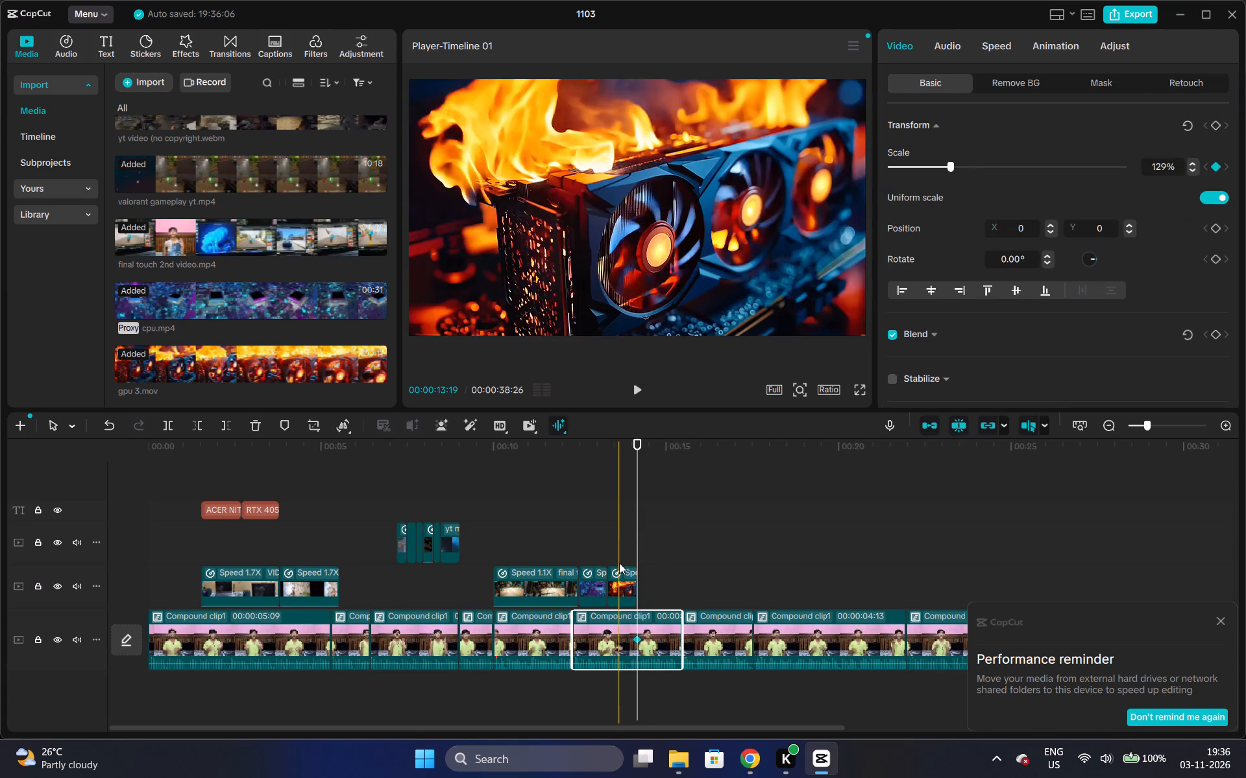
Reduce the same presenter clip's scale to 100% at 00:00:15:13, near its end, to keyframe a zoom-out.
{"action": "key", "text": "space"}
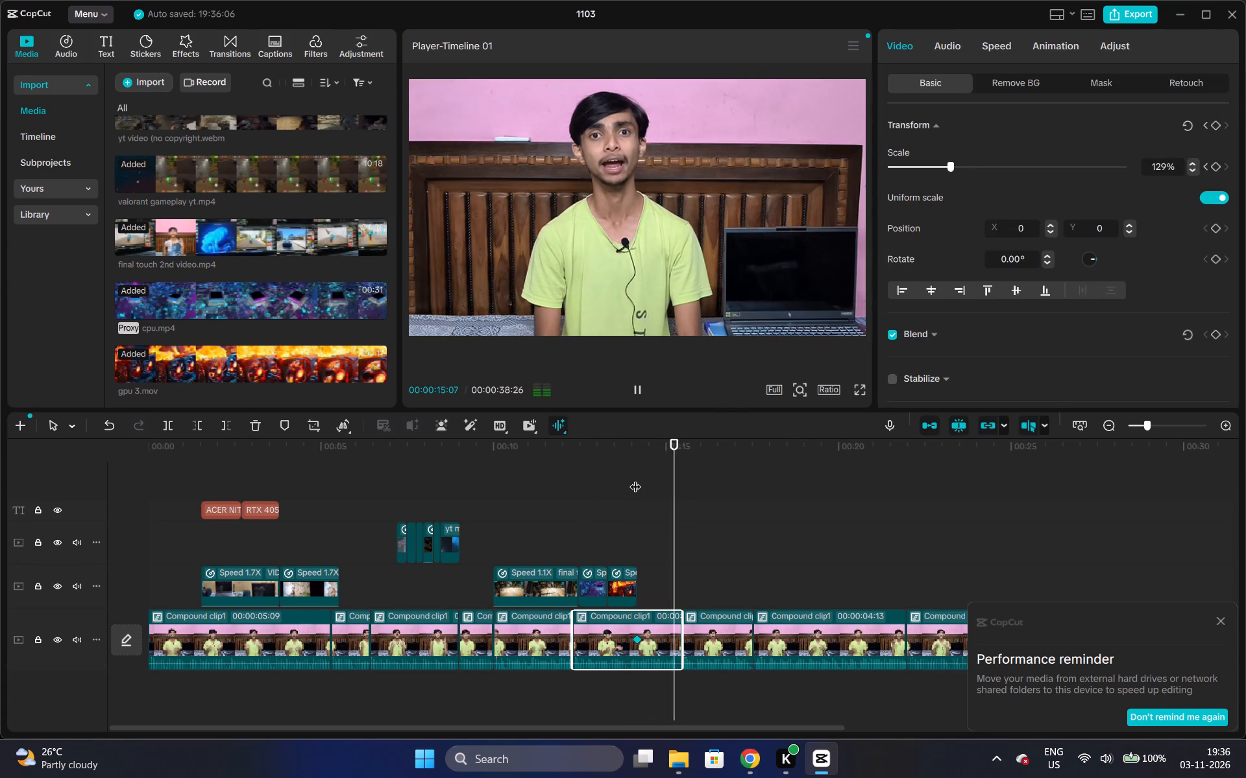
{"action": "key", "text": "space"}
{"action": "key", "text": "Right"}
{"action": "key", "text": "Right"}
{"action": "key", "text": "Right"}
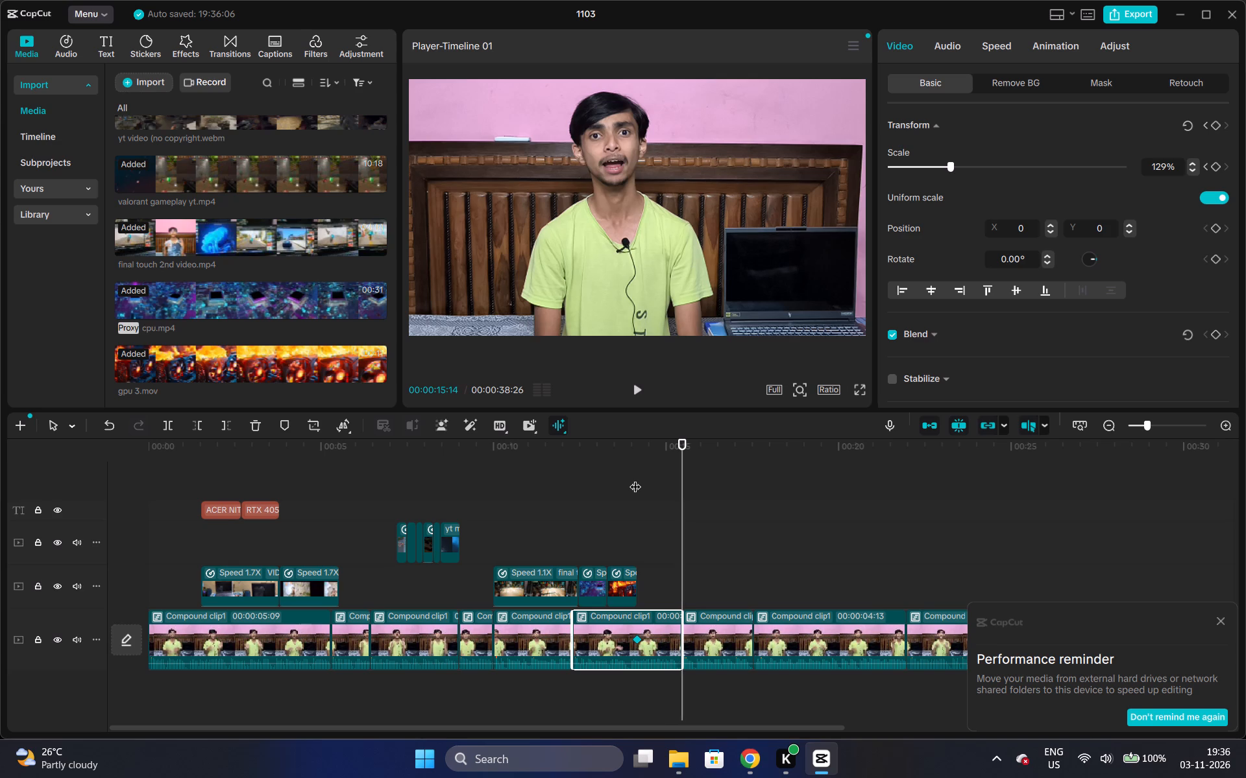
{"action": "key", "text": "Left"}
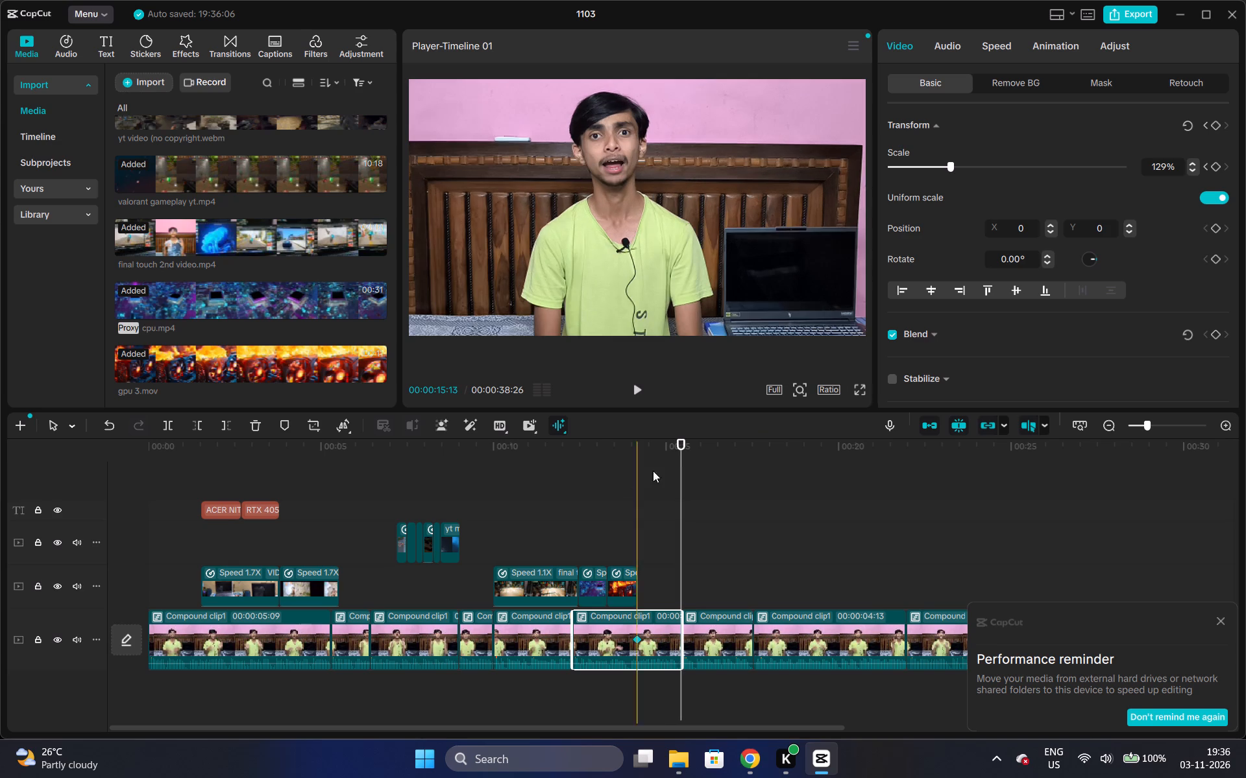
{"action": "left_click", "coordinate": [1191, 169]}
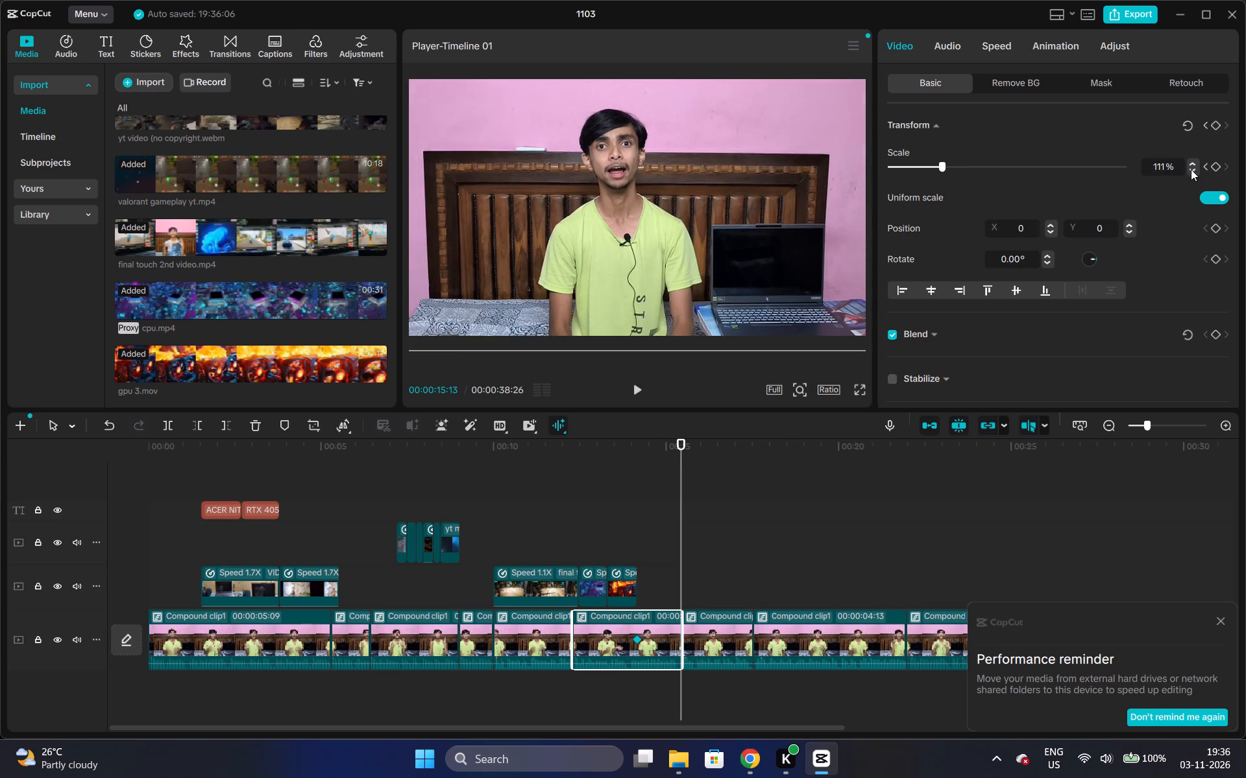
{"action": "triple_click", "coordinate": [1191, 169]}
{"action": "triple_click", "coordinate": [1191, 169]}
{"action": "triple_click", "coordinate": [1191, 169]}
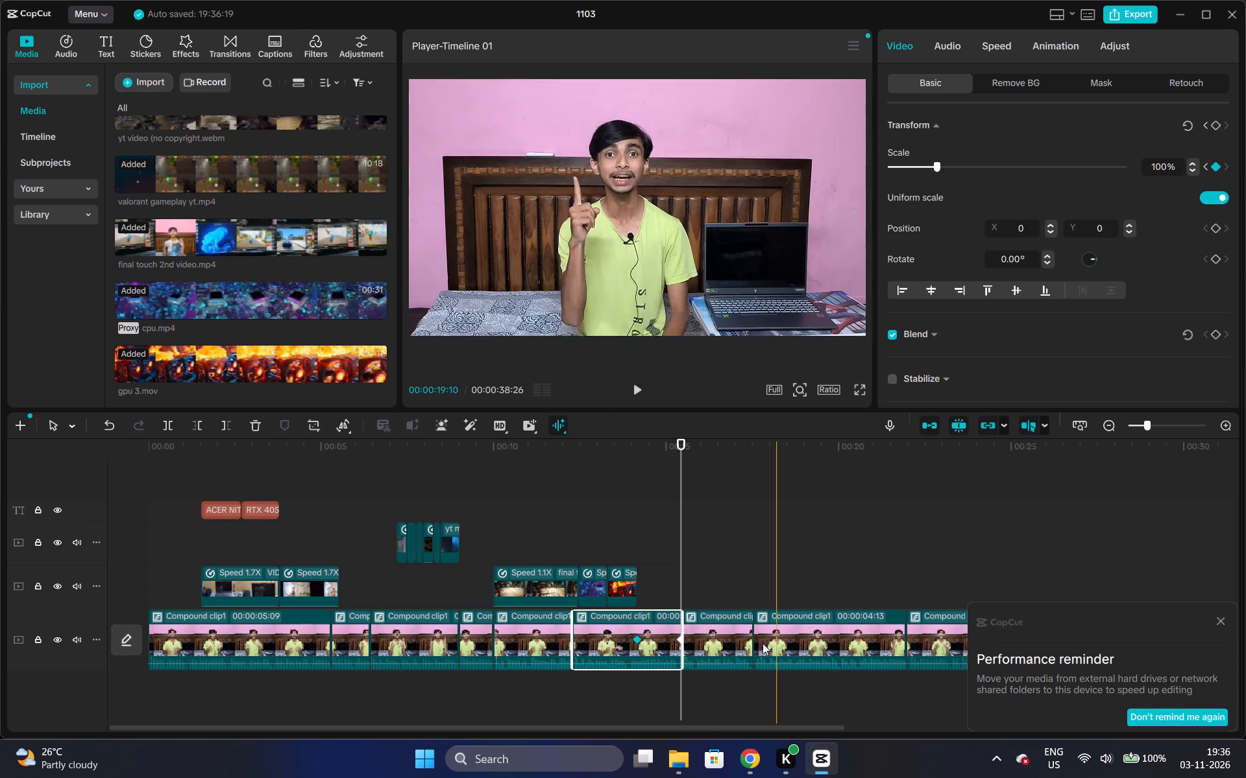
Apply easing presets to the zoom-out keyframes at 00:00:15:13 and 00:00:14:05, and play the eased zoom.
{"action": "right_click", "coordinate": [682, 639]}
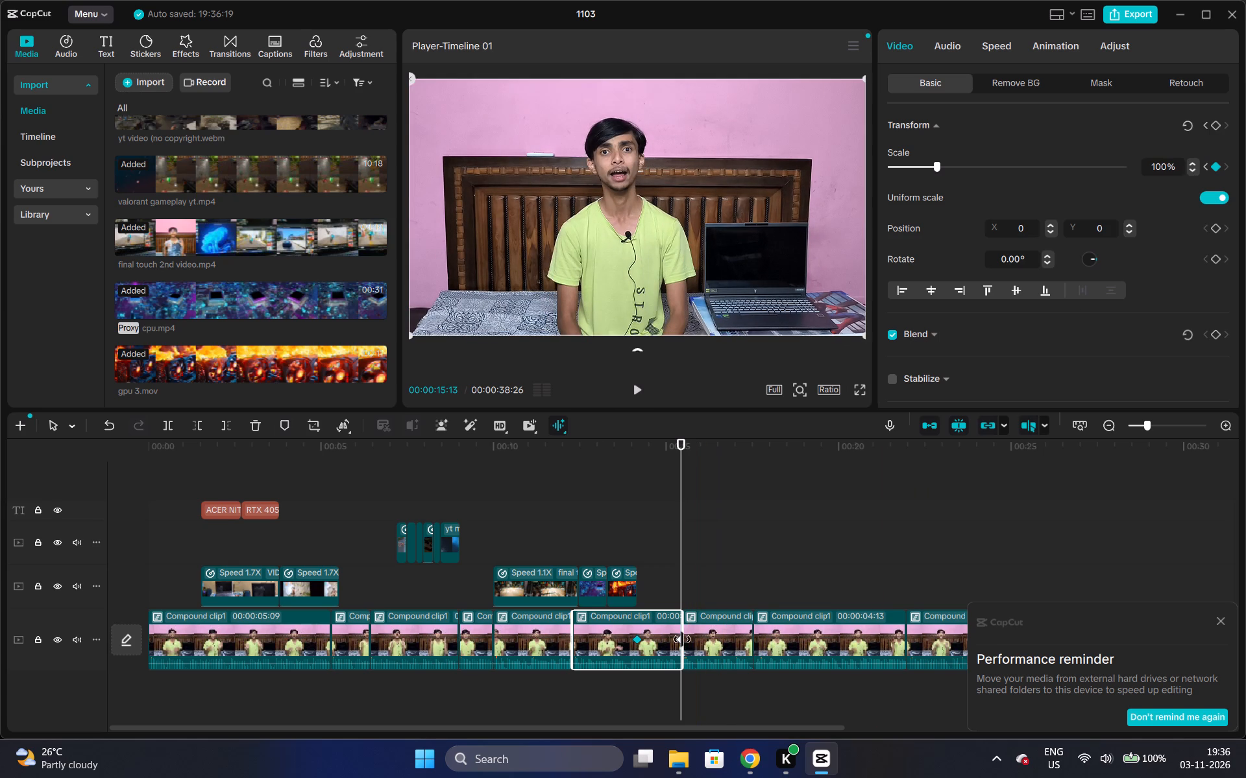
{"action": "right_click", "coordinate": [679, 640]}
{"action": "right_click", "coordinate": [676, 640]}
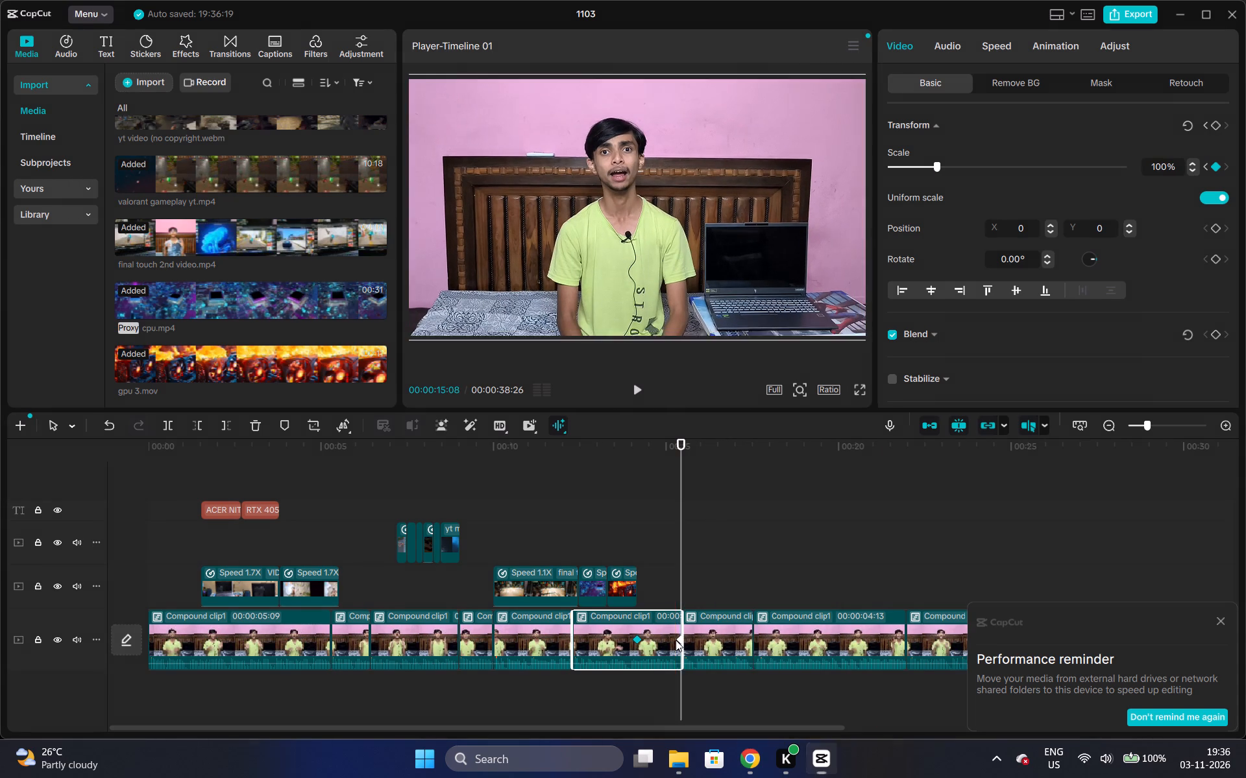
{"action": "left_click", "coordinate": [713, 593]}
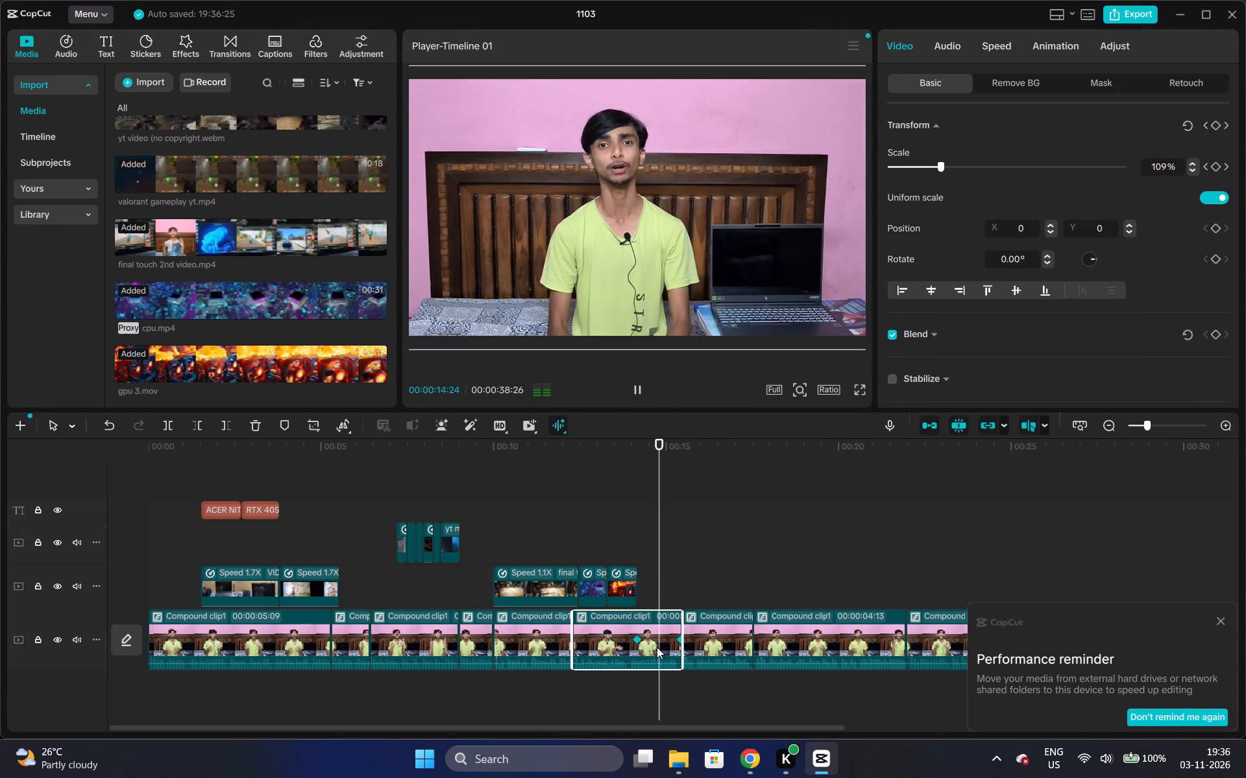
{"action": "key", "text": "space"}
{"action": "key", "text": "space"}
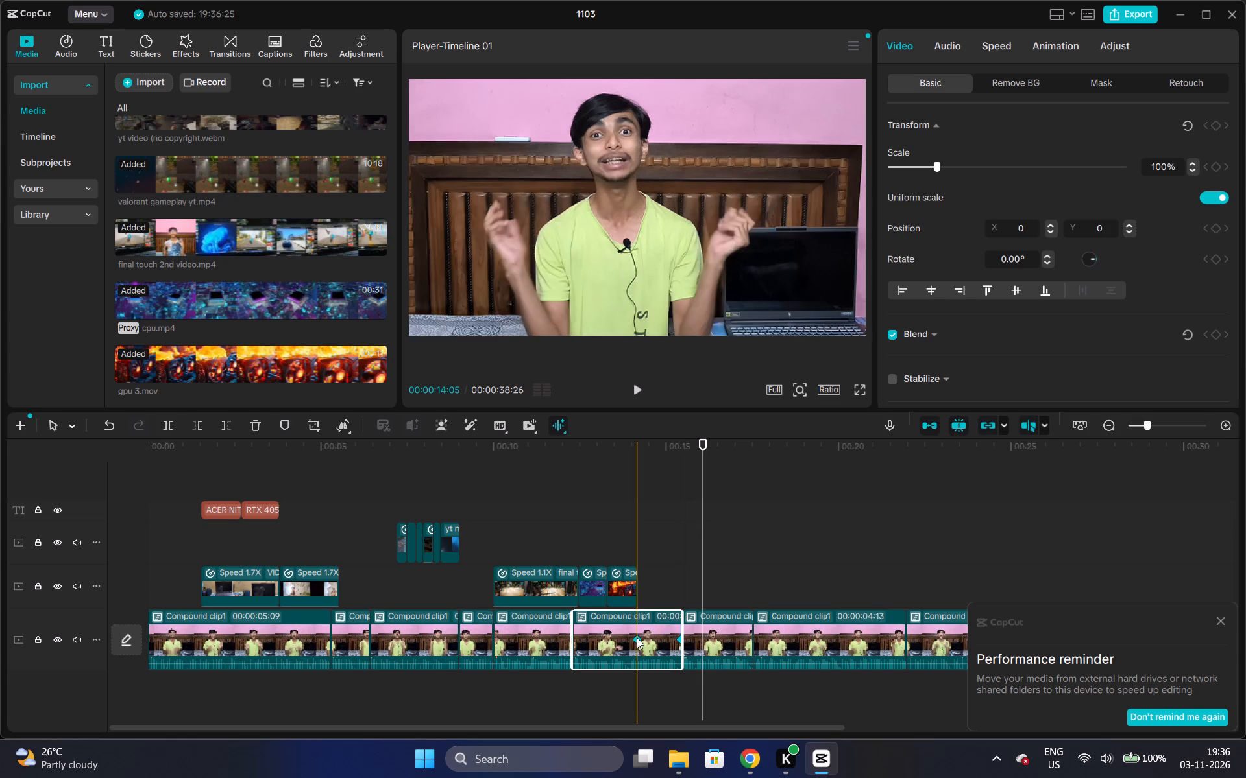
{"action": "right_click", "coordinate": [637, 637]}
{"action": "left_click", "coordinate": [686, 571]}
{"action": "key", "text": "space"}
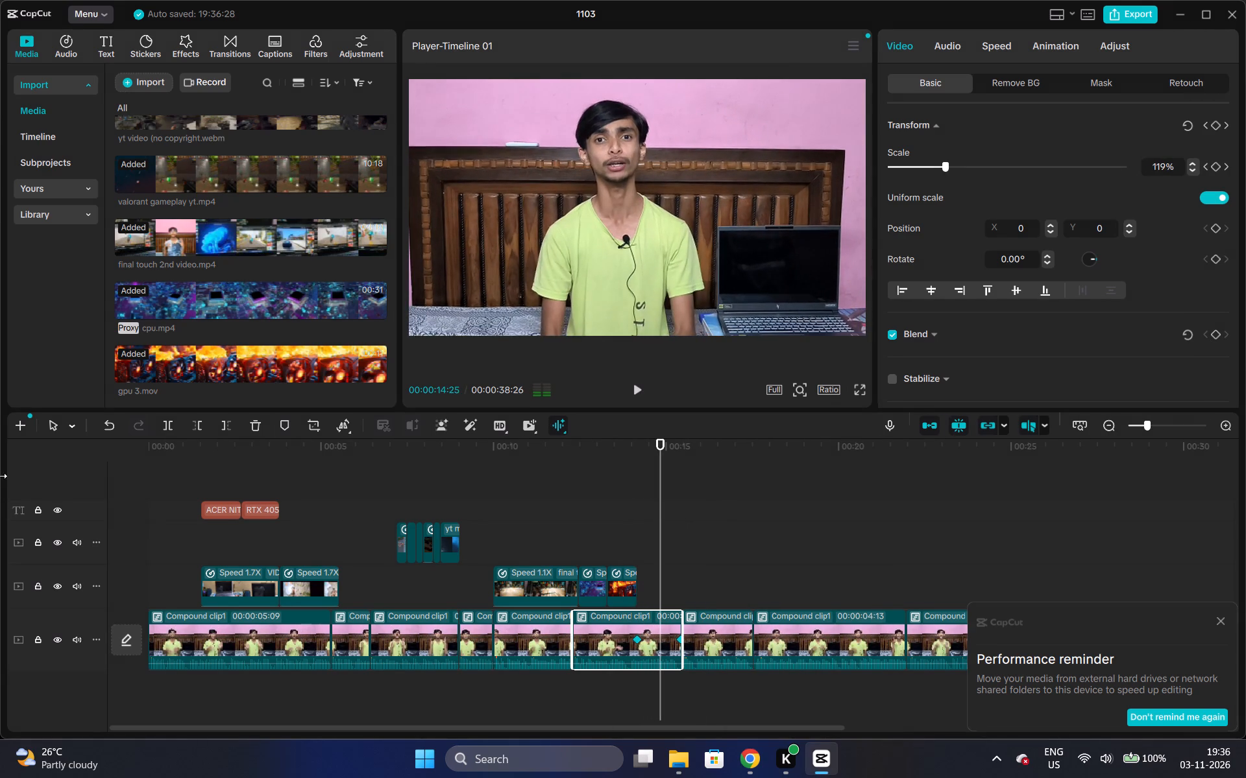
Play the timeline from the beginning to about 00:00:17:27 to review the overlays and zoom-out, dismissing the performance reminder.
{"action": "left_click", "coordinate": [153, 443]}
{"action": "key", "text": "space"}
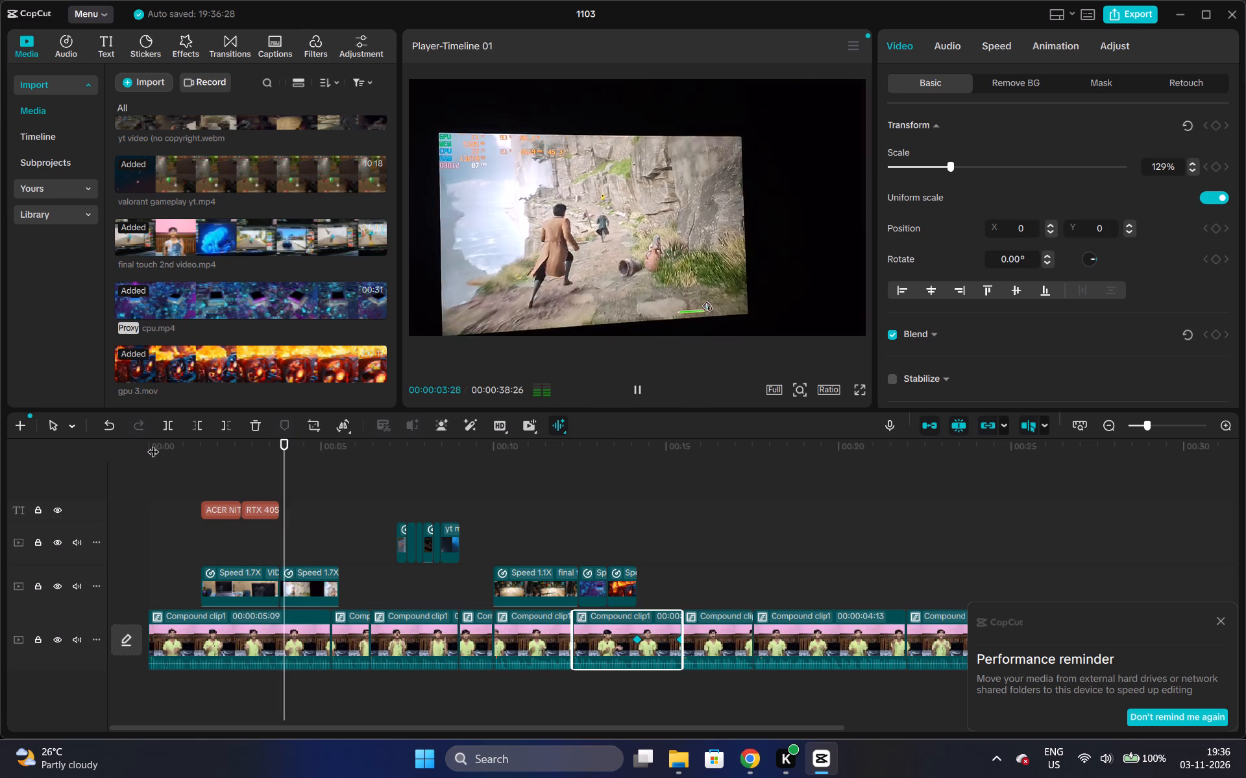
{"action": "left_click", "coordinate": [1227, 615]}
{"action": "left_click", "coordinate": [1221, 620]}
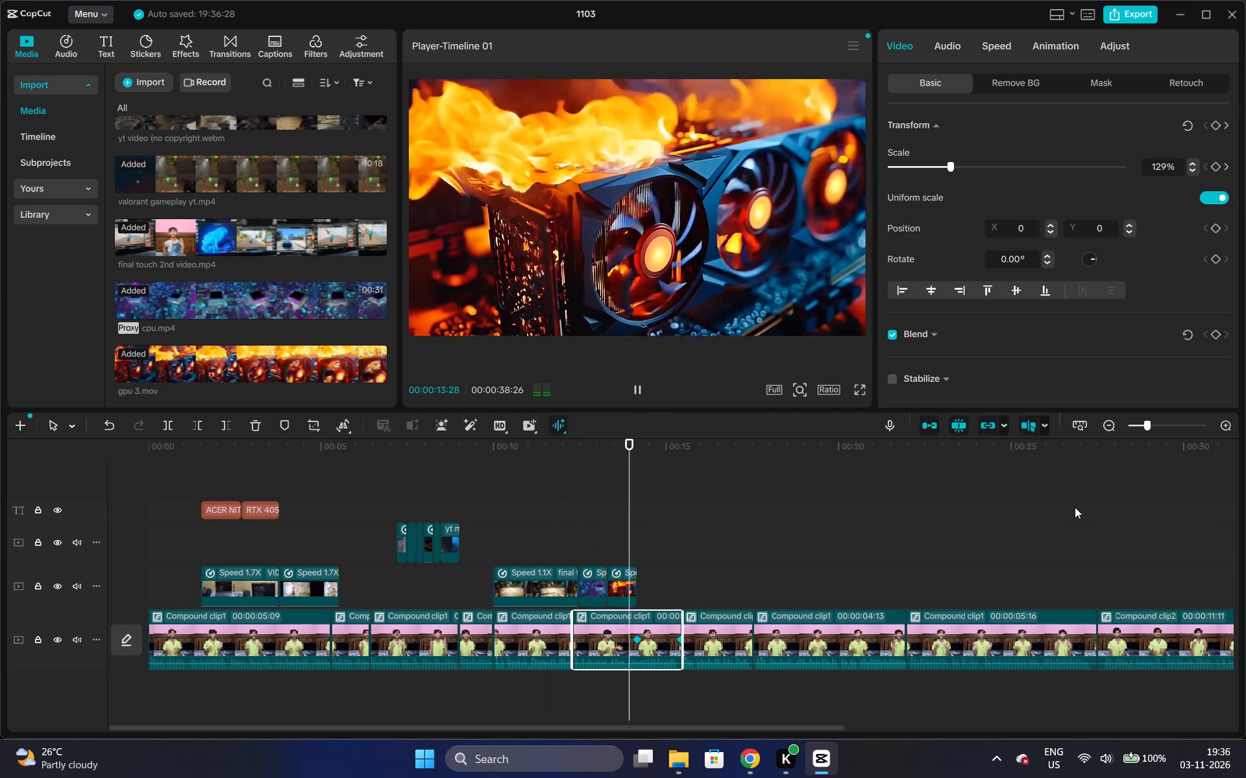
{"action": "key", "text": "space"}
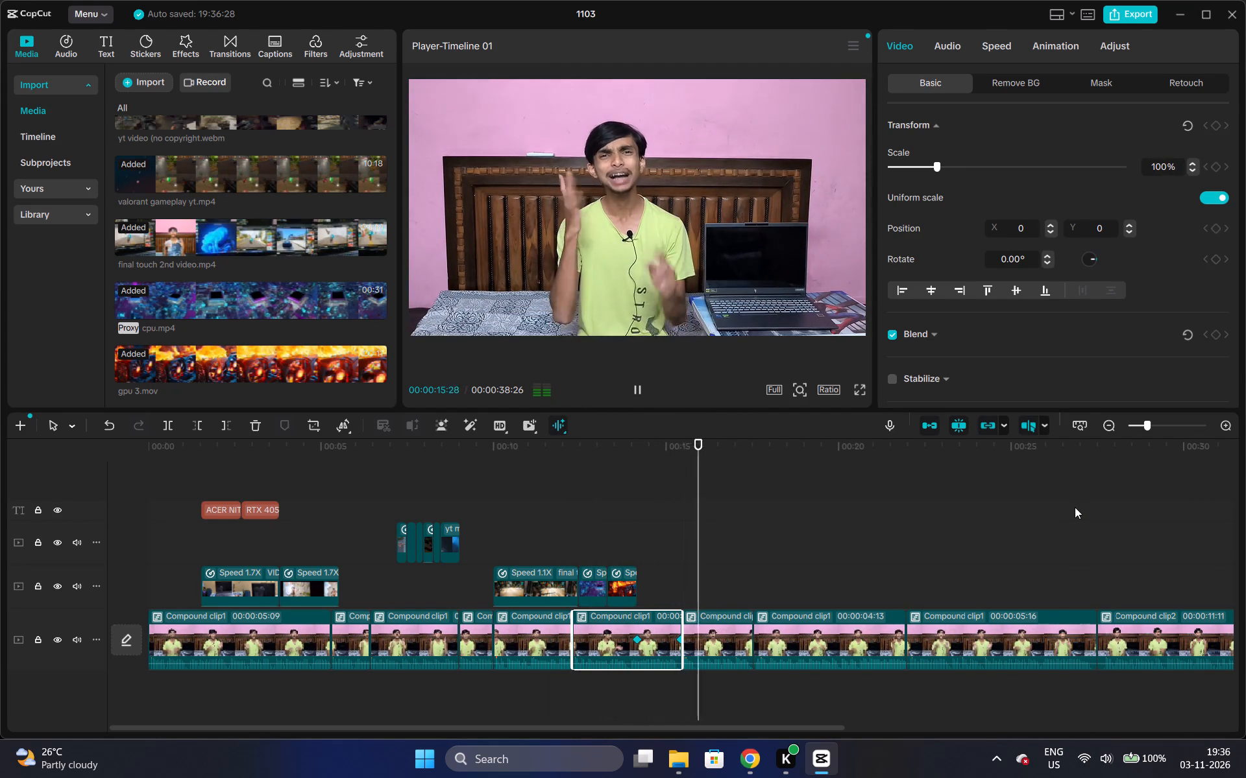
{"action": "key", "text": "space"}
{"action": "key", "text": "space"}
{"action": "left_click", "coordinate": [742, 628]}
{"action": "key", "text": "space"}
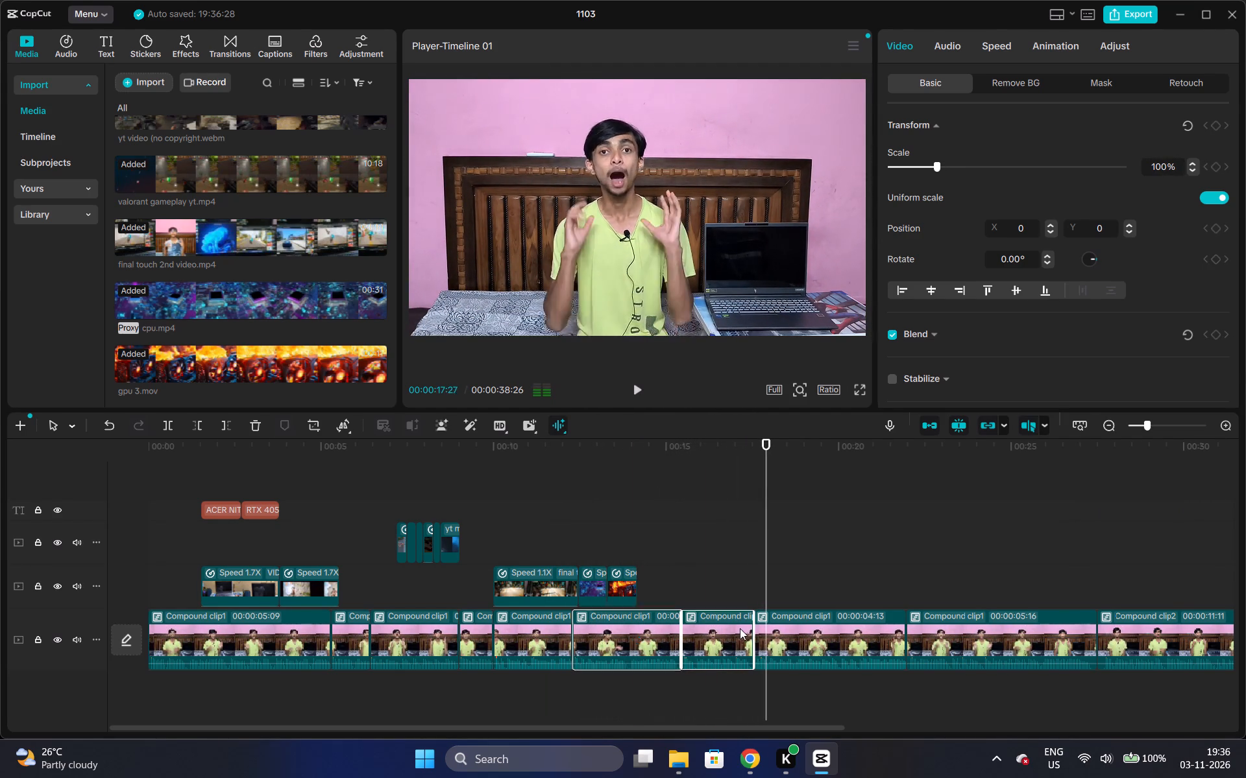
Keyframe a zoom-in on the following presenter clip, from 100% scale at 00:00:15:14 to 125% at 00:00:17:00.
{"action": "left_click", "coordinate": [678, 537]}
{"action": "left_click", "coordinate": [701, 620]}
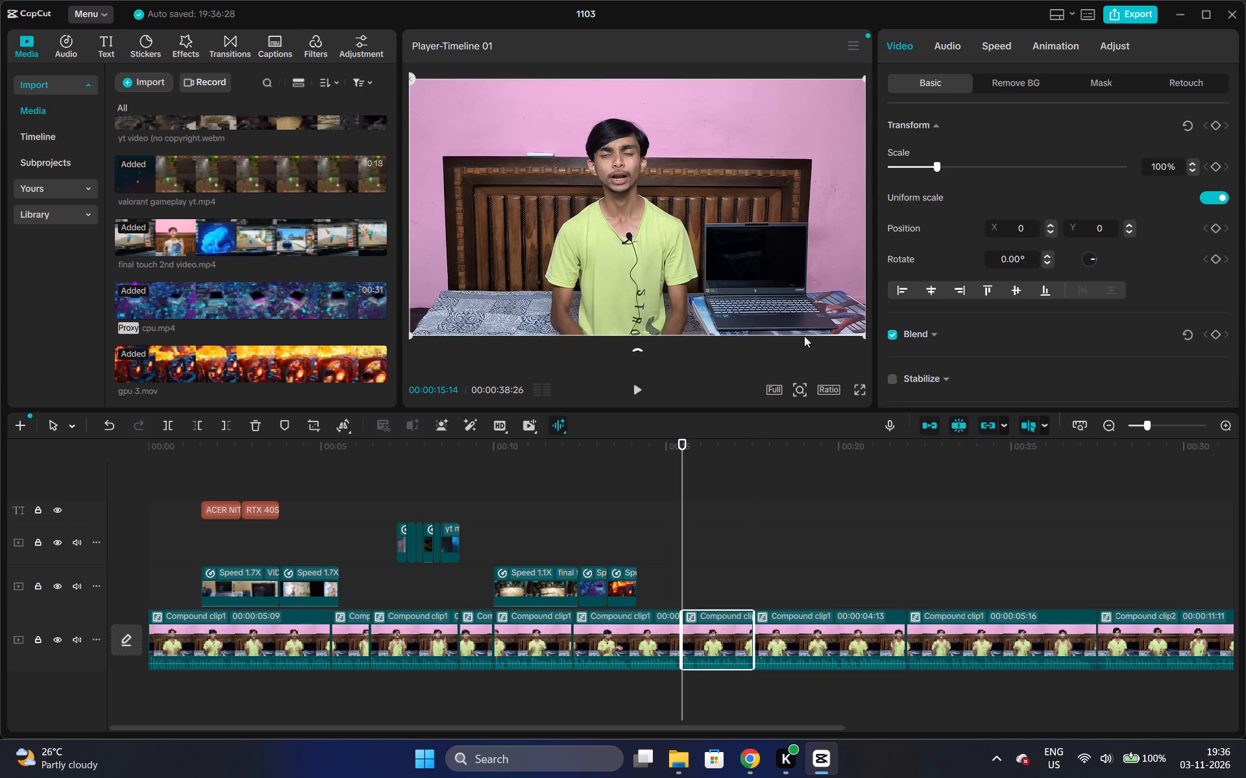
{"action": "left_click", "coordinate": [1212, 166]}
{"action": "key", "text": "space"}
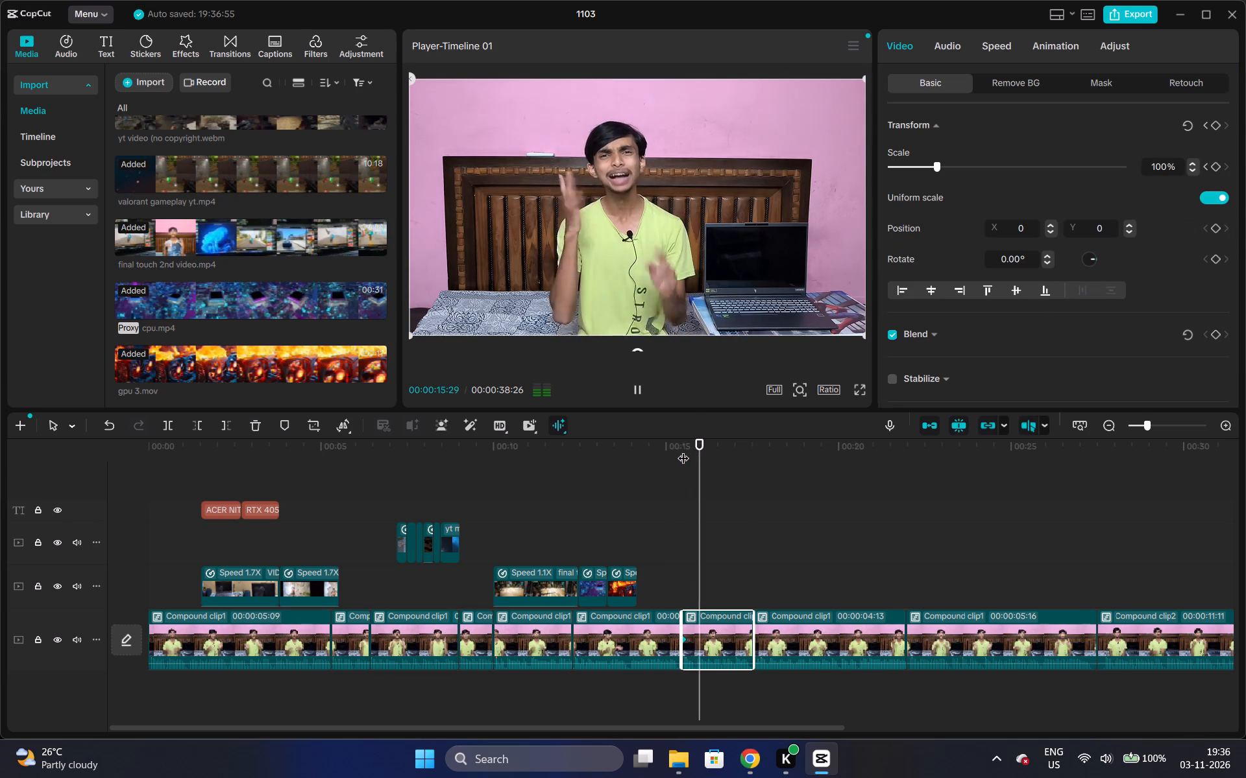
{"action": "key", "text": "space"}
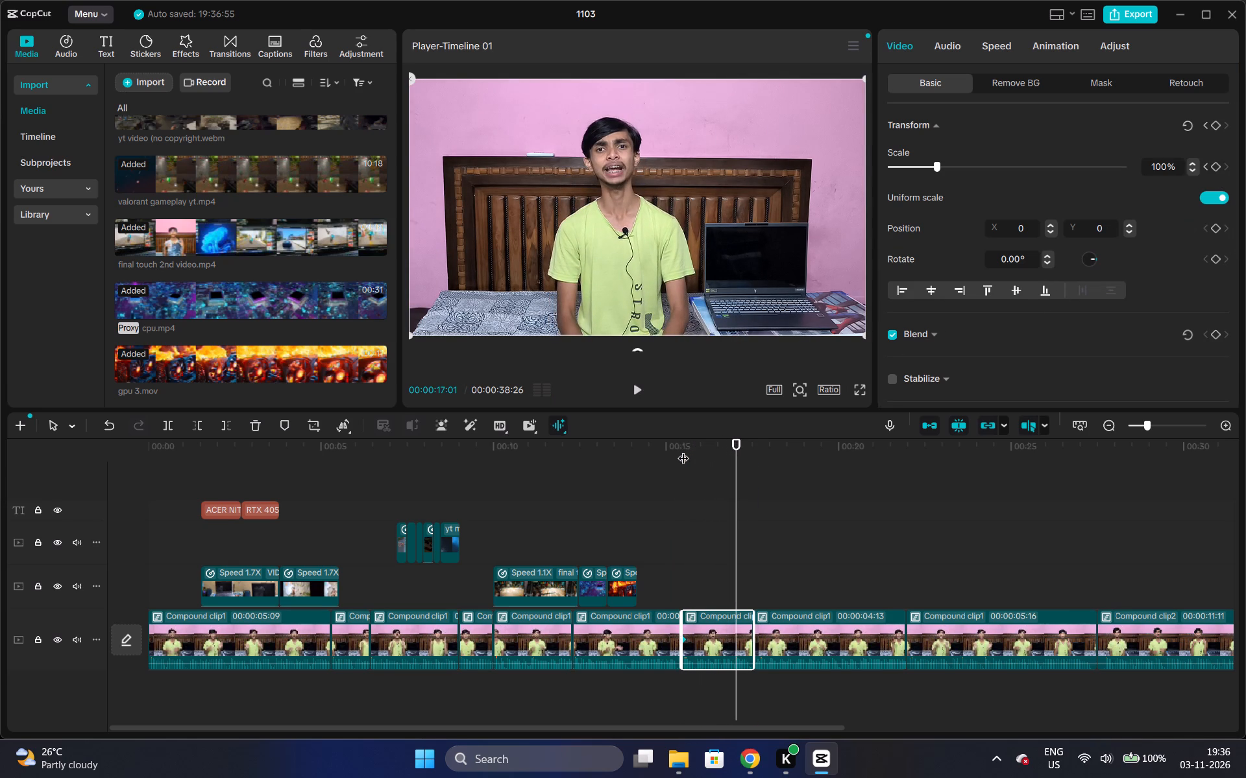
{"action": "key", "text": "Left"}
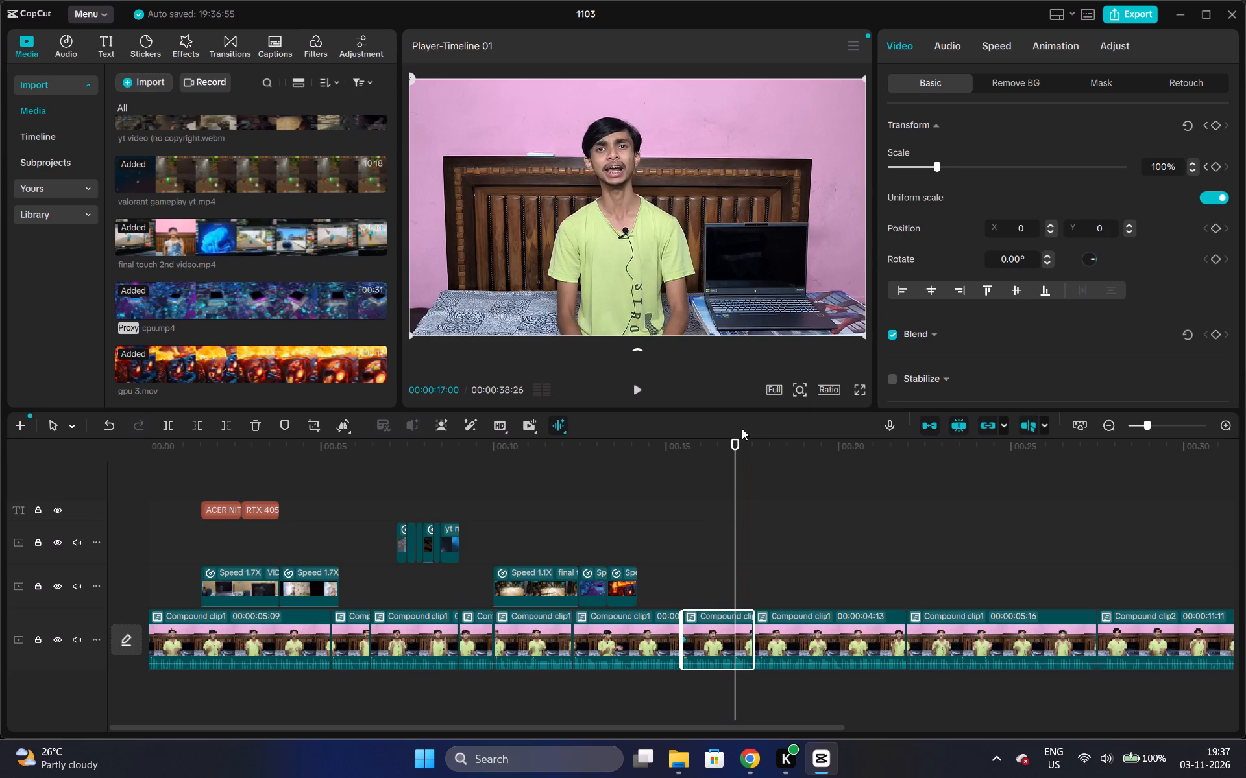
{"action": "left_click", "coordinate": [1190, 163]}
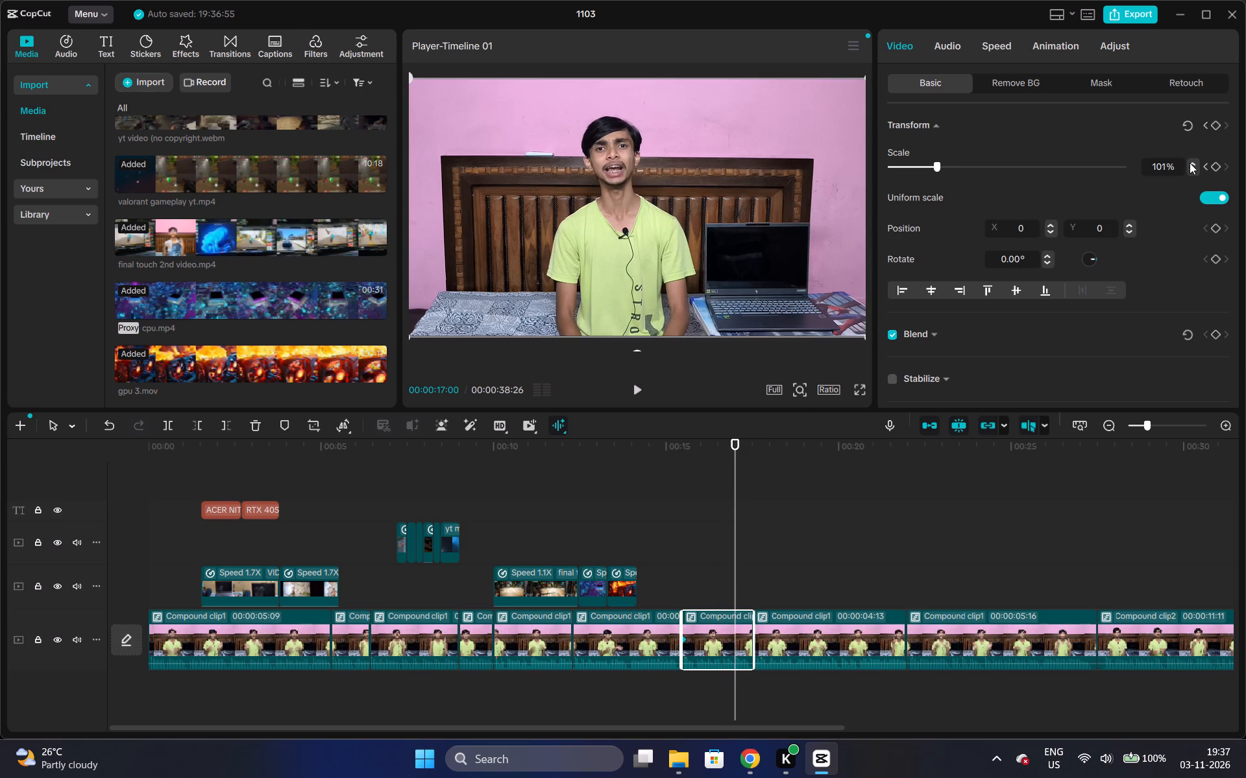
{"action": "triple_click", "coordinate": [1190, 163]}
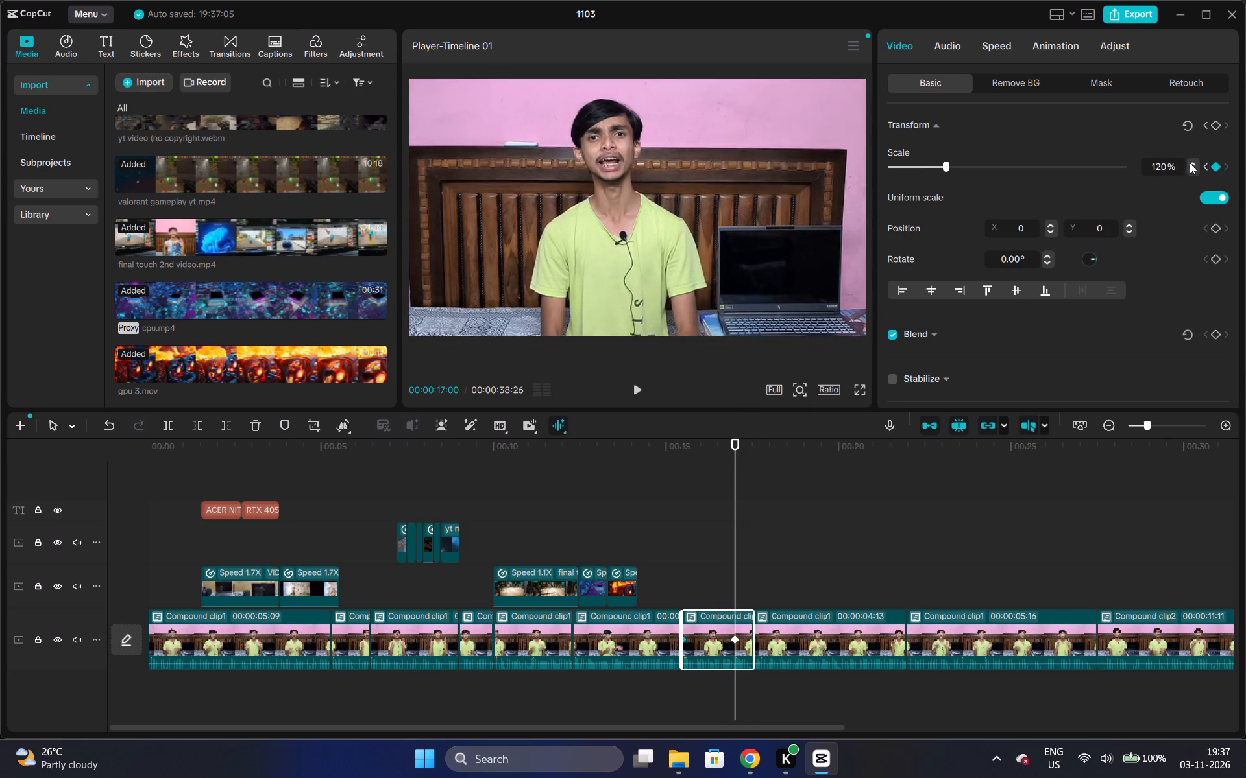
{"action": "triple_click", "coordinate": [1190, 163]}
{"action": "double_click", "coordinate": [1190, 163]}
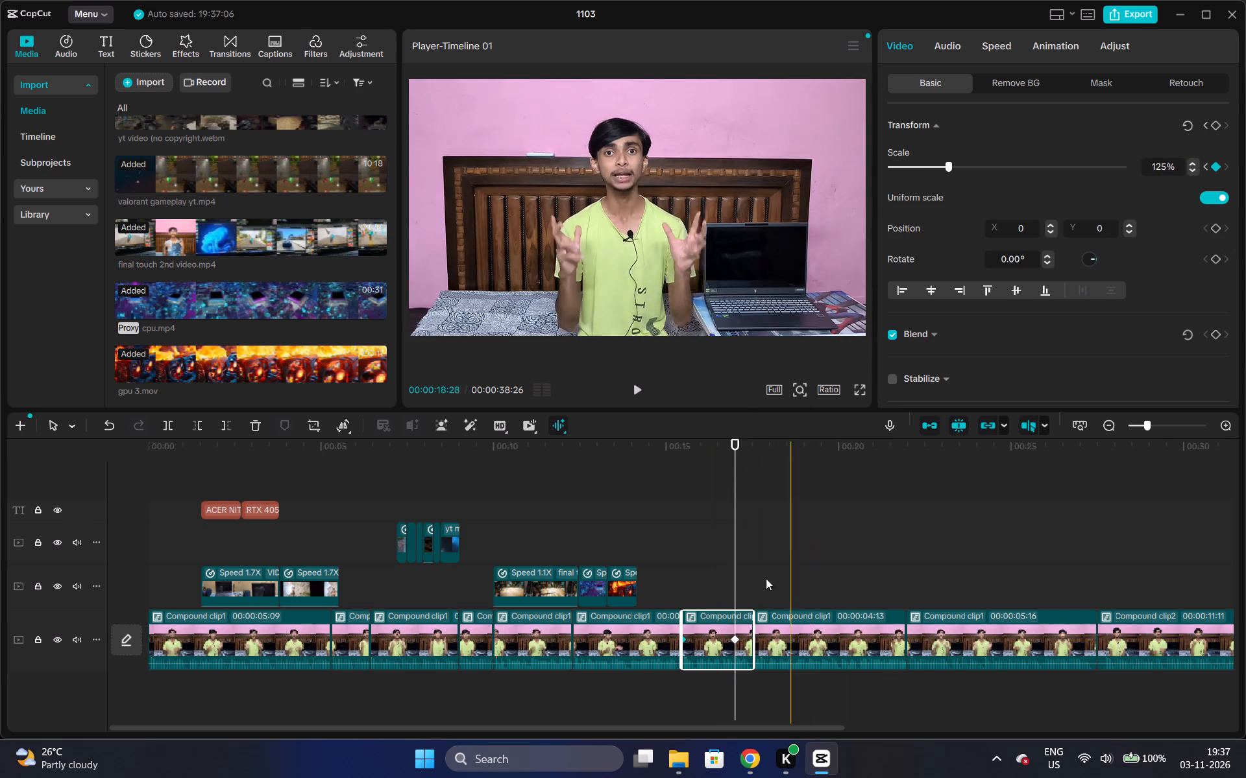
Apply the Easing preset to the zoom-in keyframes at 00:00:17:00 and the clip's start, and play the result.
{"action": "right_click", "coordinate": [735, 640]}
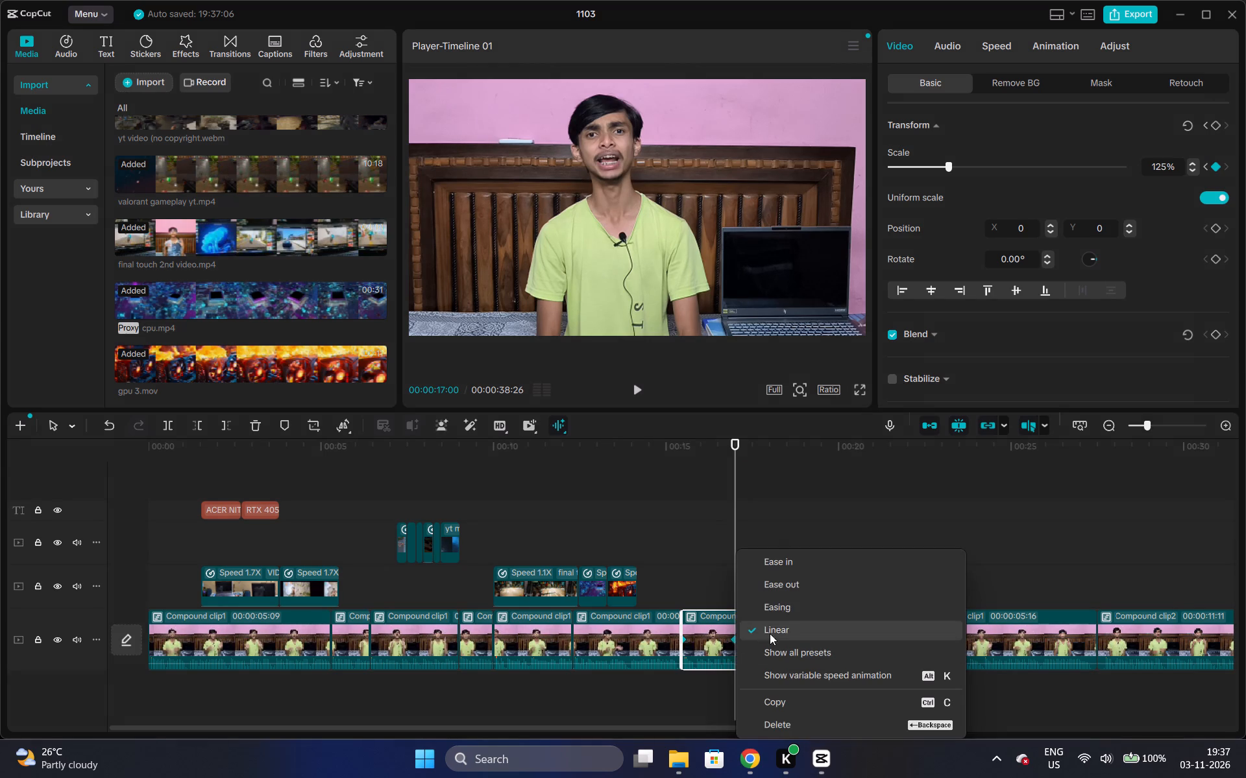
{"action": "left_click", "coordinate": [776, 601]}
{"action": "key", "text": "space"}
{"action": "right_click", "coordinate": [685, 639]}
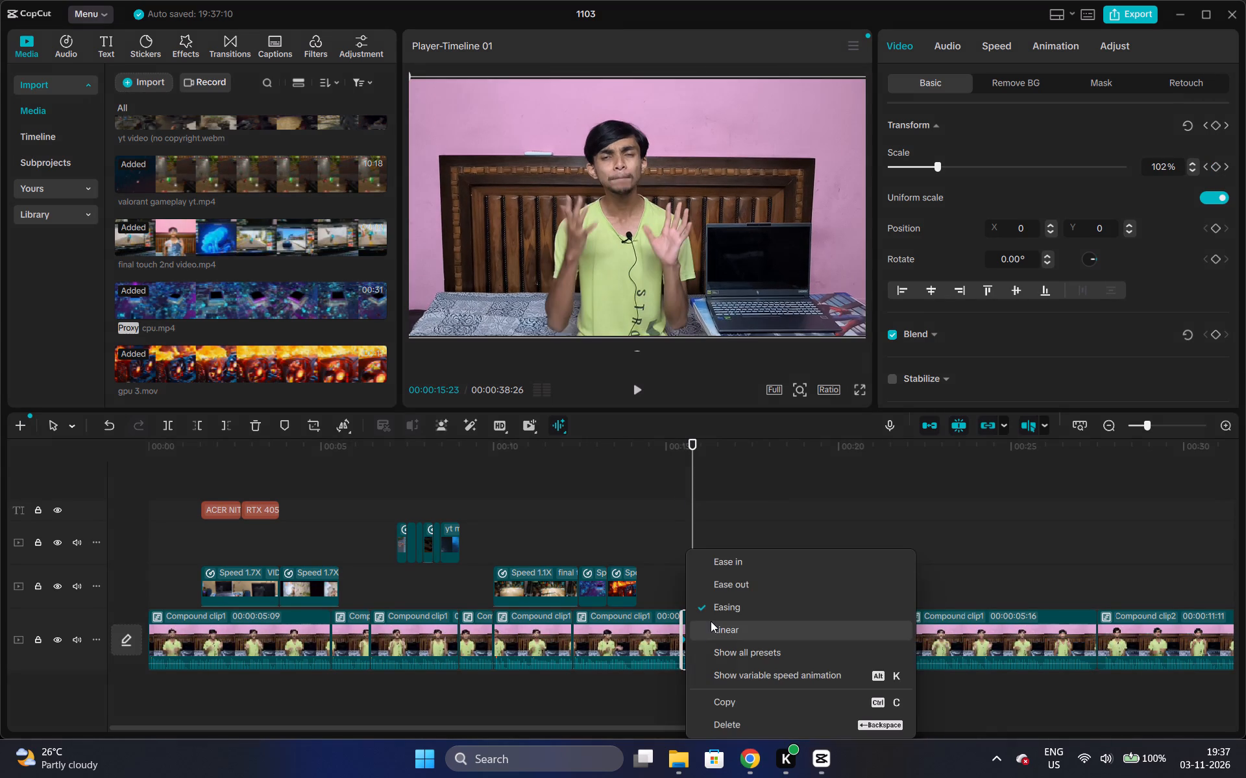
{"action": "left_click", "coordinate": [714, 611]}
{"action": "left_click", "coordinate": [685, 565]}
{"action": "left_click", "coordinate": [666, 513]}
{"action": "key", "text": "space"}
{"action": "key", "text": "space"}
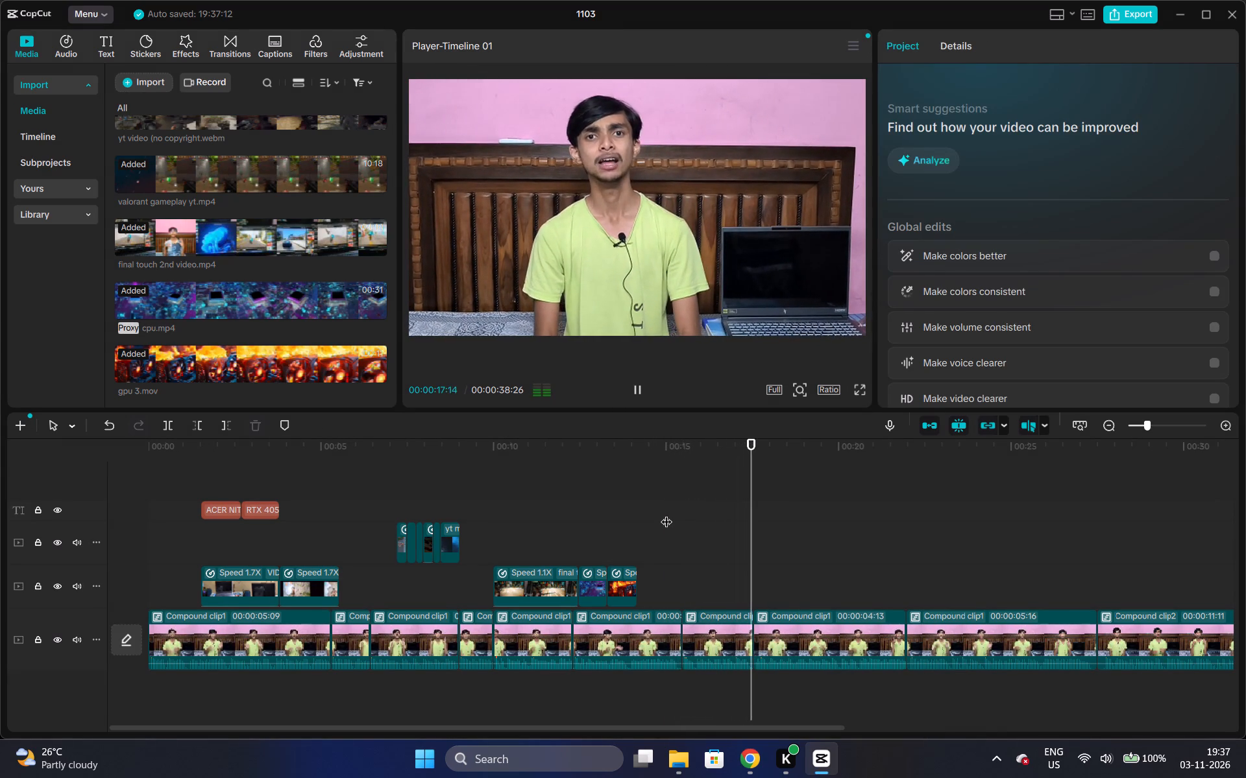
{"action": "key", "text": "space"}
Set the zoomed-in presenter clip's scale to 100% at its end, 00:00:17:16, to keyframe a quick zoom-out.
{"action": "left_click", "coordinate": [735, 644]}
{"action": "left_click", "coordinate": [735, 637]}
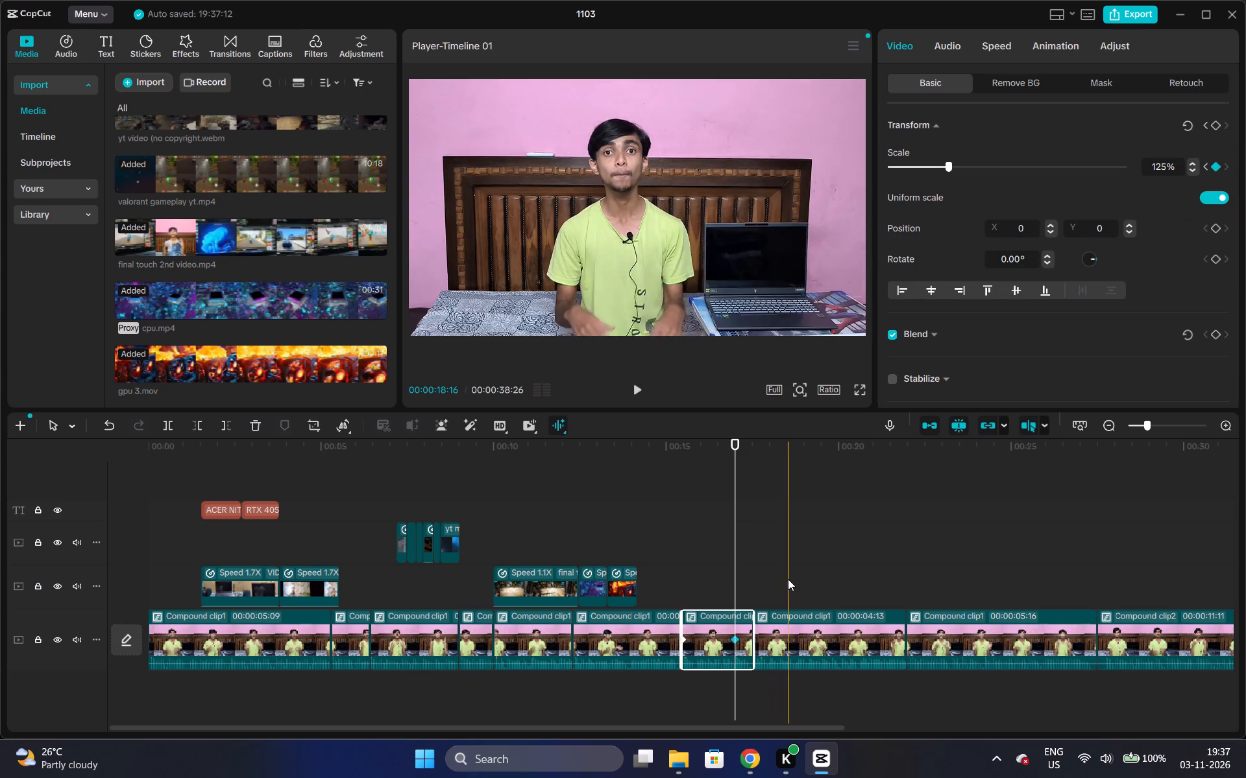
{"action": "left_click", "coordinate": [751, 568]}
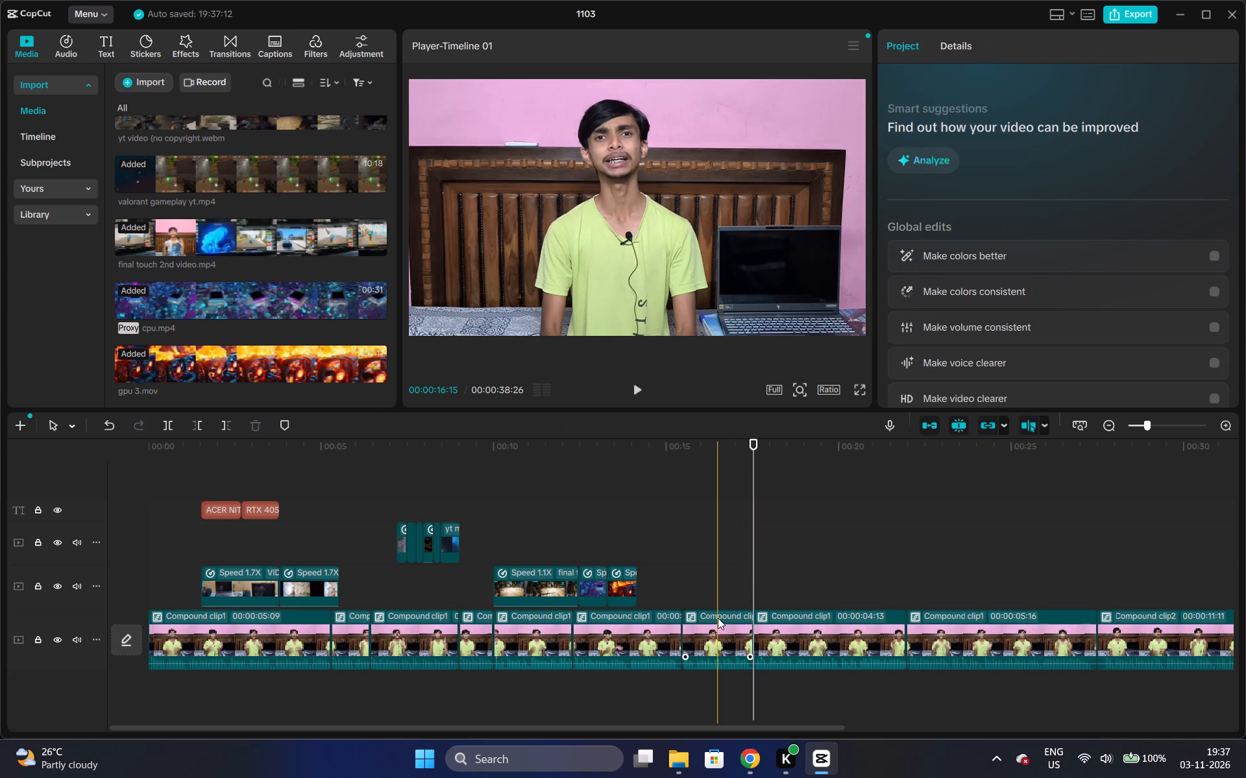
{"action": "left_click", "coordinate": [718, 618]}
{"action": "left_click", "coordinate": [1193, 170]}
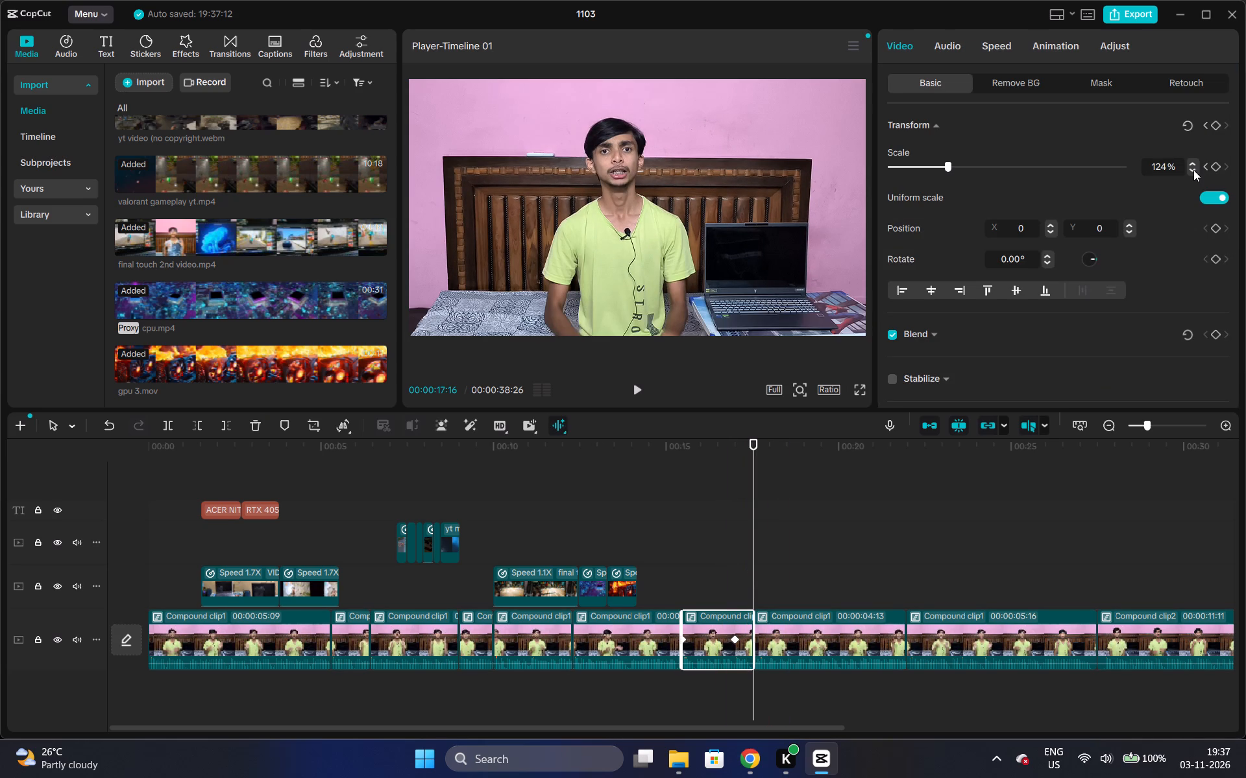
{"action": "left_click", "coordinate": [1193, 170]}
Apply easing presets to the keyframes at 00:00:17:16 and 00:00:17:00, and replay the clip's zoom-in and zoom-out.
{"action": "right_click", "coordinate": [751, 644]}
{"action": "left_click", "coordinate": [786, 574]}
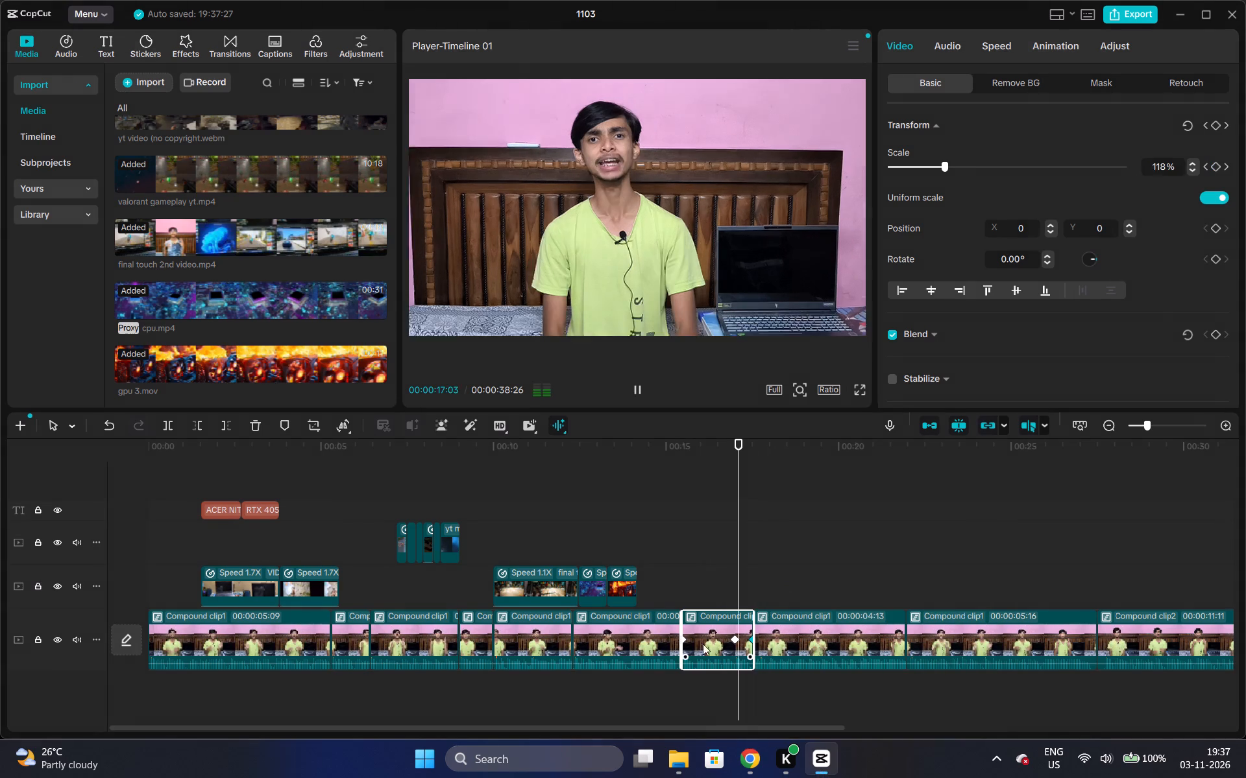
{"action": "key", "text": "space"}
{"action": "right_click", "coordinate": [733, 639]}
{"action": "left_click", "coordinate": [766, 570]}
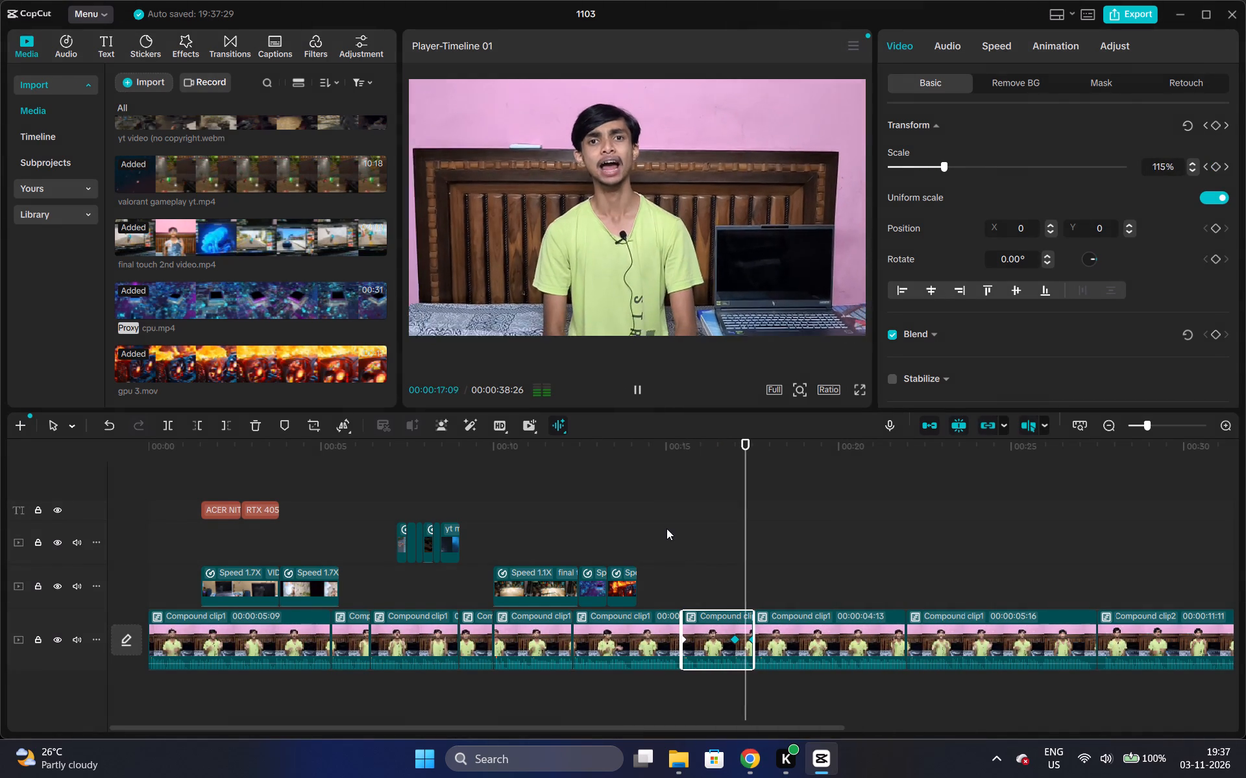
{"action": "key", "text": "space"}
{"action": "left_click", "coordinate": [672, 506]}
{"action": "key", "text": "space"}
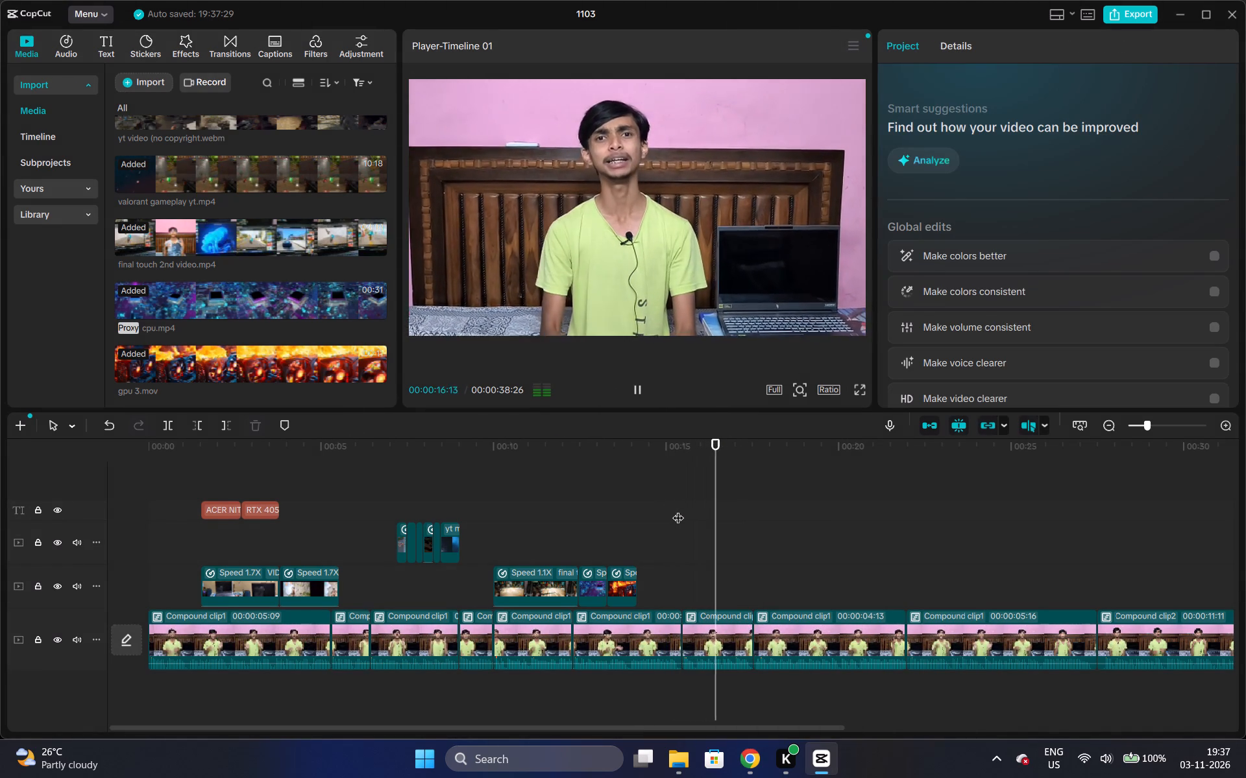
Add a 100% scale keyframe at 00:00:17:16, the start of the following 00:00:04:13 presenter clip.
{"action": "key", "text": "space"}
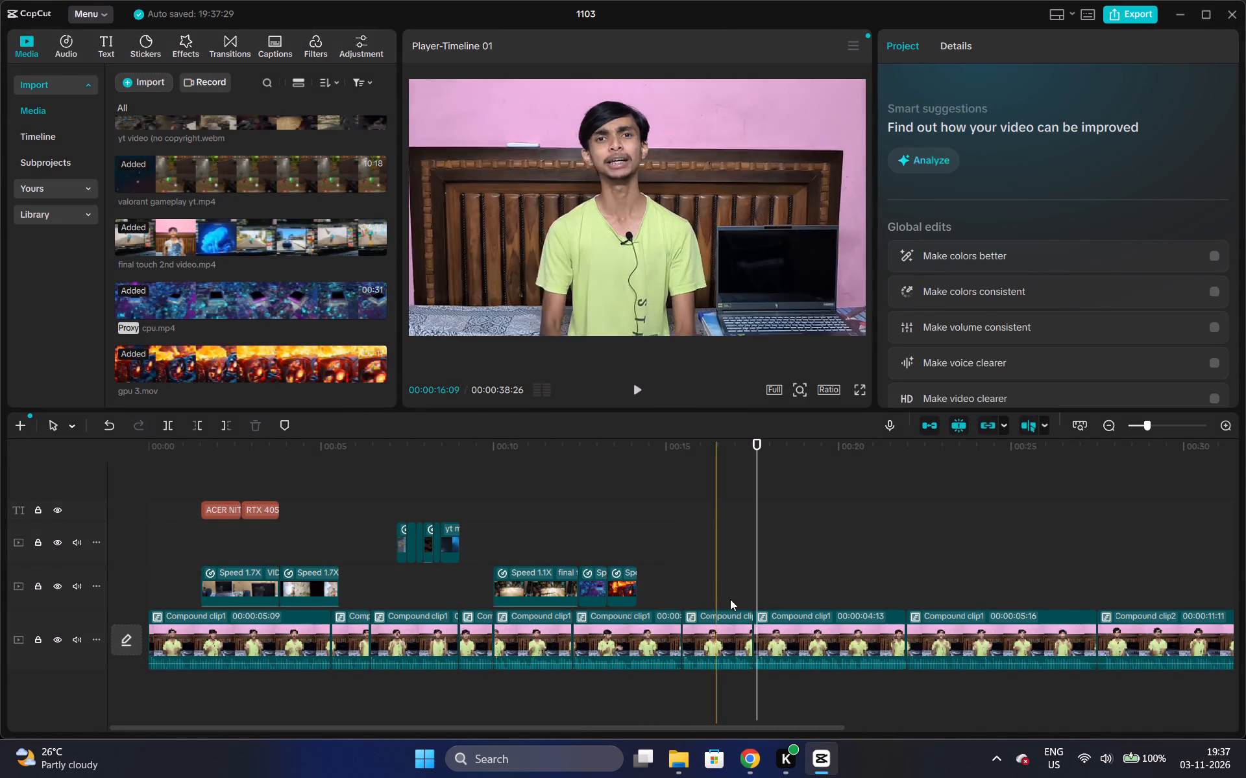
{"action": "left_click", "coordinate": [819, 631]}
{"action": "key", "text": "Left"}
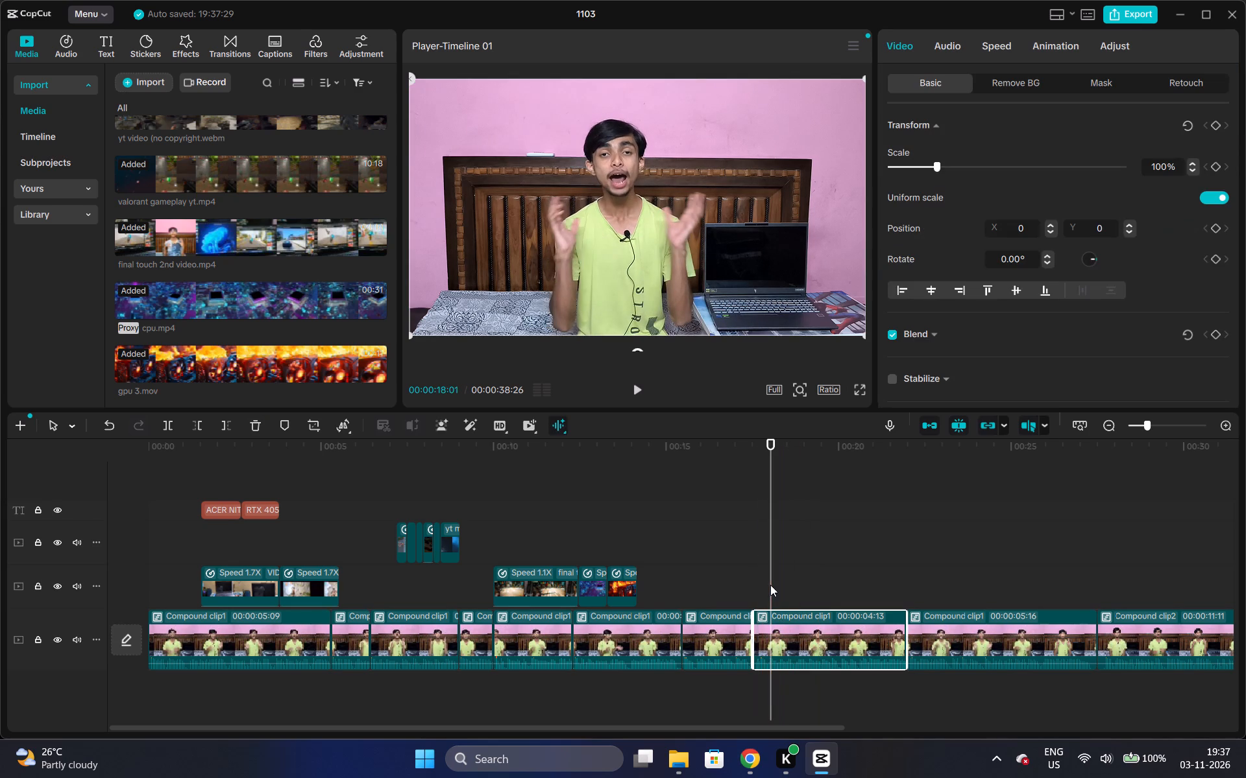
{"action": "left_click", "coordinate": [750, 493]}
{"action": "left_click", "coordinate": [772, 628]}
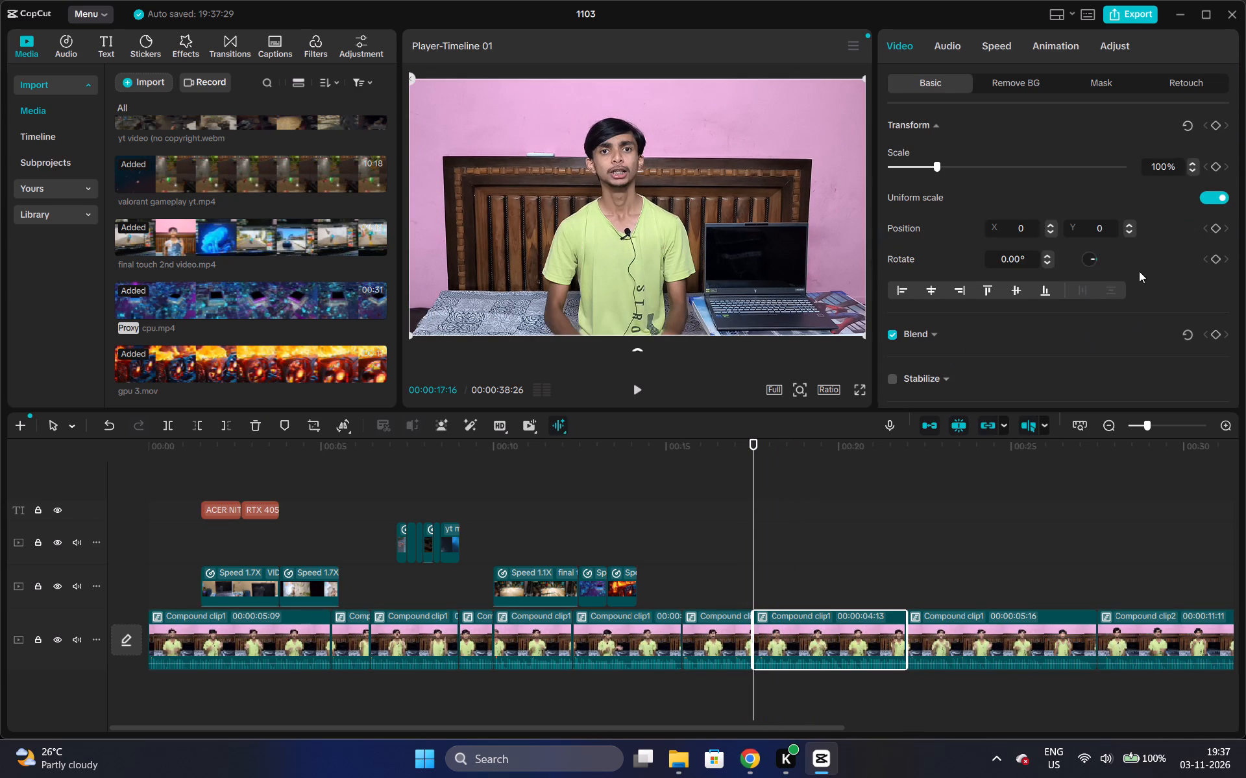
{"action": "left_click", "coordinate": [1212, 168]}
Find the next zoom point in the presenter's speech and set the clip's scale to 125% at 00:00:19:01.
{"action": "key", "text": "space"}
{"action": "key", "text": "space"}
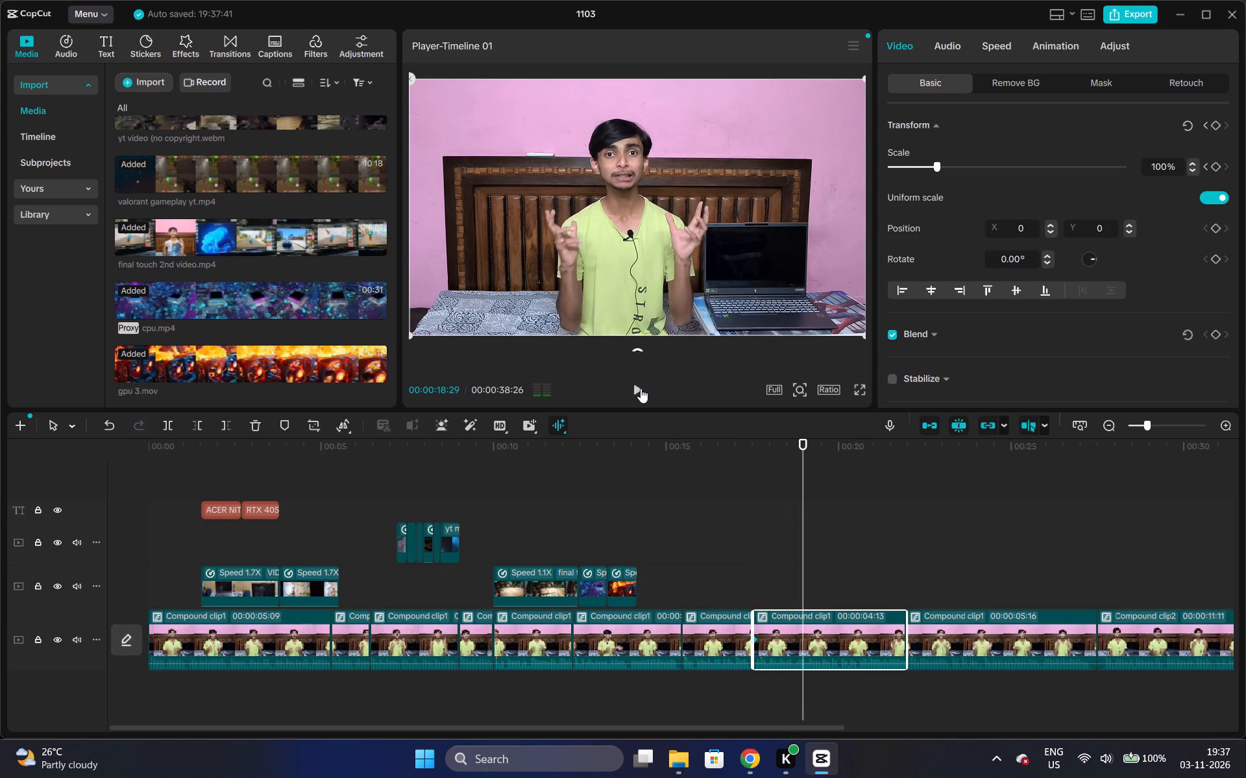
{"action": "key", "text": "space"}
{"action": "key", "text": "space"}
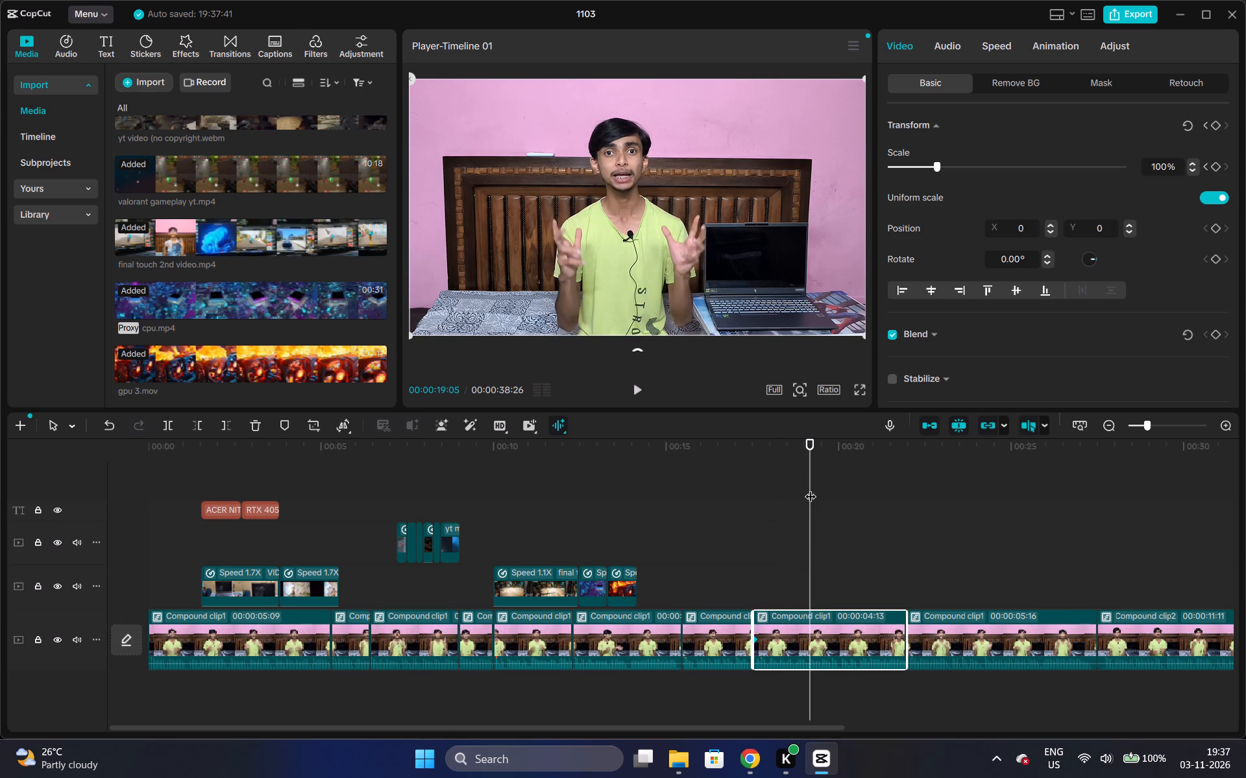
{"action": "key", "text": "Left"}
{"action": "key", "text": "Left"}
{"action": "key", "text": "Left"}
{"action": "key", "text": "Left"}
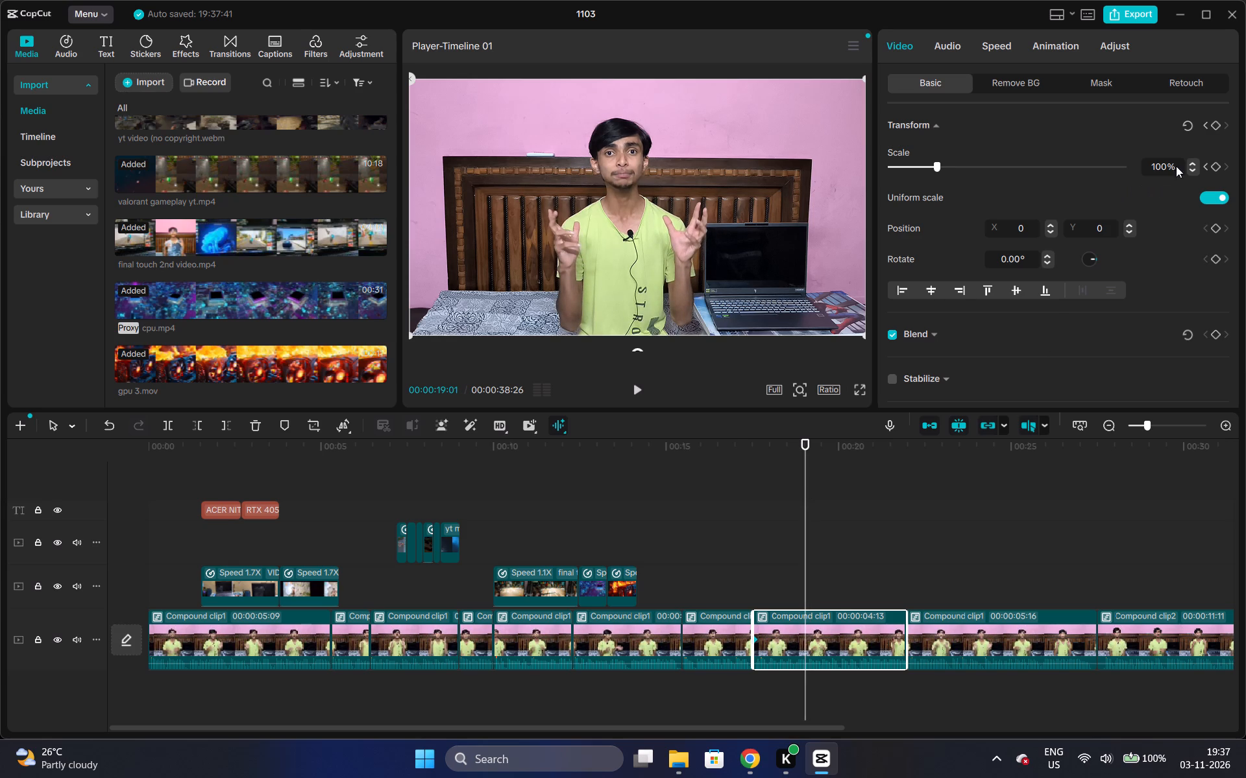
{"action": "left_click", "coordinate": [1193, 160]}
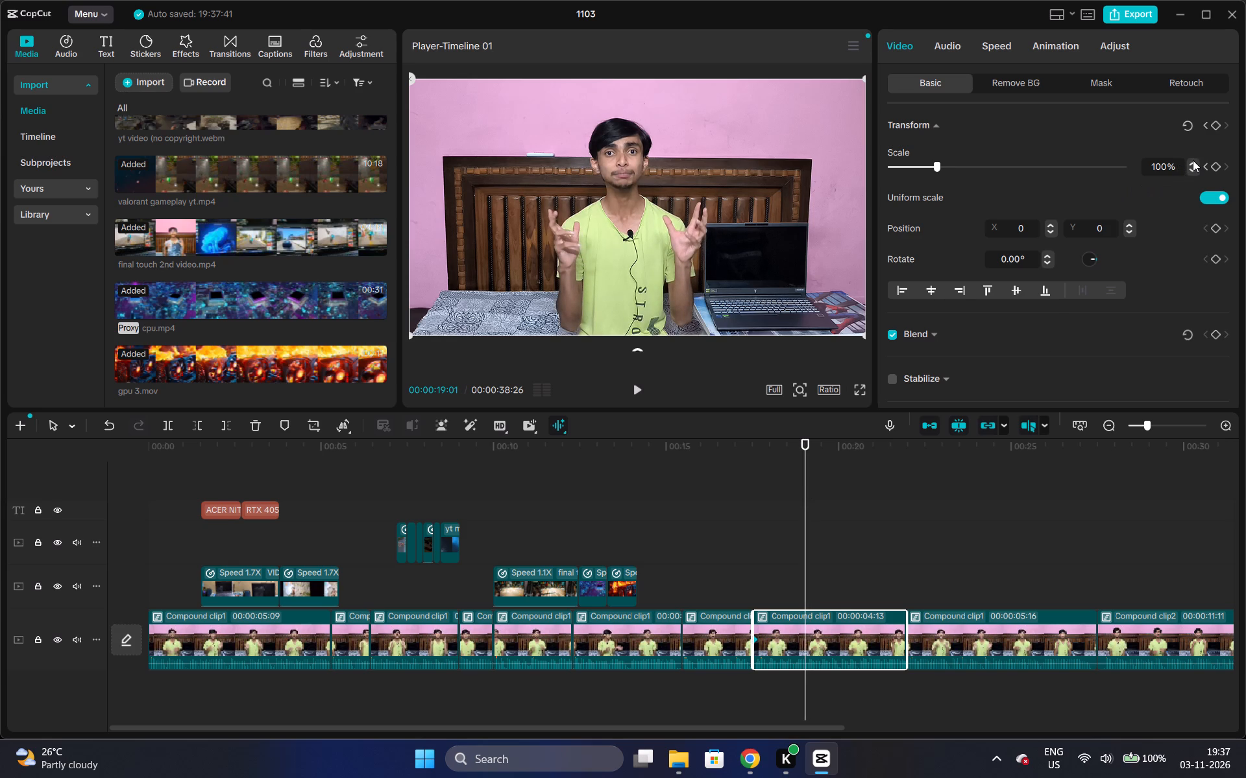
{"action": "left_click", "coordinate": [1193, 162]}
{"action": "left_click", "coordinate": [1193, 165]}
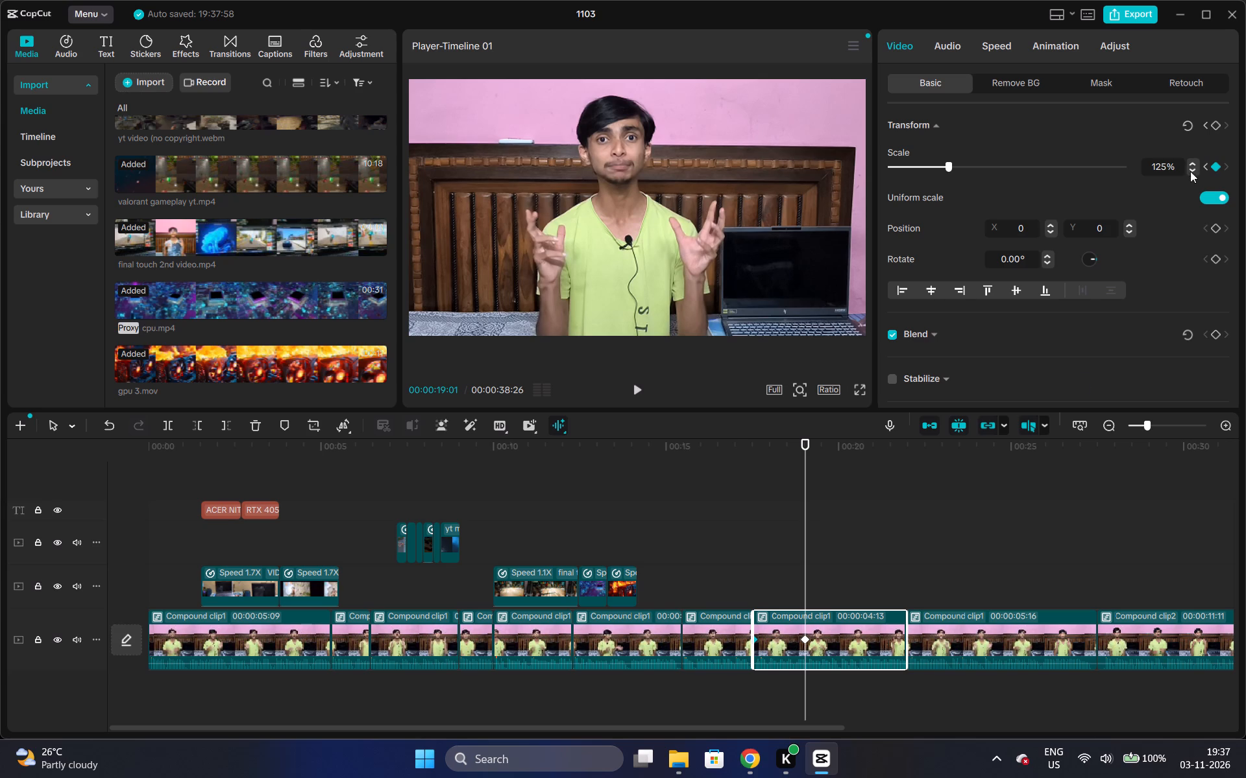
Apply the Easing preset to the zoom-in keyframe at 00:00:19:01 and replay the zoom-in up to 00:00:19:03.
{"action": "right_click", "coordinate": [806, 636]}
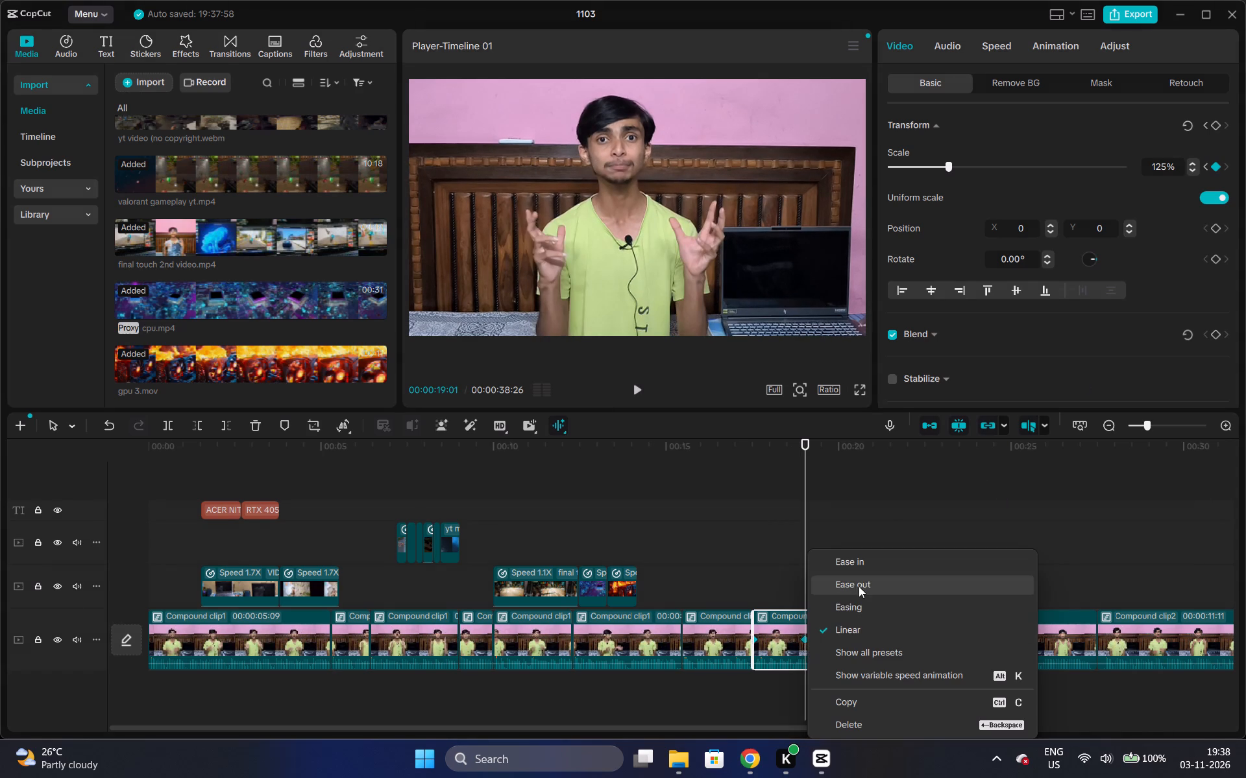
{"action": "left_click", "coordinate": [857, 604]}
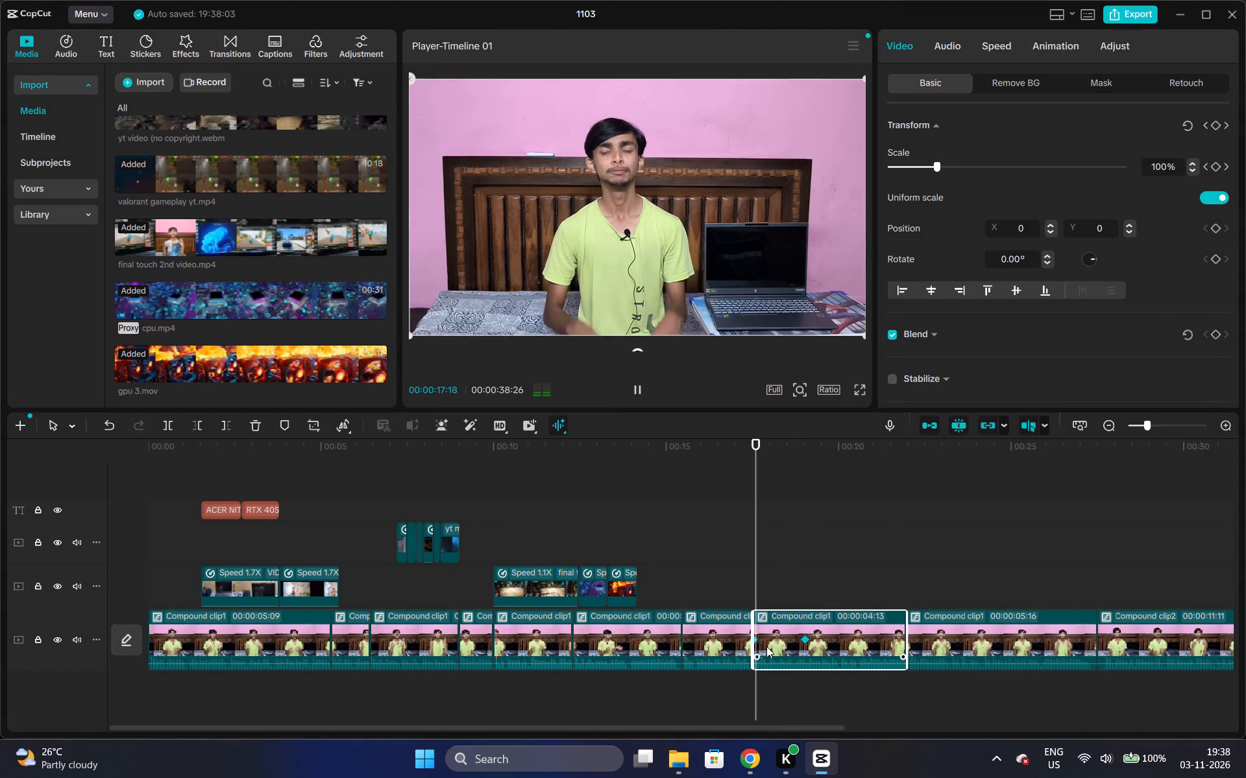
{"action": "key", "text": "space"}
{"action": "right_click", "coordinate": [760, 639]}
{"action": "left_click", "coordinate": [735, 563]}
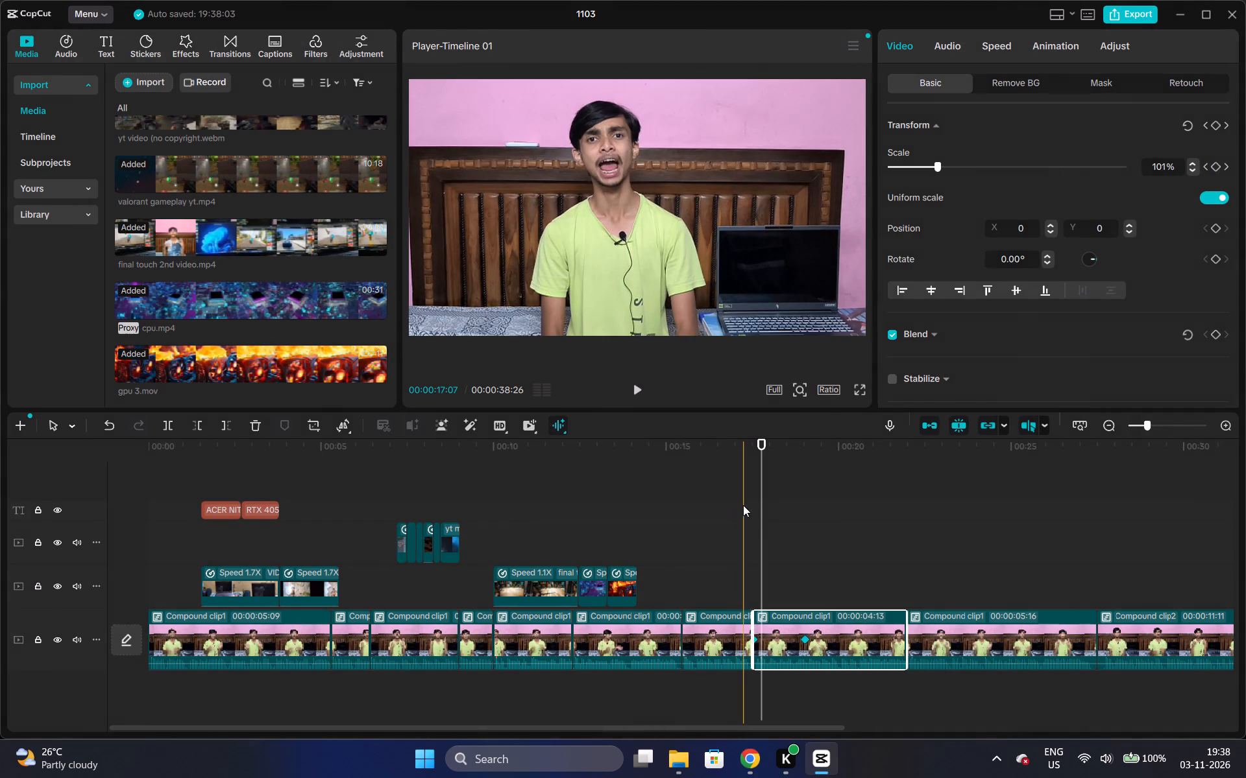
{"action": "left_click", "coordinate": [743, 505]}
{"action": "key", "text": "space"}
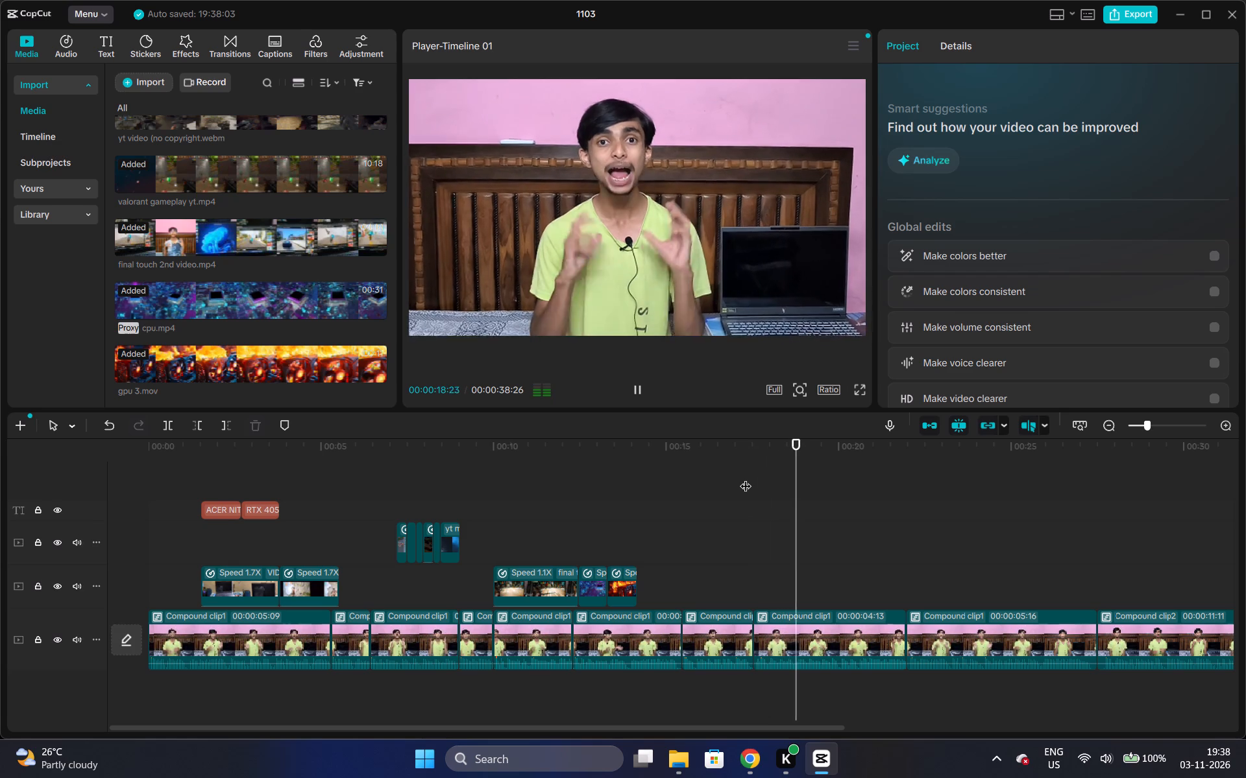
{"action": "key", "text": "space"}
{"action": "left_click", "coordinate": [804, 631]}
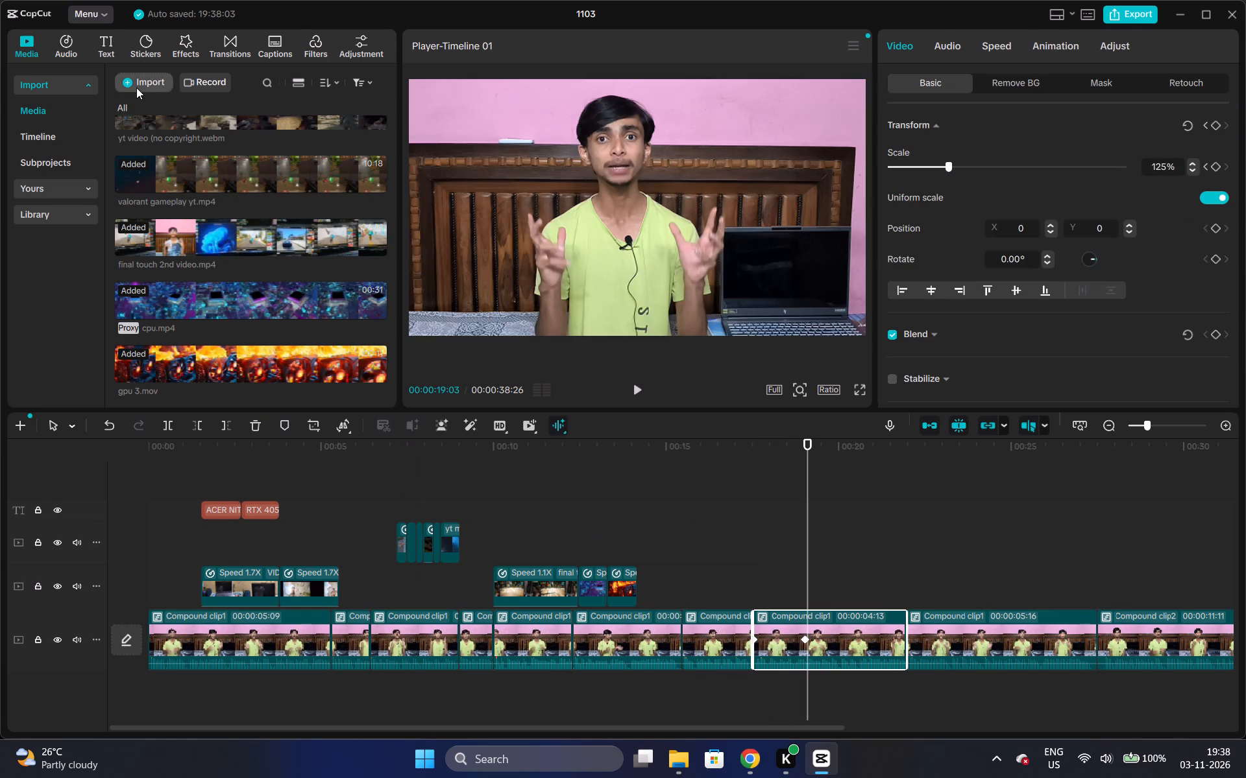
Import the CYBERPUNK 2077 video from the 3rd video folder inside FACE CAM on New Volume (G:).
{"action": "left_click", "coordinate": [141, 88]}
{"action": "left_click", "coordinate": [151, 97]}
{"action": "left_click", "coordinate": [138, 86]}
{"action": "left_click", "coordinate": [160, 108]}
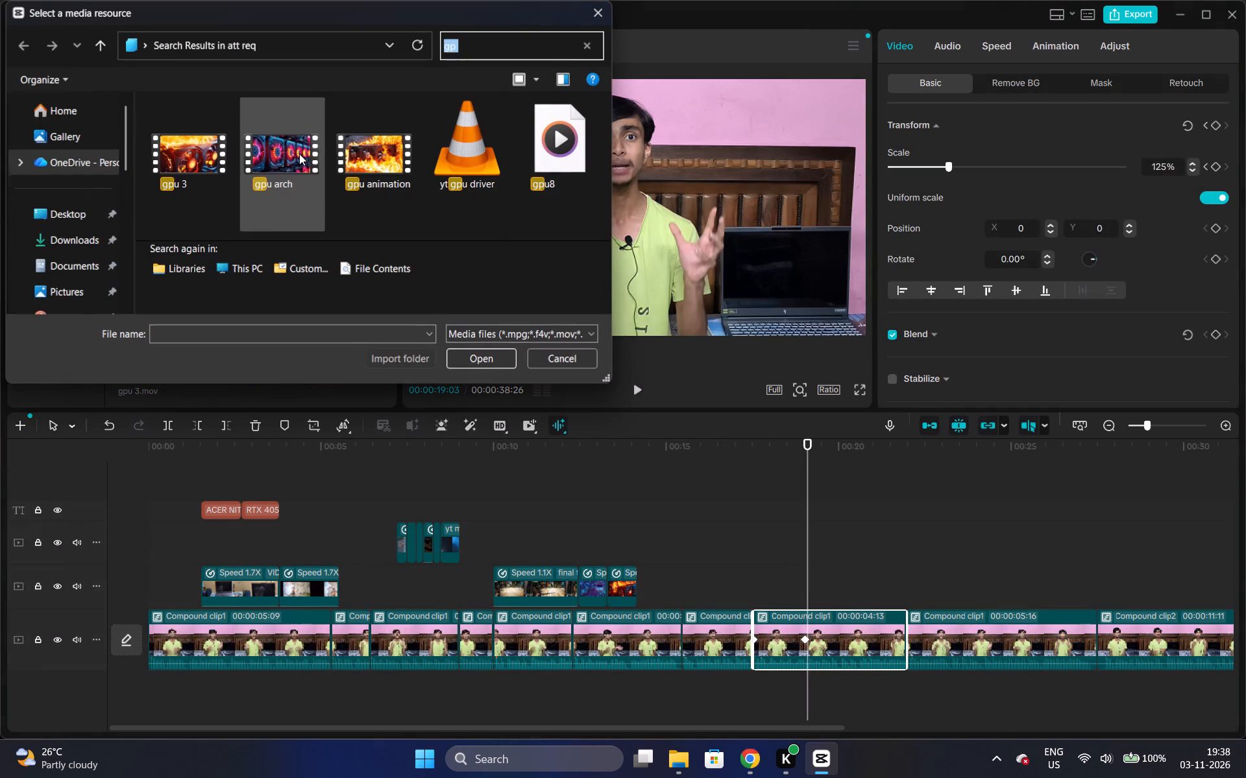
{"action": "left_click_drag", "start_coordinate": [122, 146], "coordinate": [144, 262]}
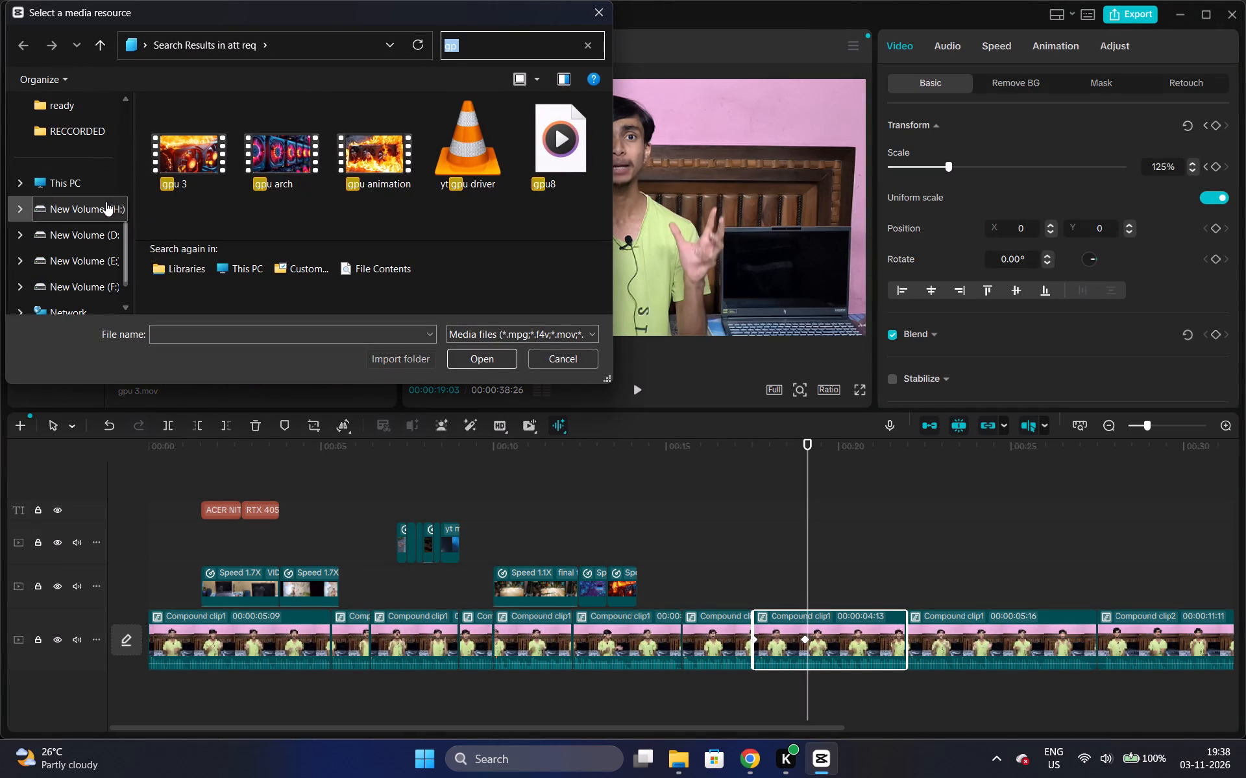
{"action": "left_click", "coordinate": [110, 243]}
{"action": "left_click", "coordinate": [104, 289]}
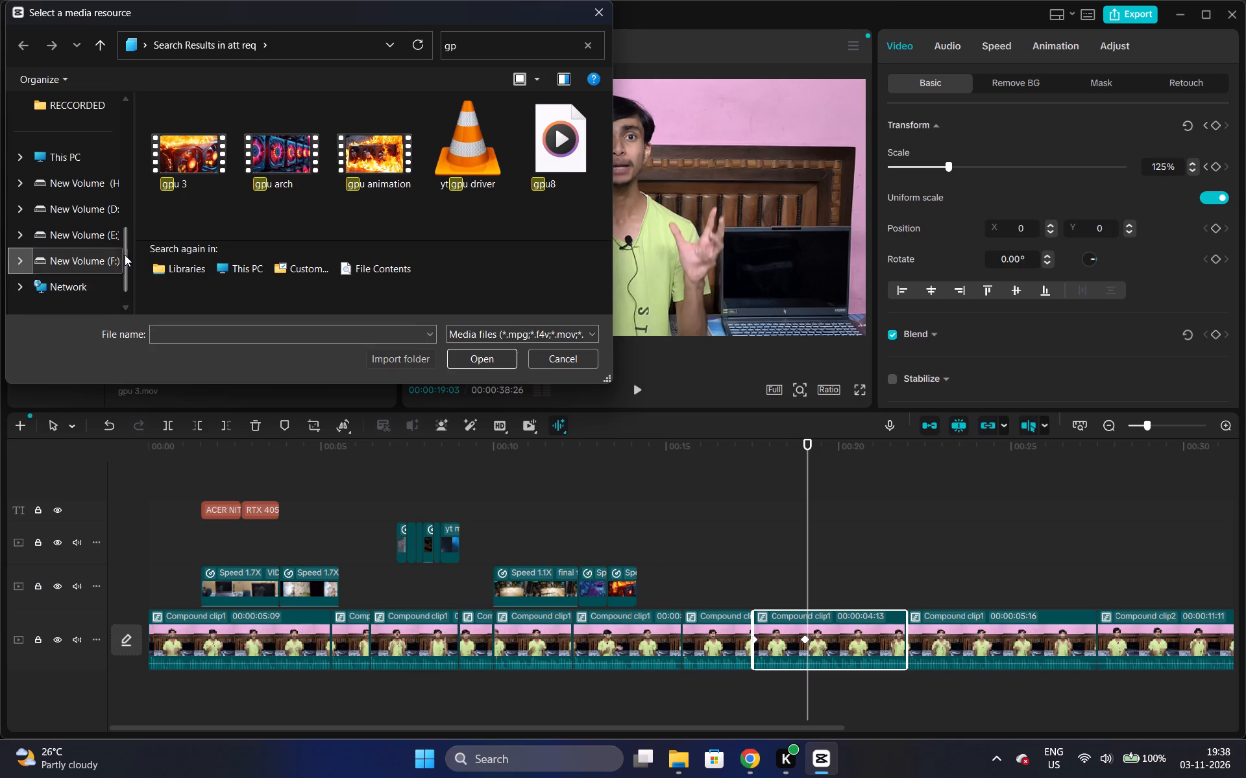
{"action": "left_click_drag", "start_coordinate": [127, 255], "coordinate": [136, 296]}
{"action": "left_click", "coordinate": [63, 161]}
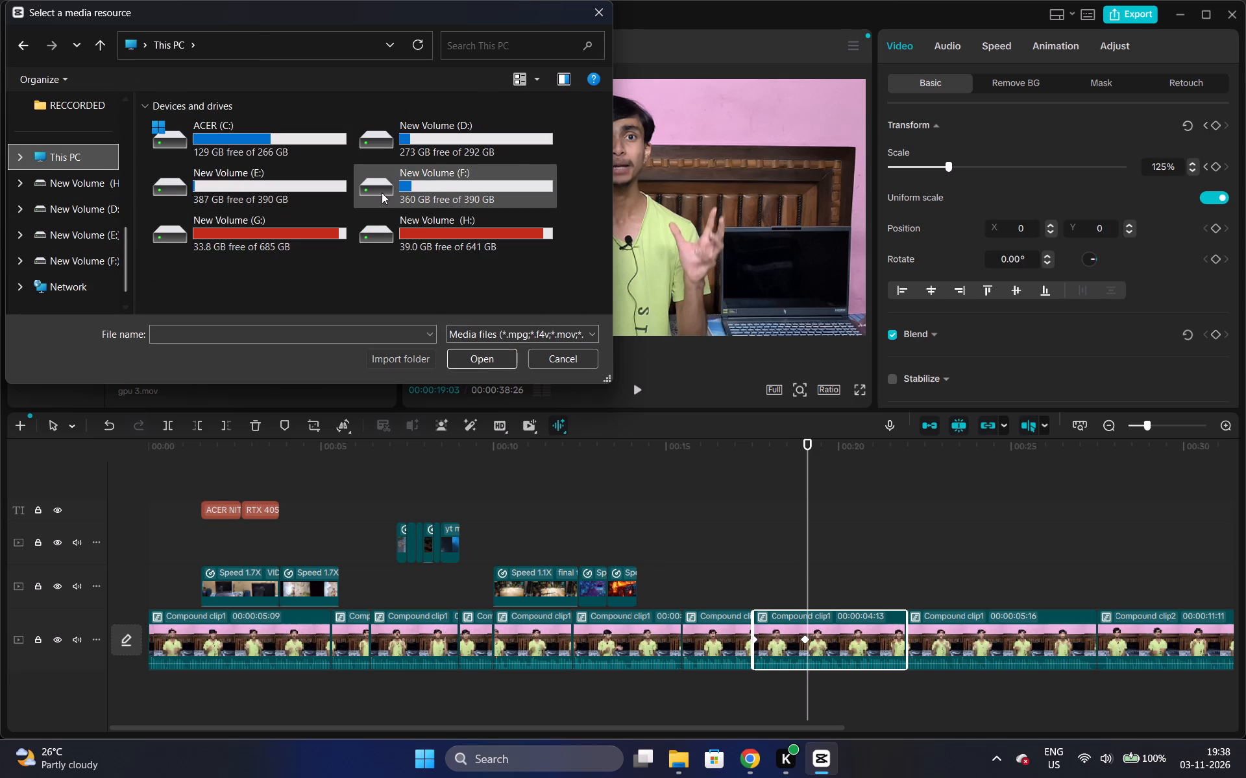
{"action": "double_click", "coordinate": [258, 222]}
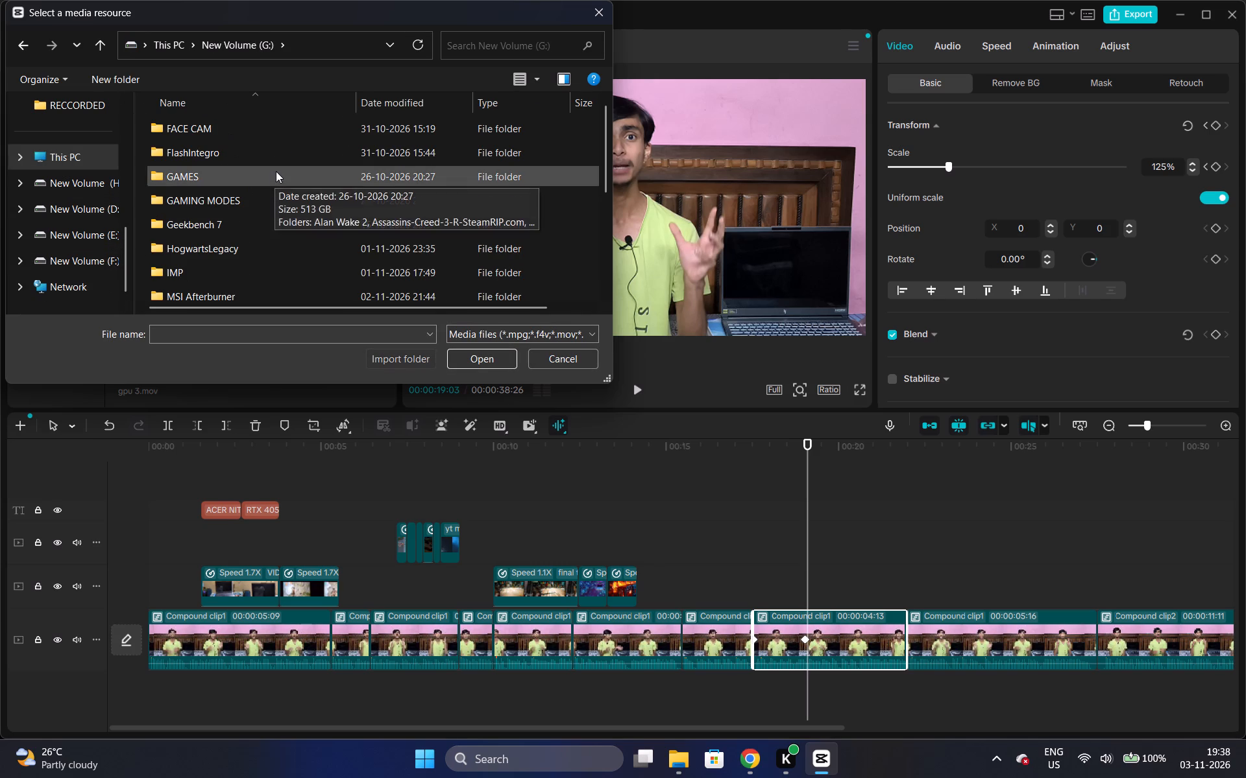
{"action": "double_click", "coordinate": [276, 134]}
{"action": "double_click", "coordinate": [177, 246]}
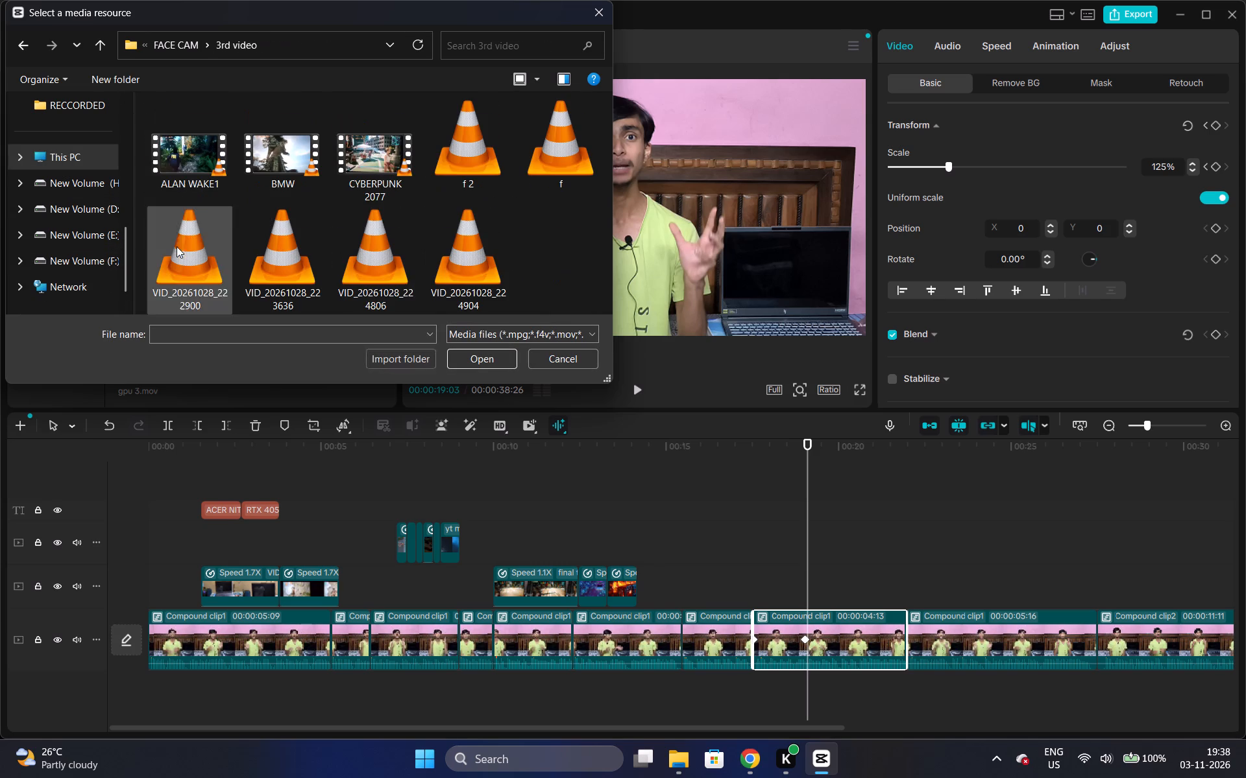
{"action": "left_click", "coordinate": [381, 143]}
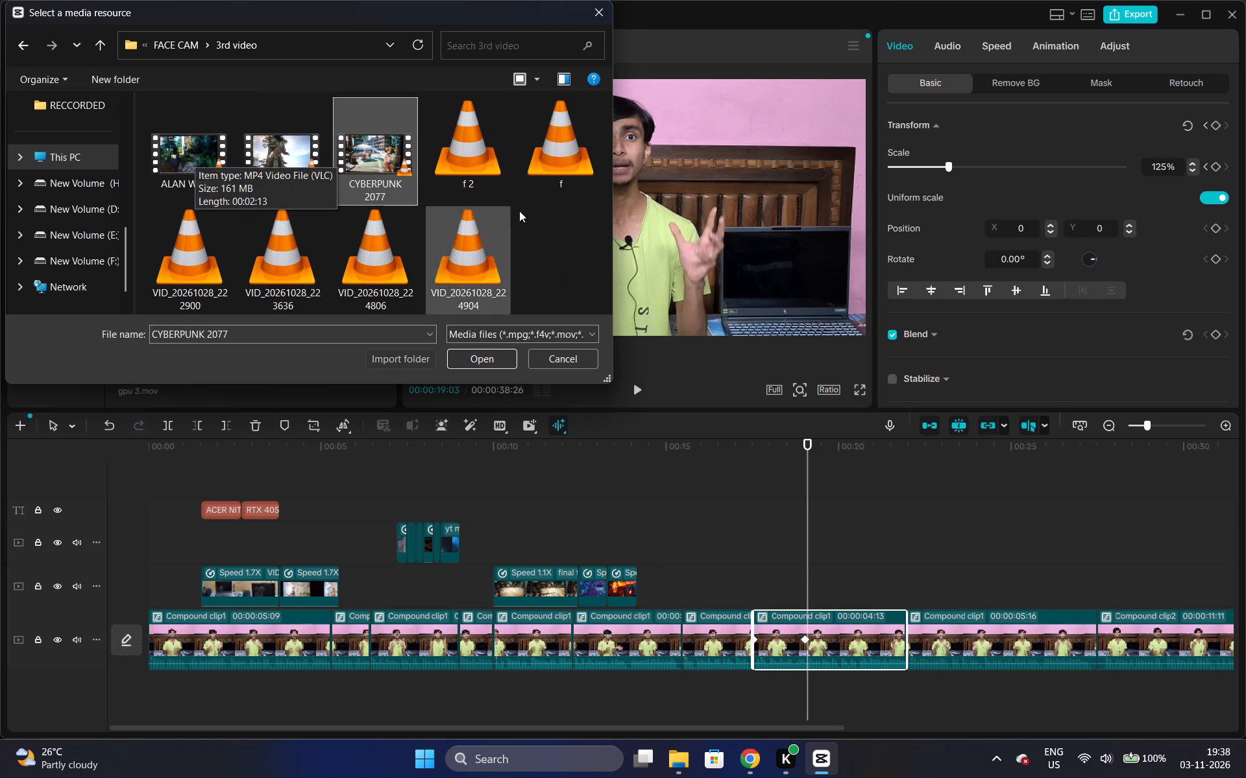
{"action": "left_click", "coordinate": [472, 364]}
Place CYBERPUNK 2077.mp4 on the upper overlay track from the presenter clip's start at 00:00:17:16, and lower its volume to -∞ dB.
{"action": "left_click_drag", "start_coordinate": [190, 362], "coordinate": [755, 530]}
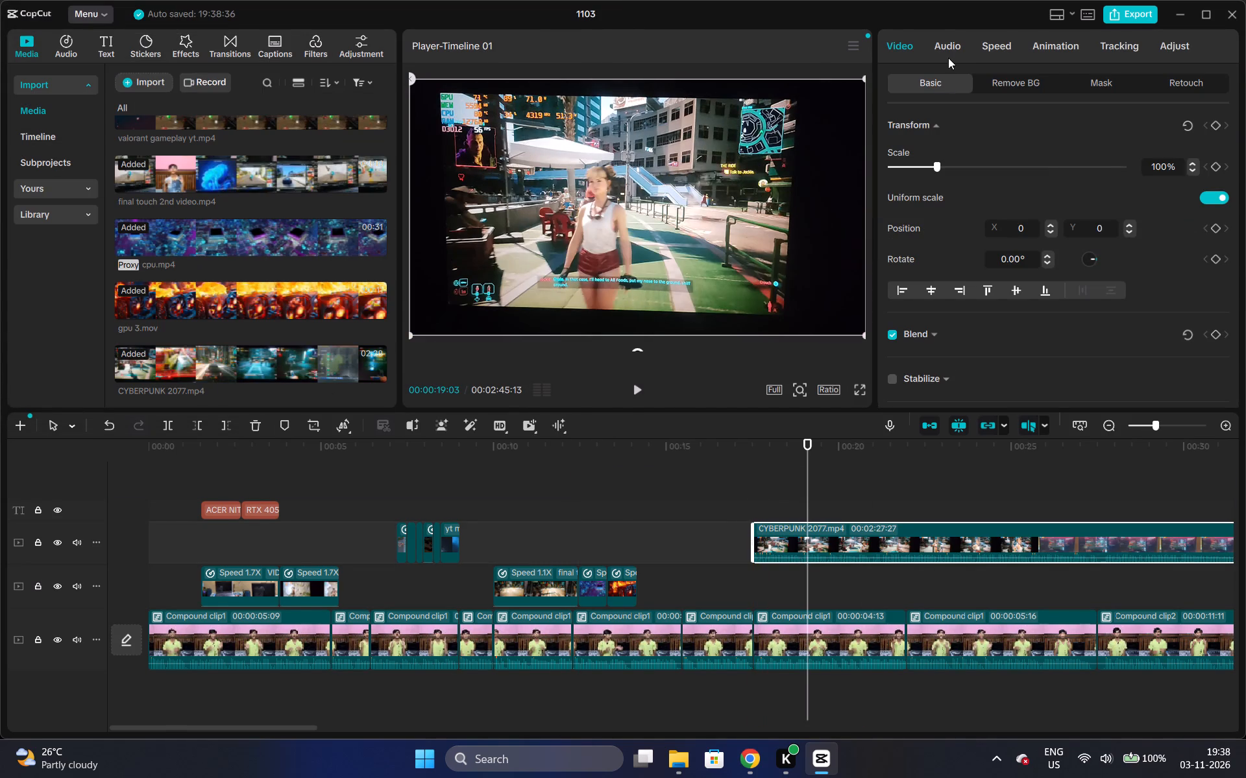
{"action": "left_click", "coordinate": [948, 58]}
{"action": "left_click_drag", "start_coordinate": [957, 167], "coordinate": [788, 197]}
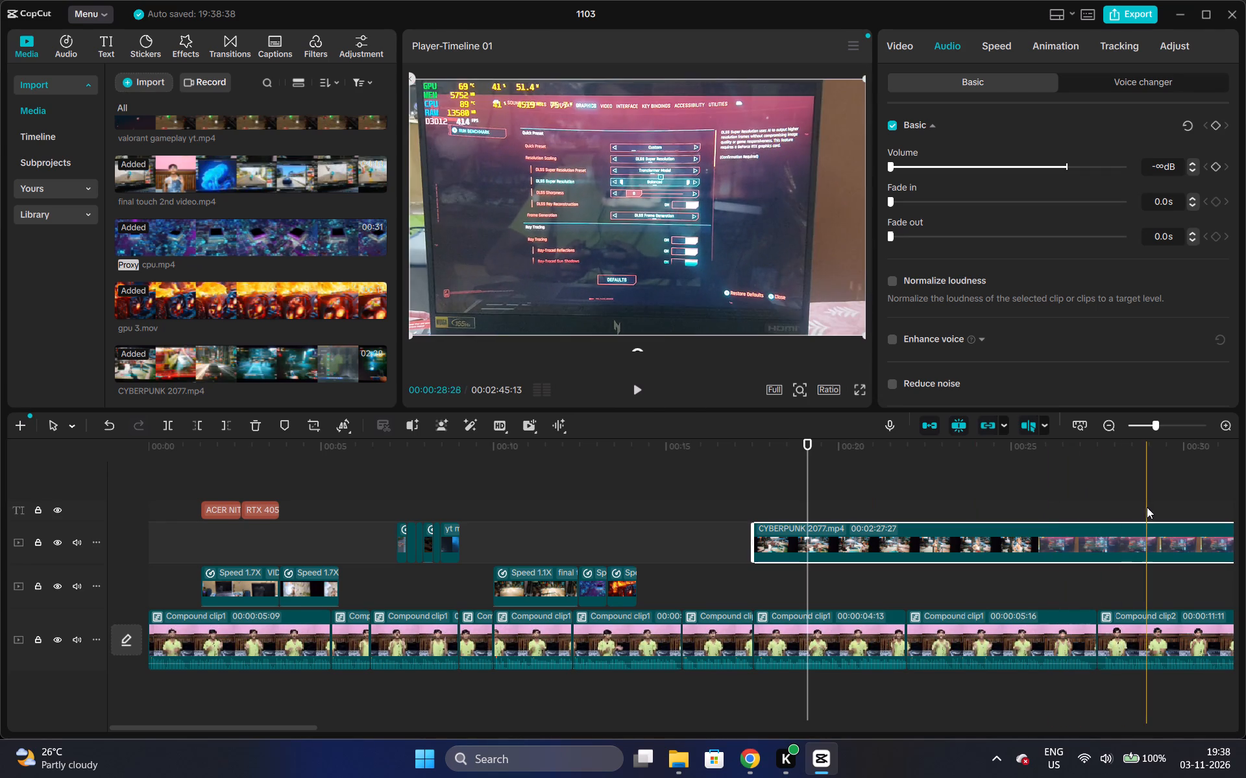
Trim the Cyberpunk clip's start at 00:00:31:14, move it to the lower overlay track at 00:00:19:03, and trim its end at 00:00:24:18.
{"action": "left_click", "coordinate": [1107, 421]}
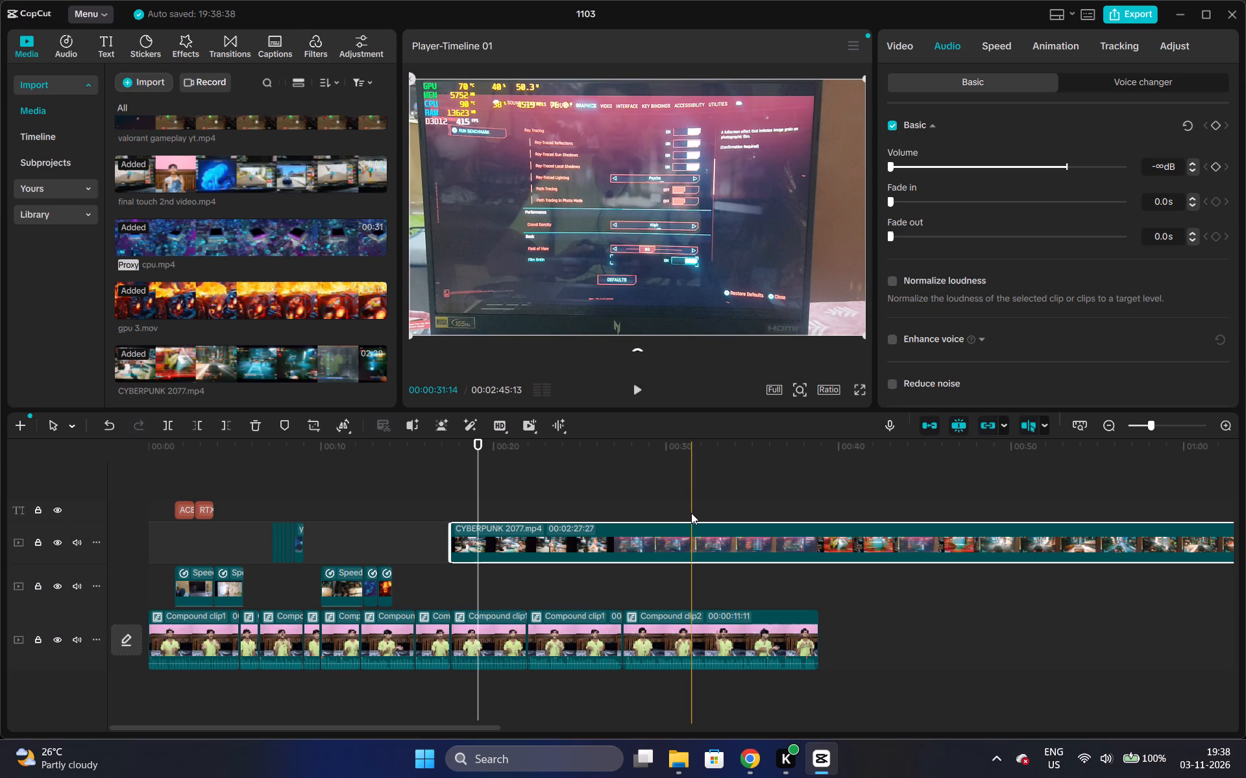
{"action": "key", "text": "q"}
{"action": "left_click_drag", "start_coordinate": [720, 535], "coordinate": [491, 550]}
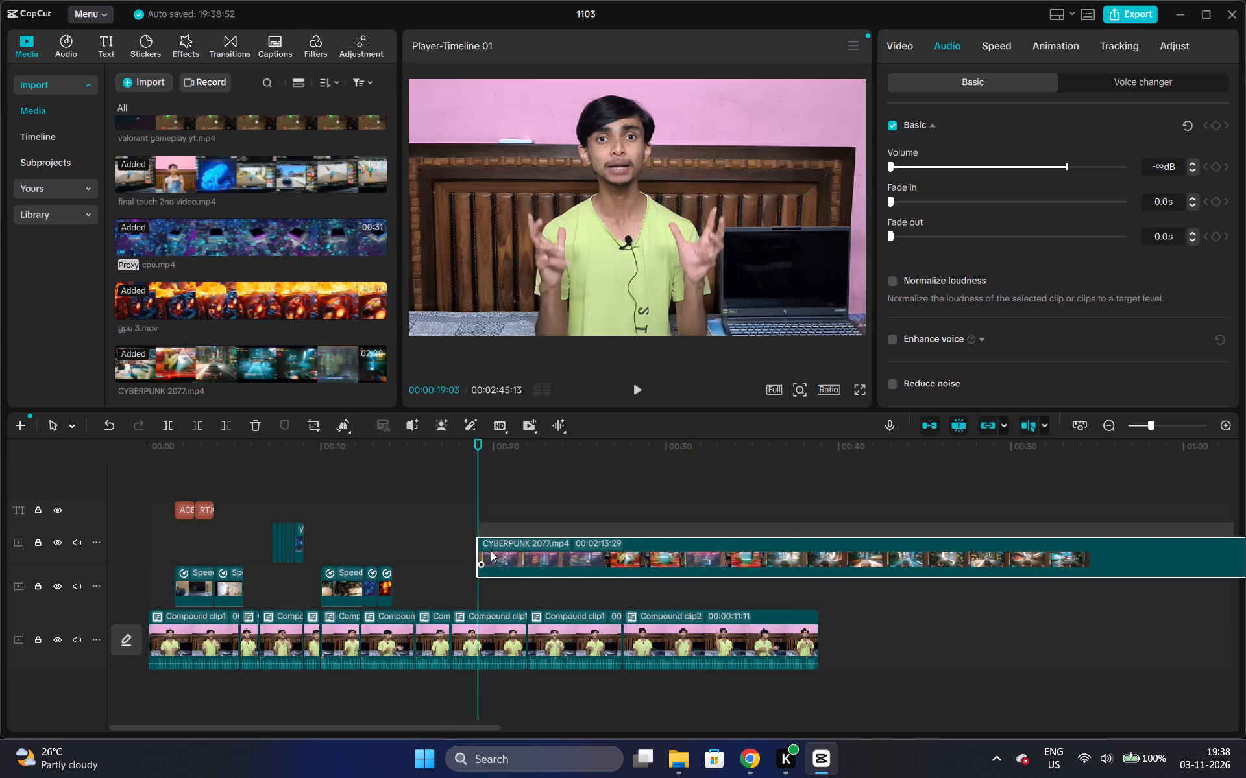
{"action": "left_click_drag", "start_coordinate": [491, 550], "coordinate": [512, 579]}
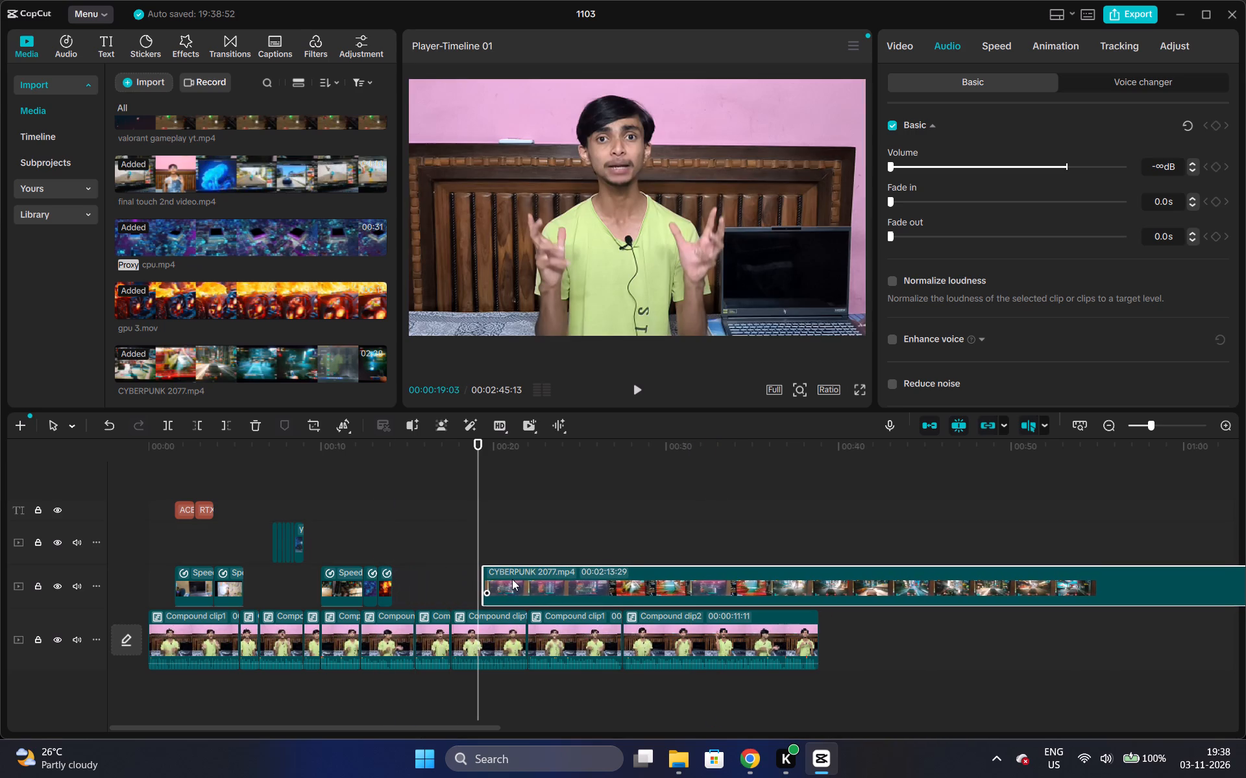
{"action": "left_click_drag", "start_coordinate": [512, 579], "coordinate": [503, 577]}
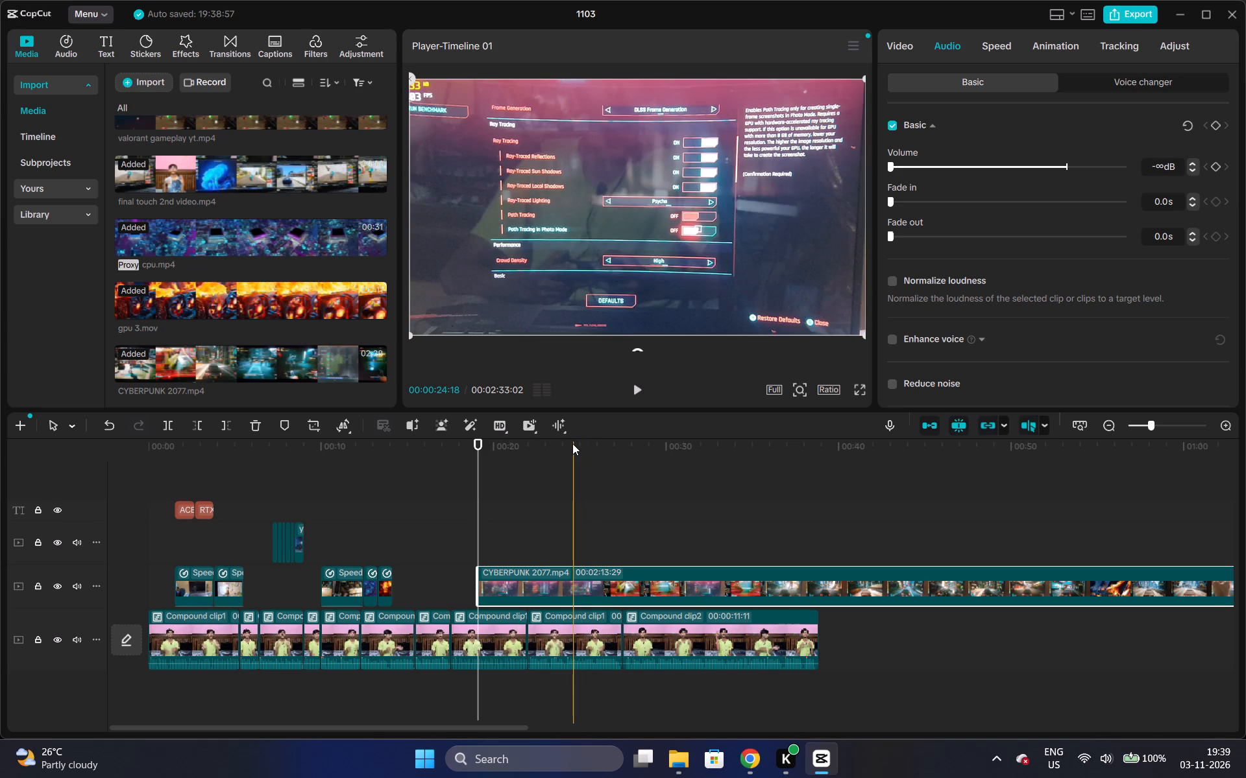
{"action": "key", "text": "w"}
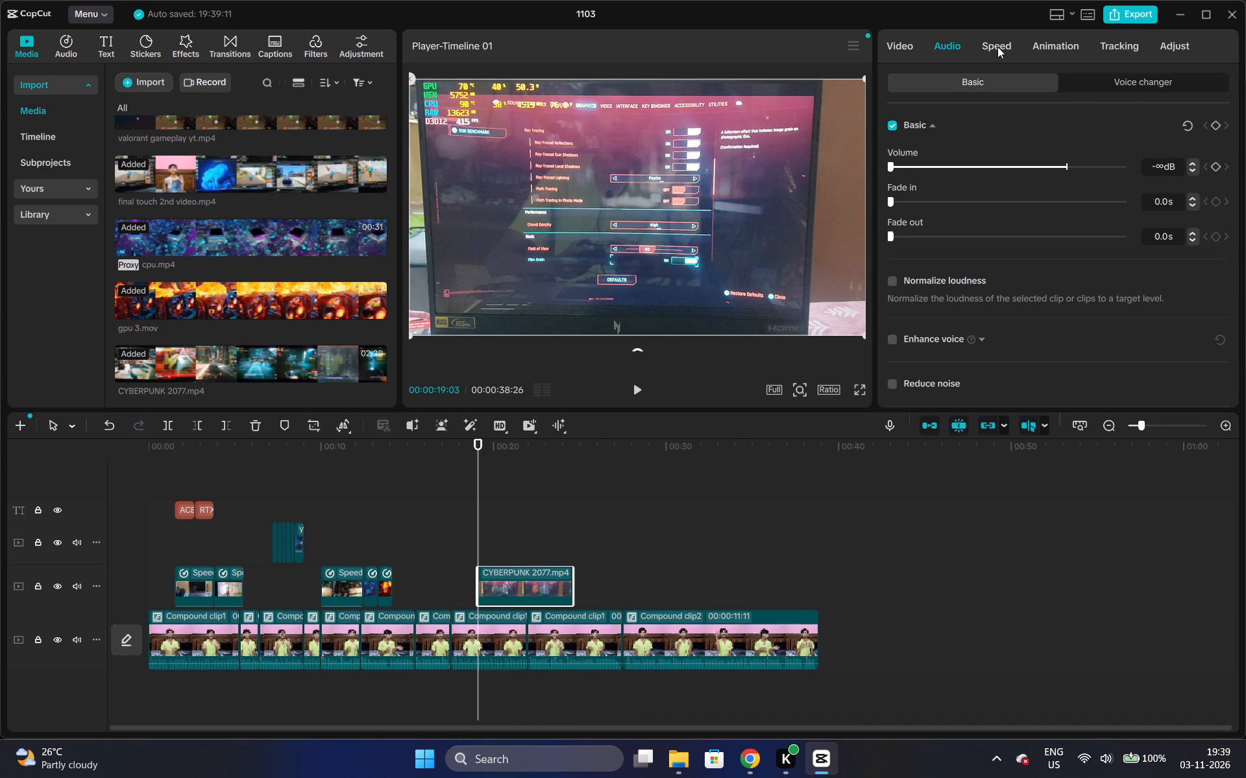
Set the Cyberpunk graphics-settings clip's speed to 2.00x and play the section from just before it.
{"action": "left_click", "coordinate": [997, 47]}
{"action": "left_click", "coordinate": [994, 148]}
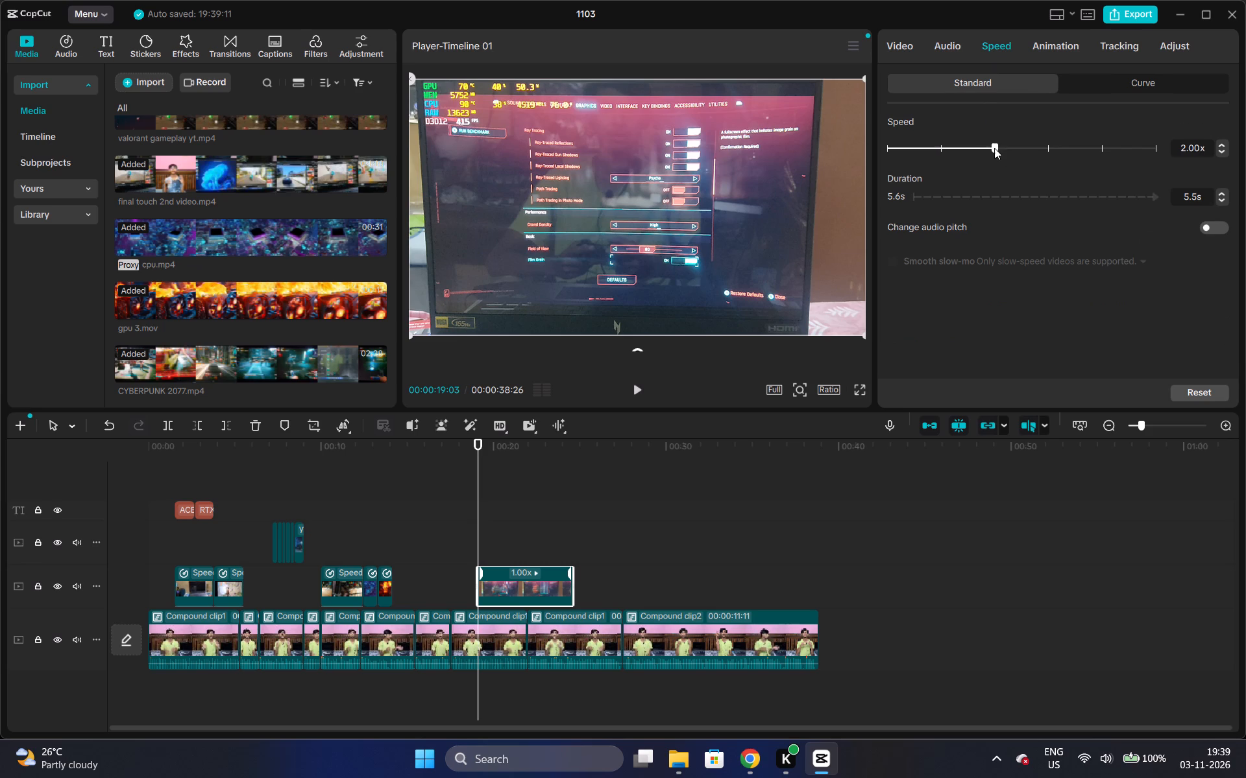
{"action": "left_click", "coordinate": [452, 512]}
{"action": "key", "text": "space"}
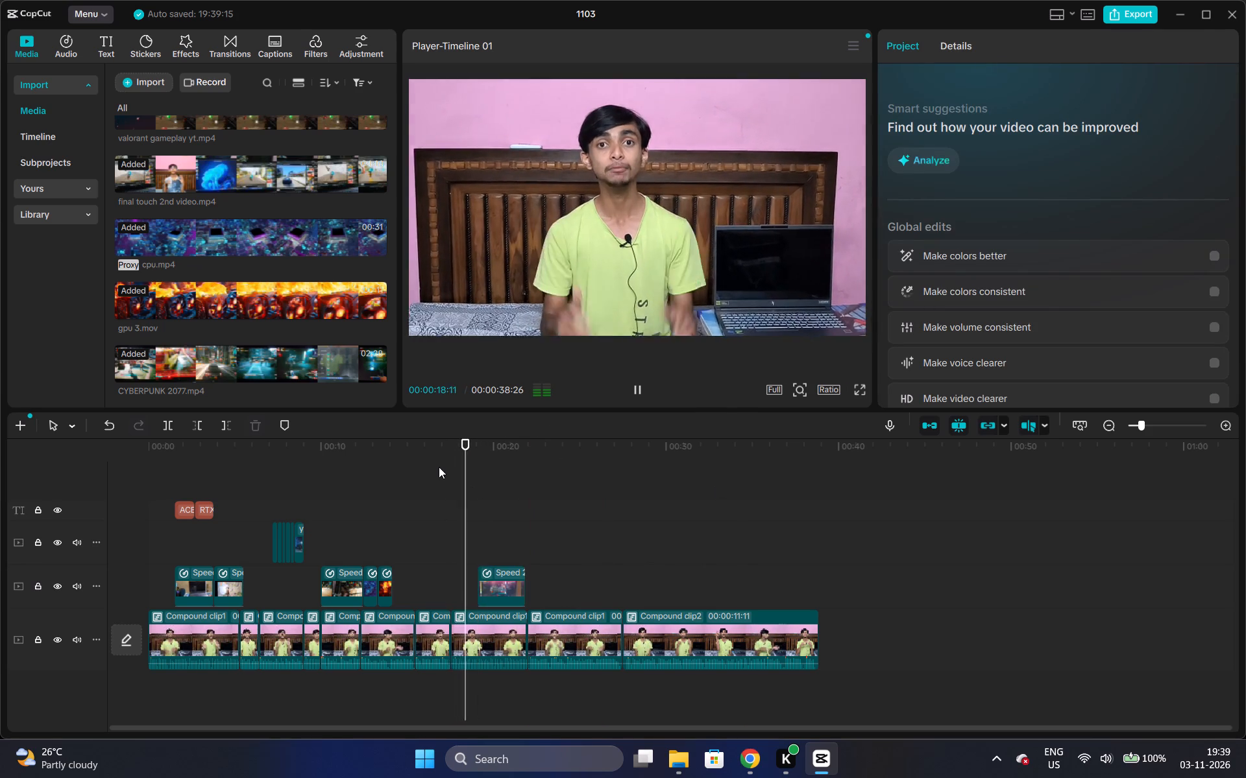
{"action": "key", "text": "space"}
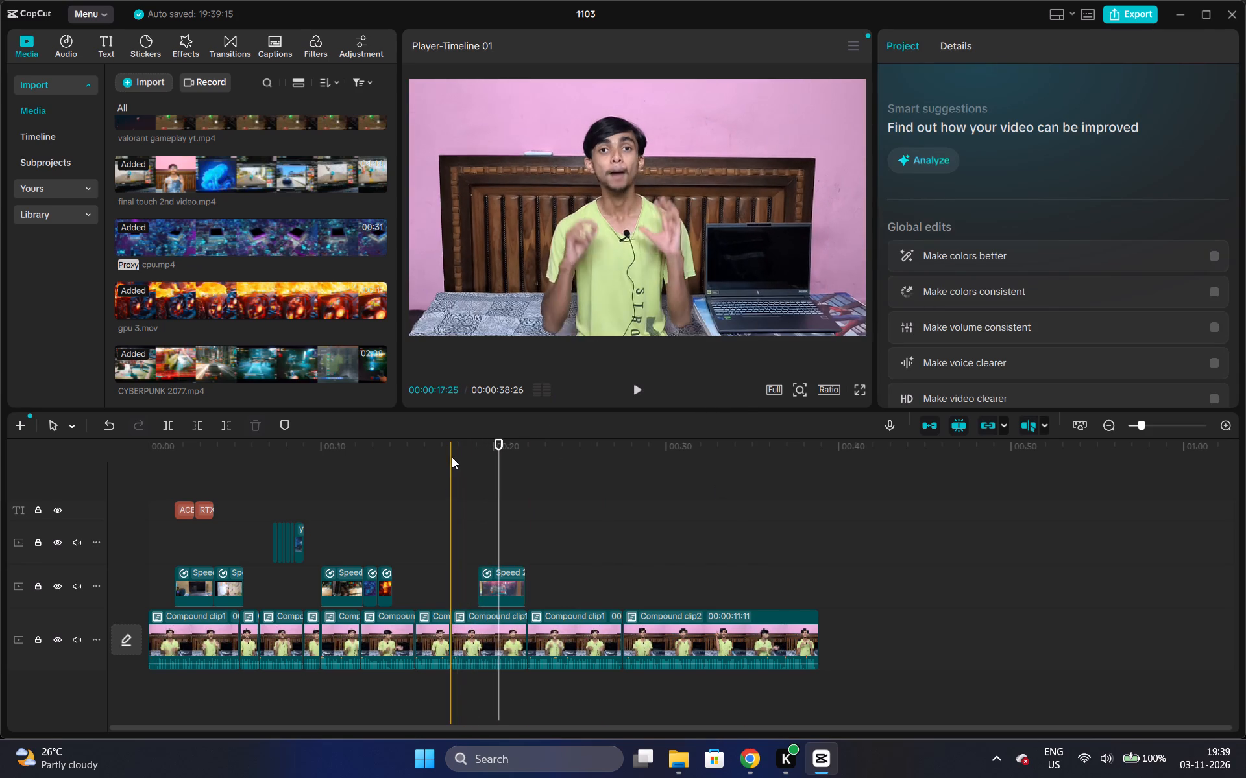
Replay the lead-in to the Cyberpunk overlay, shift the overlay slightly earlier to match the speech, and play it again.
{"action": "left_click", "coordinate": [452, 457]}
{"action": "key", "text": "space"}
{"action": "key", "text": "space"}
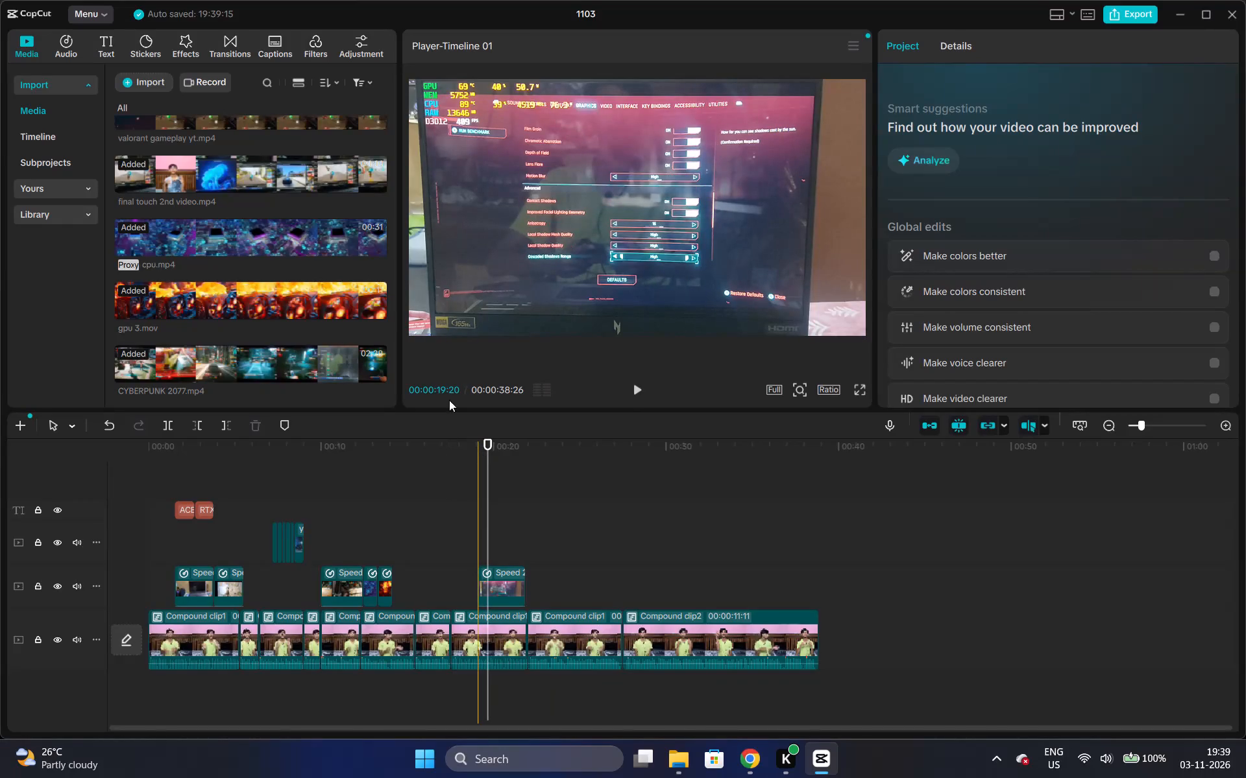
{"action": "left_click", "coordinate": [451, 445]}
{"action": "key", "text": "space"}
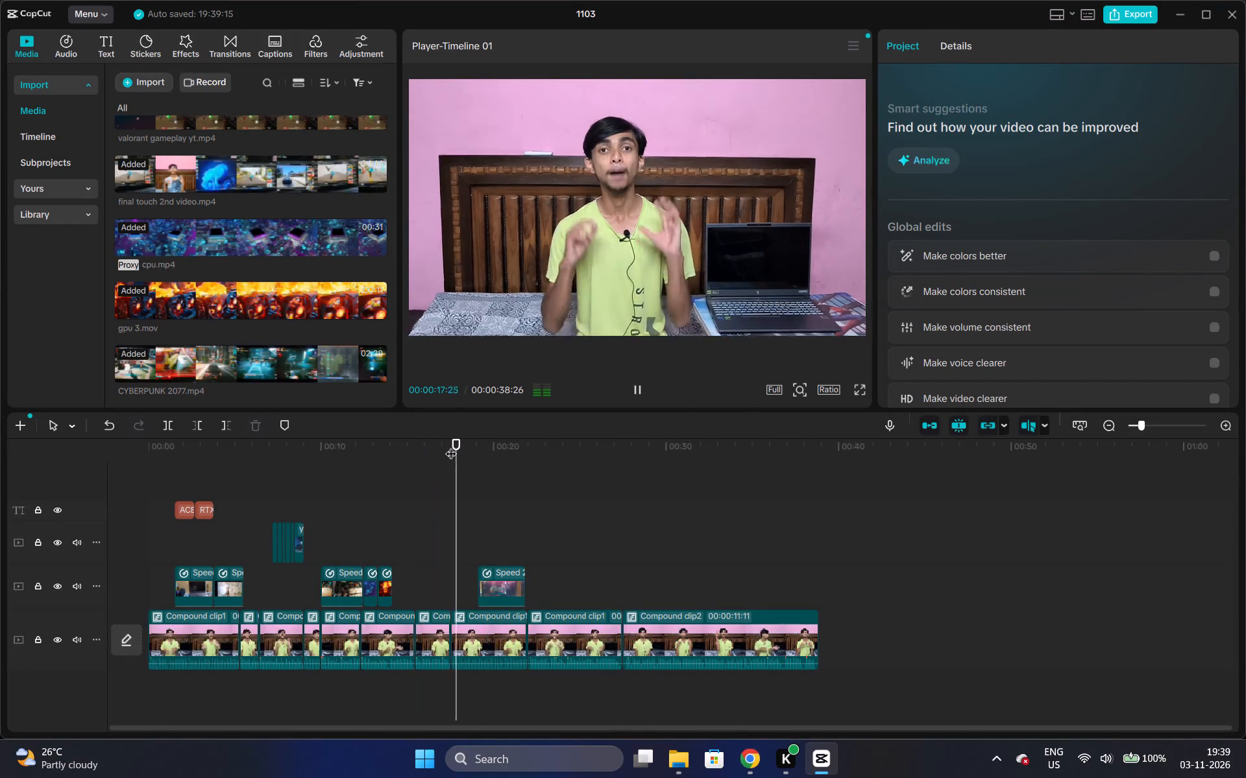
{"action": "key", "text": "space"}
{"action": "left_click_drag", "start_coordinate": [501, 581], "coordinate": [495, 581]}
{"action": "left_click", "coordinate": [437, 489]}
{"action": "key", "text": "space"}
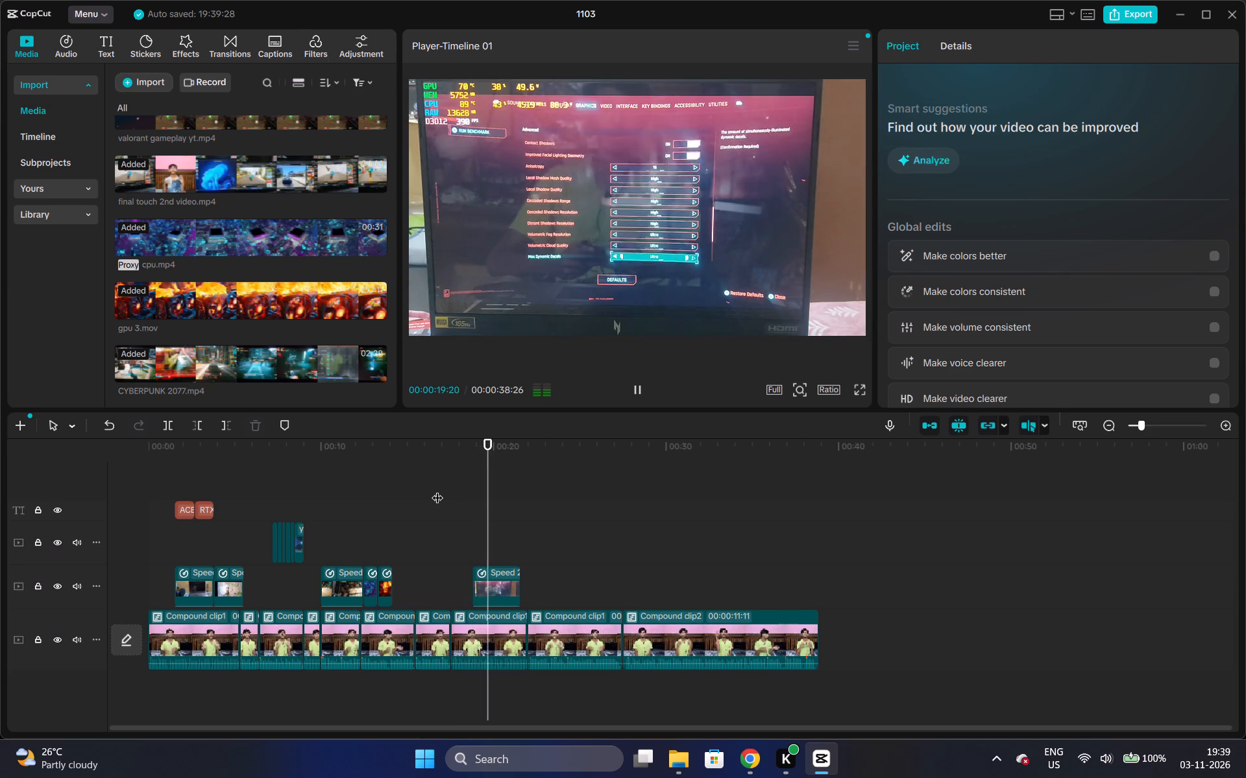
{"action": "key", "text": "space"}
{"action": "key", "text": "space"}
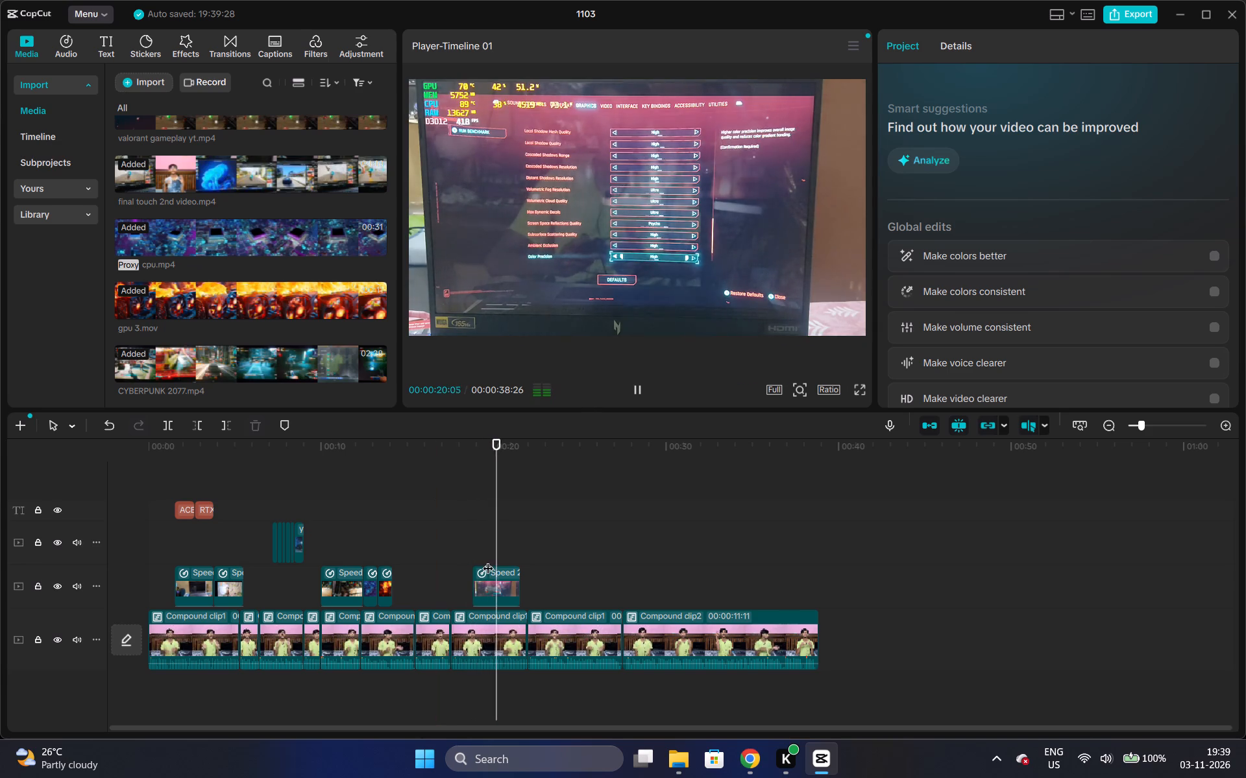
Trim the Cyberpunk graphics-settings overlay's end back to 00:00:20:08, playing the section to match the speech.
{"action": "key", "text": "space"}
{"action": "left_click_drag", "start_coordinate": [519, 583], "coordinate": [500, 568]}
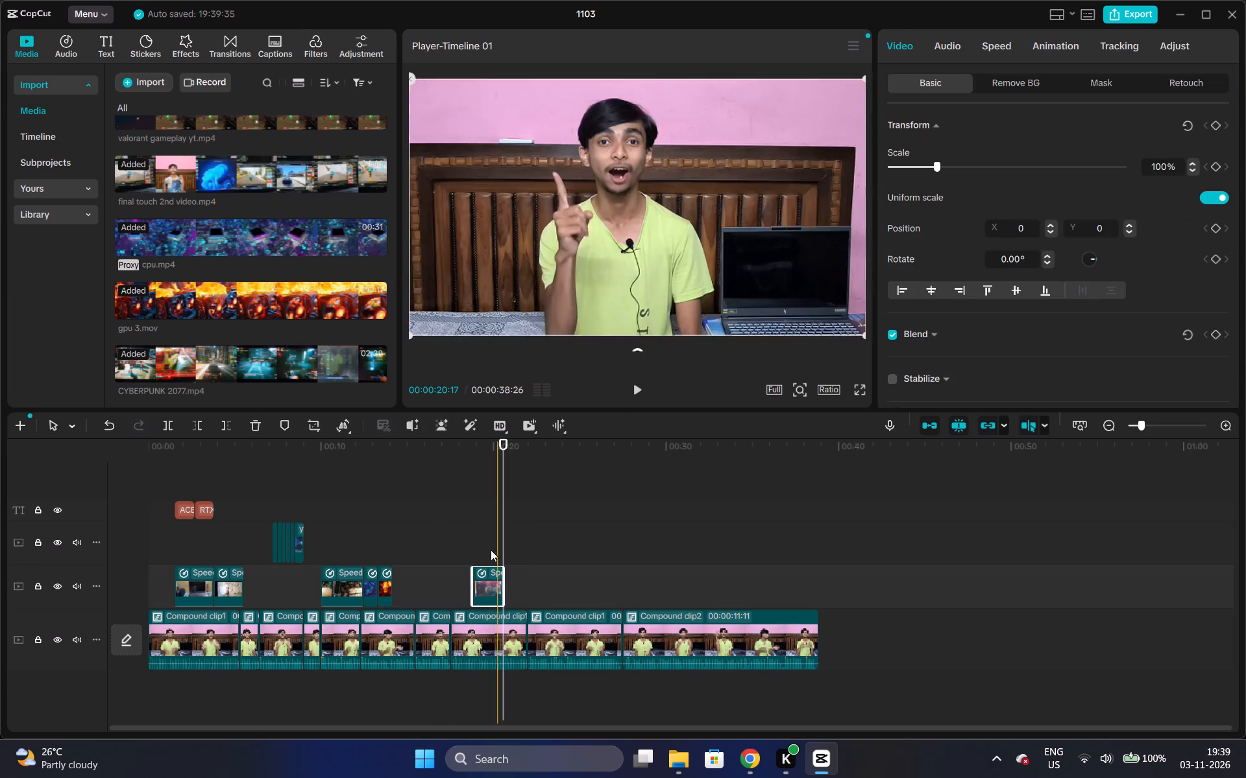
{"action": "left_click", "coordinate": [482, 513]}
{"action": "key", "text": "space"}
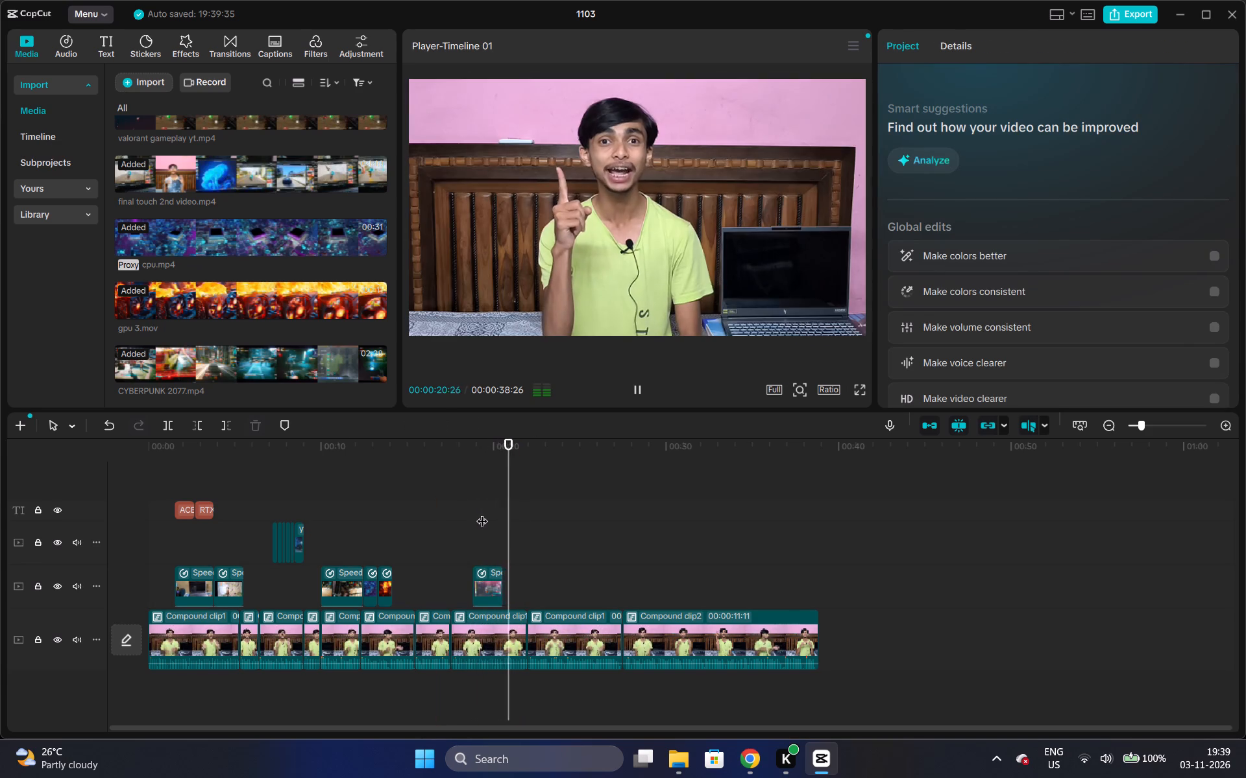
{"action": "key", "text": "space"}
{"action": "left_click_drag", "start_coordinate": [500, 580], "coordinate": [495, 571]}
{"action": "left_click", "coordinate": [462, 513]}
{"action": "key", "text": "space"}
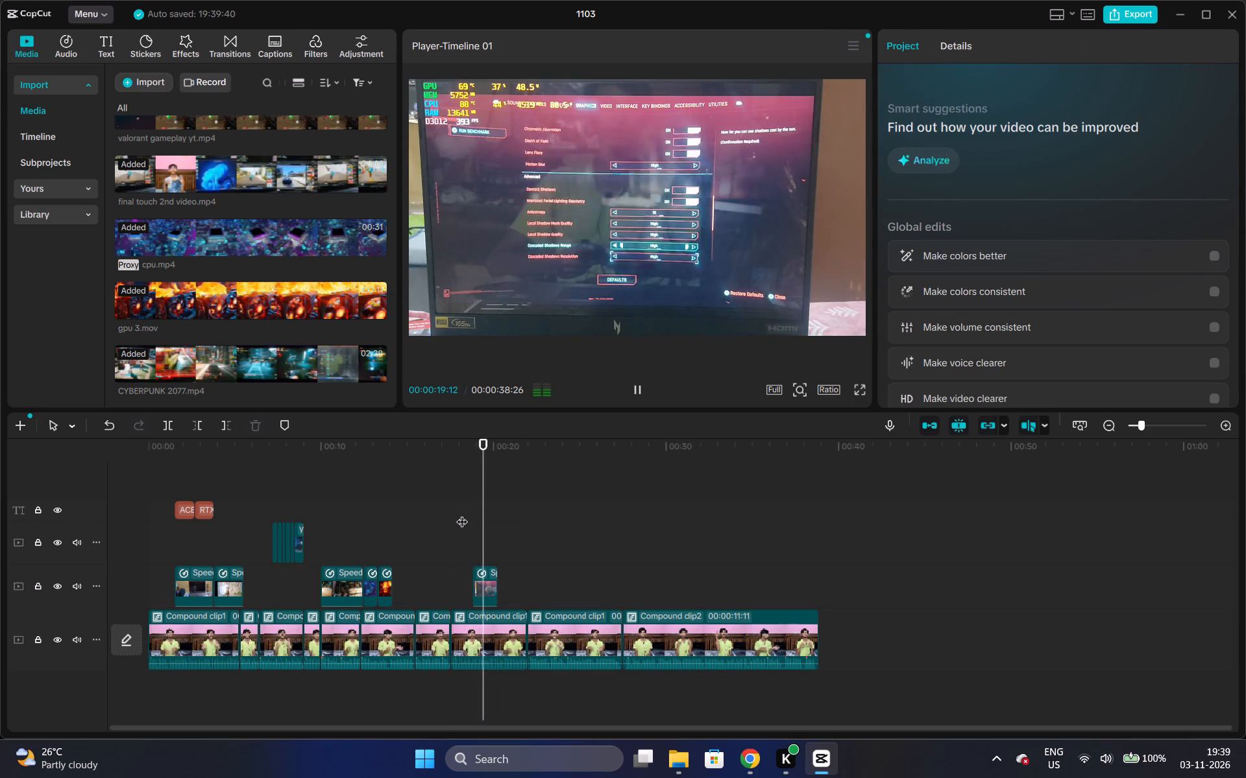
{"action": "key", "text": "space"}
Add a 125% scale keyframe to the presenter clip beneath the Cyberpunk overlay, at the overlay's end, 00:00:20:08.
{"action": "left_click", "coordinate": [482, 640]}
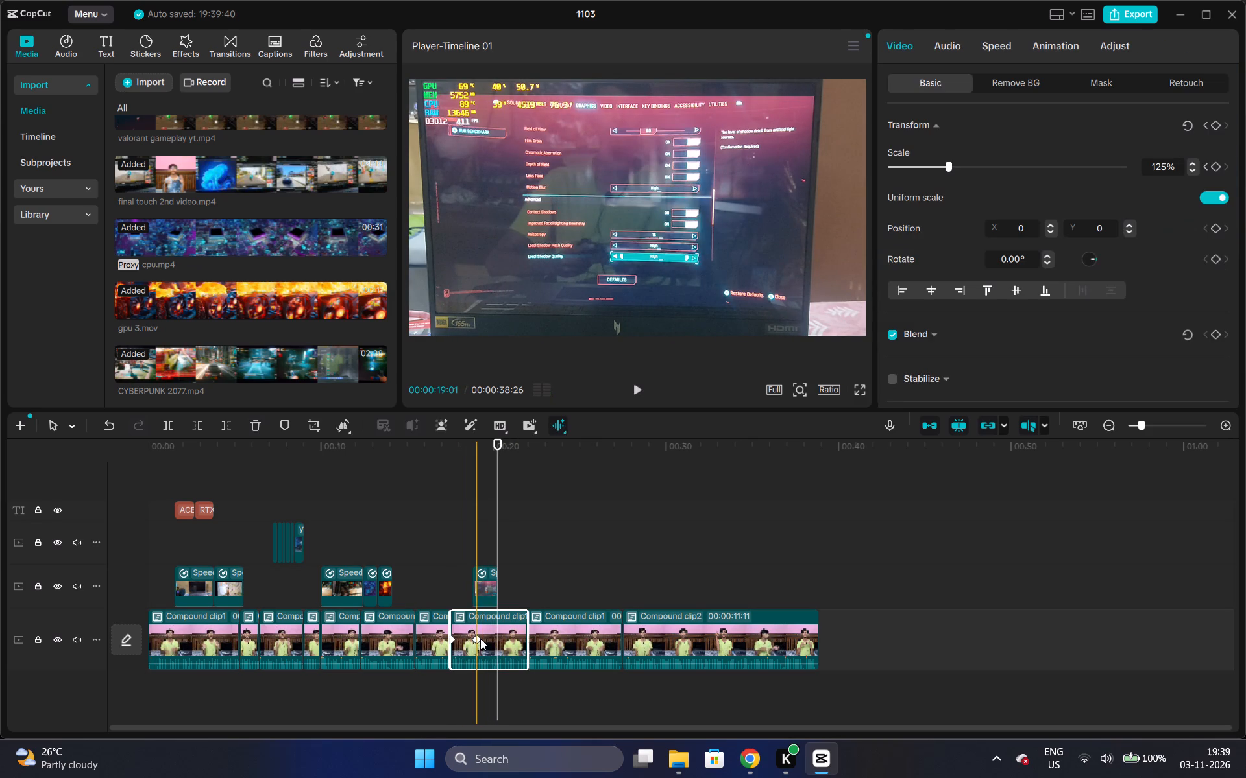
{"action": "left_click", "coordinate": [480, 639]}
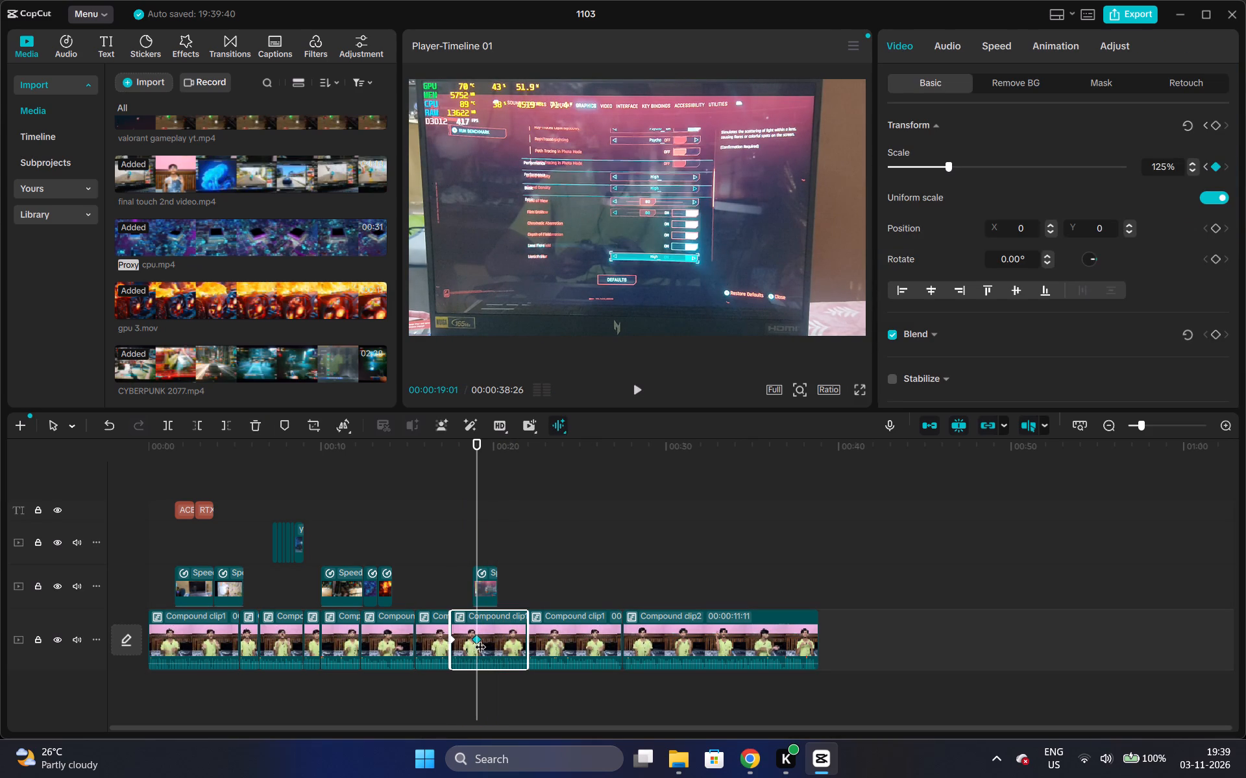
{"action": "left_click", "coordinate": [495, 625]}
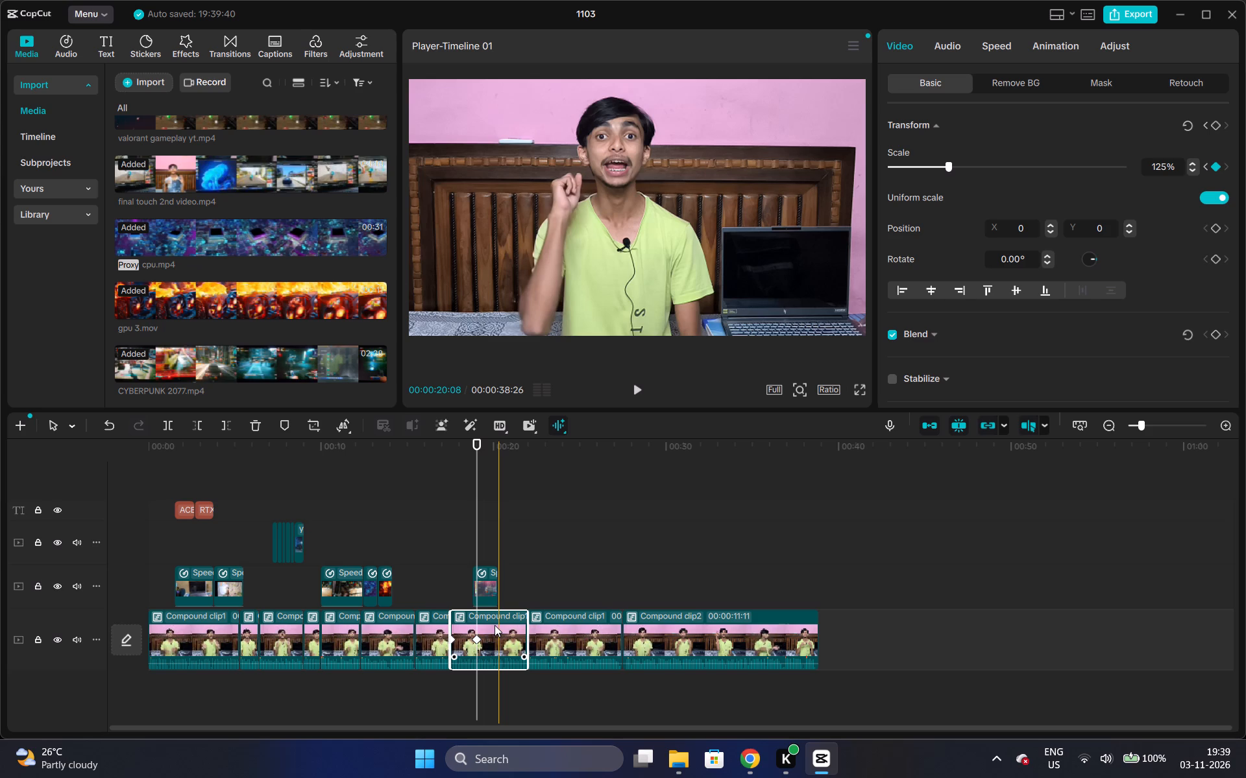
{"action": "left_click", "coordinate": [496, 556]}
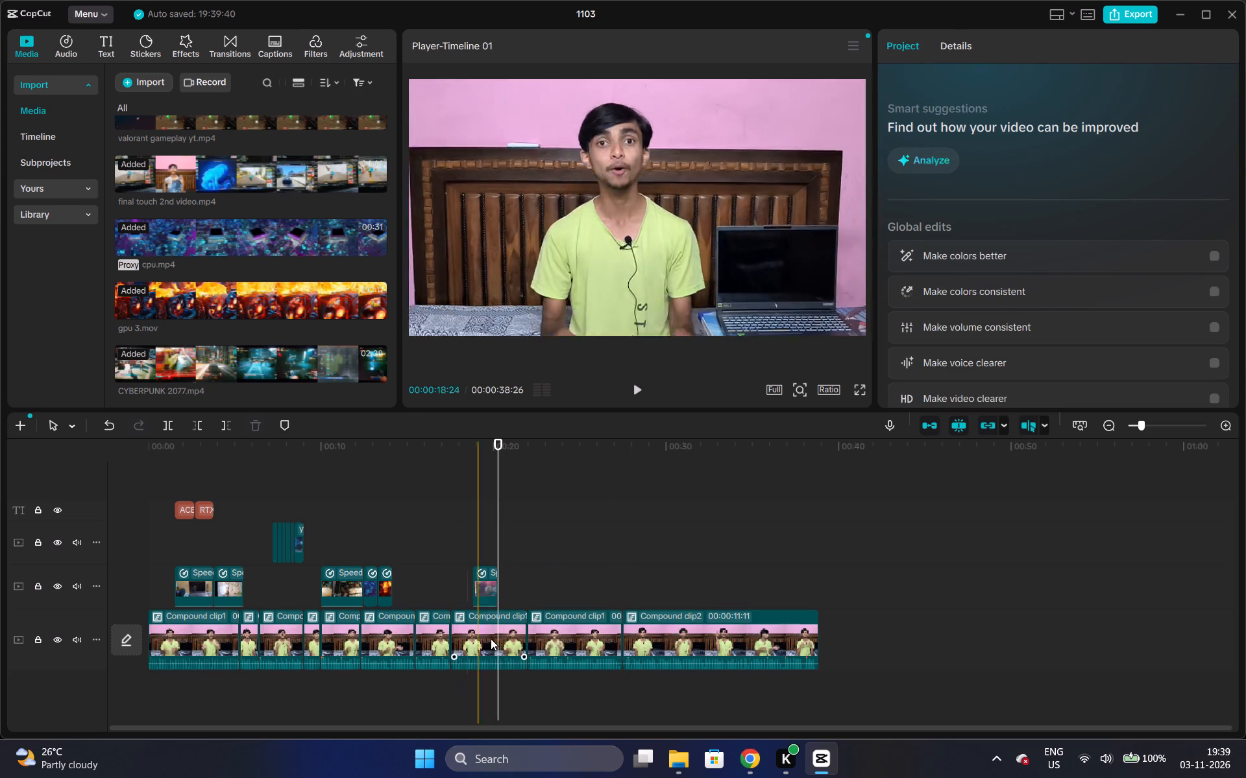
{"action": "left_click", "coordinate": [496, 635]}
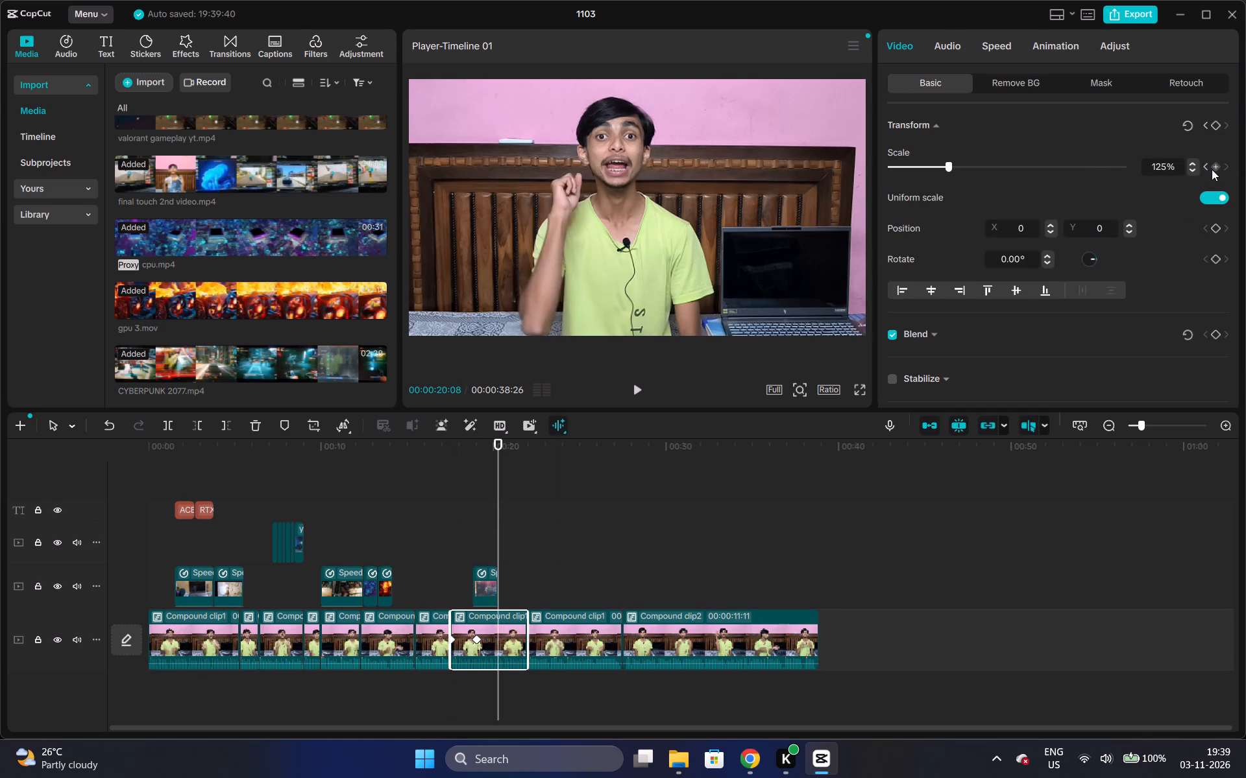
{"action": "left_click", "coordinate": [1212, 169]}
Set the same presenter clip's scale to 100% at its end, 00:00:21:29, to keyframe a zoom-out.
{"action": "key", "text": "space"}
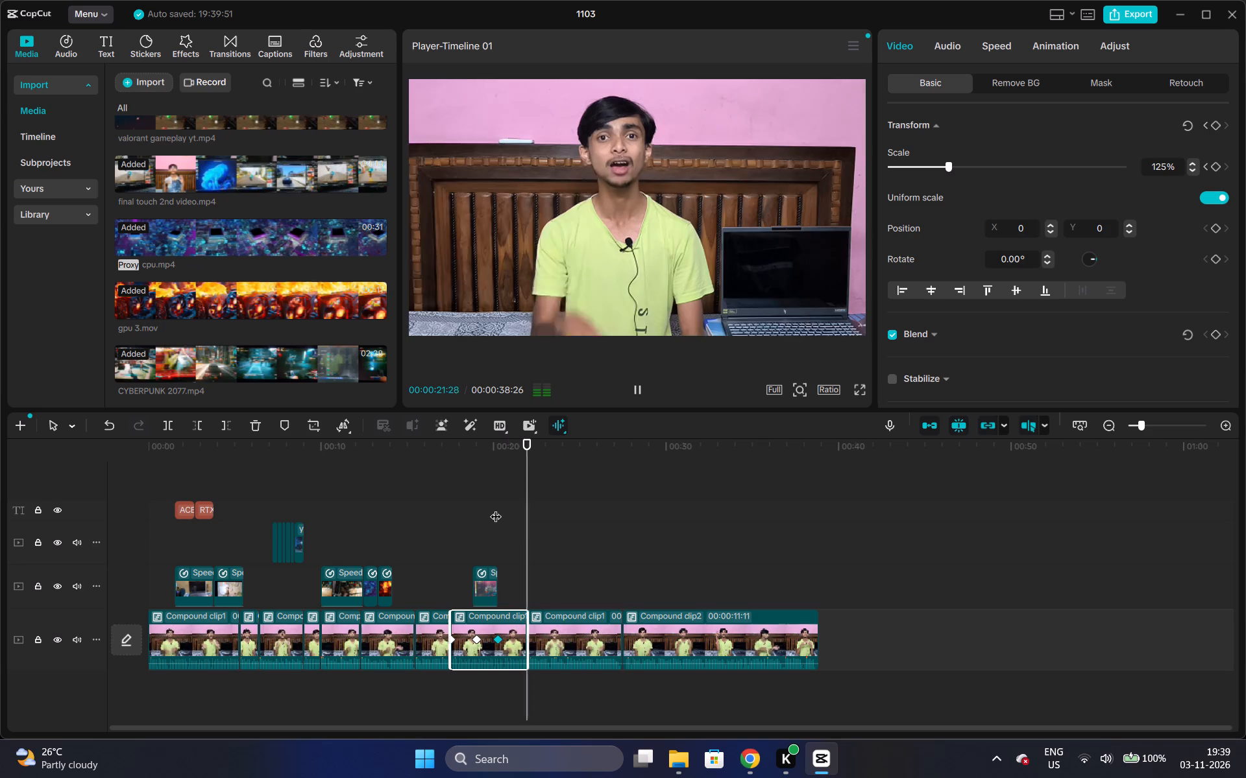
{"action": "key", "text": "space"}
{"action": "key", "text": "Left"}
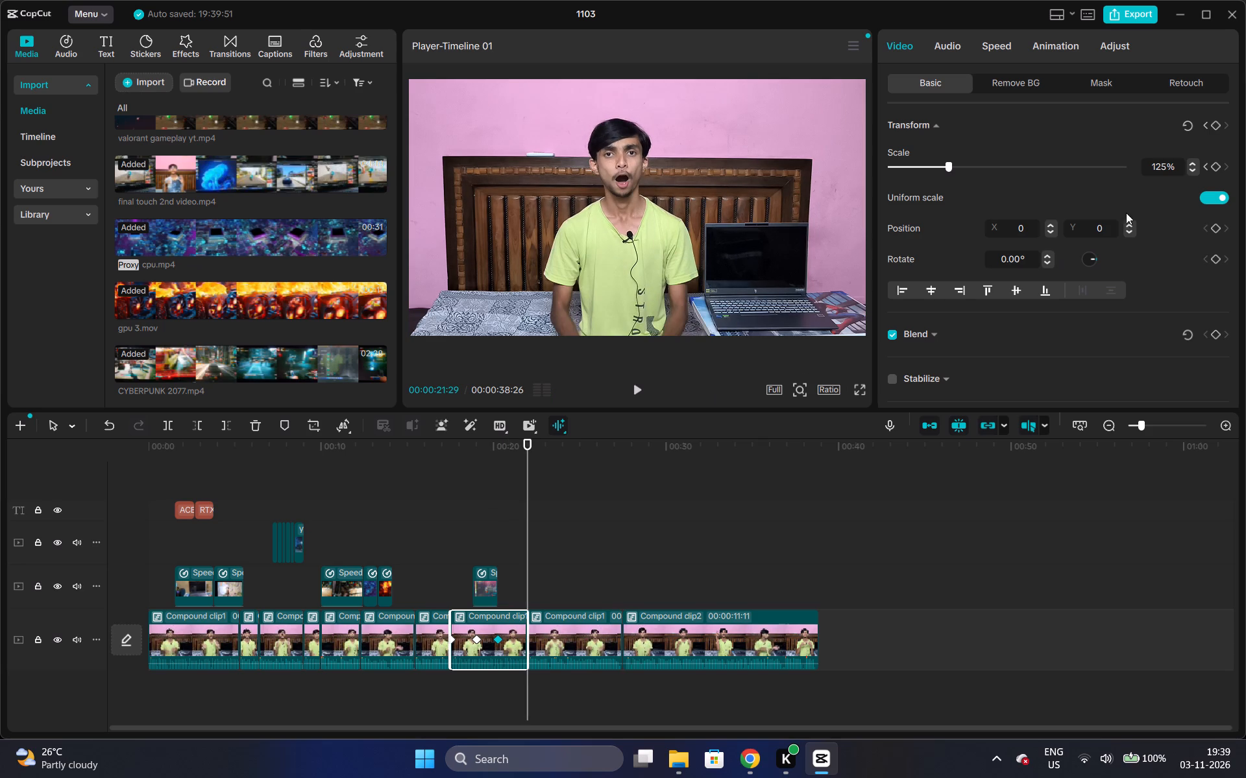
{"action": "left_click", "coordinate": [1193, 171]}
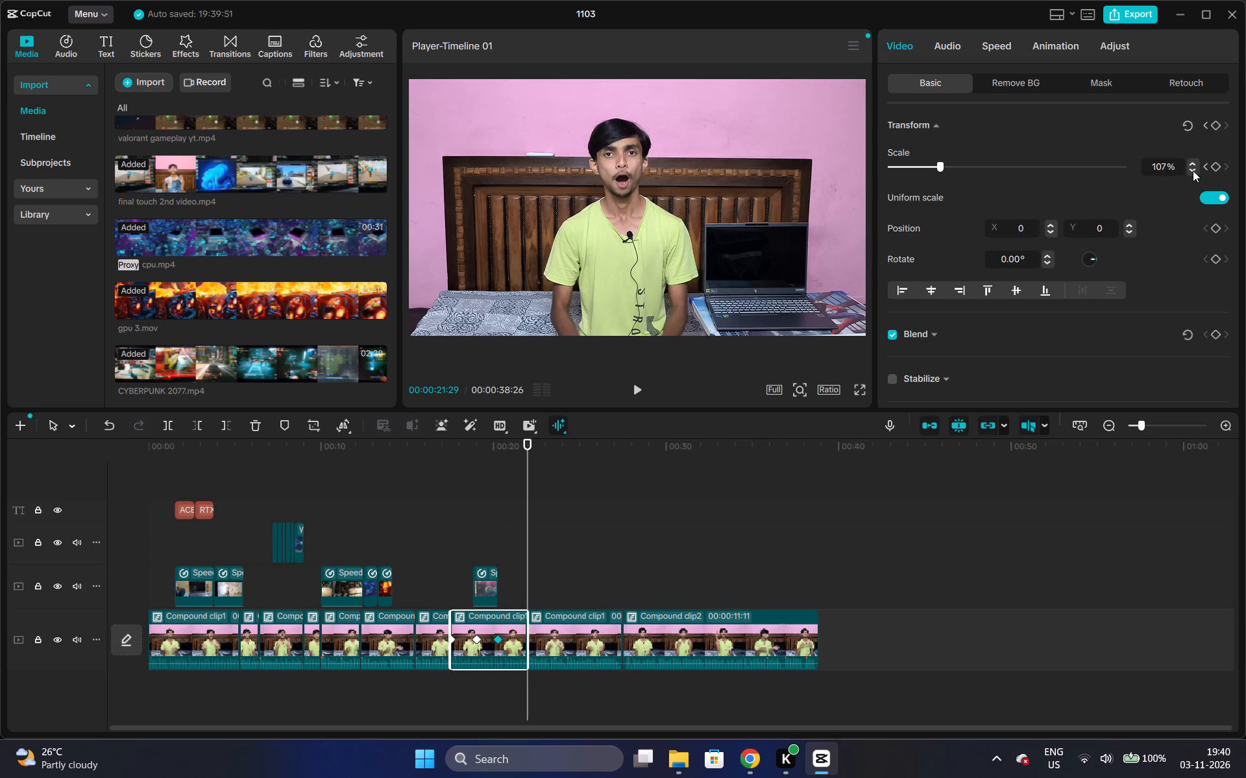
{"action": "triple_click", "coordinate": [1193, 171]}
{"action": "triple_click", "coordinate": [1193, 171]}
{"action": "left_click", "coordinate": [1193, 171]}
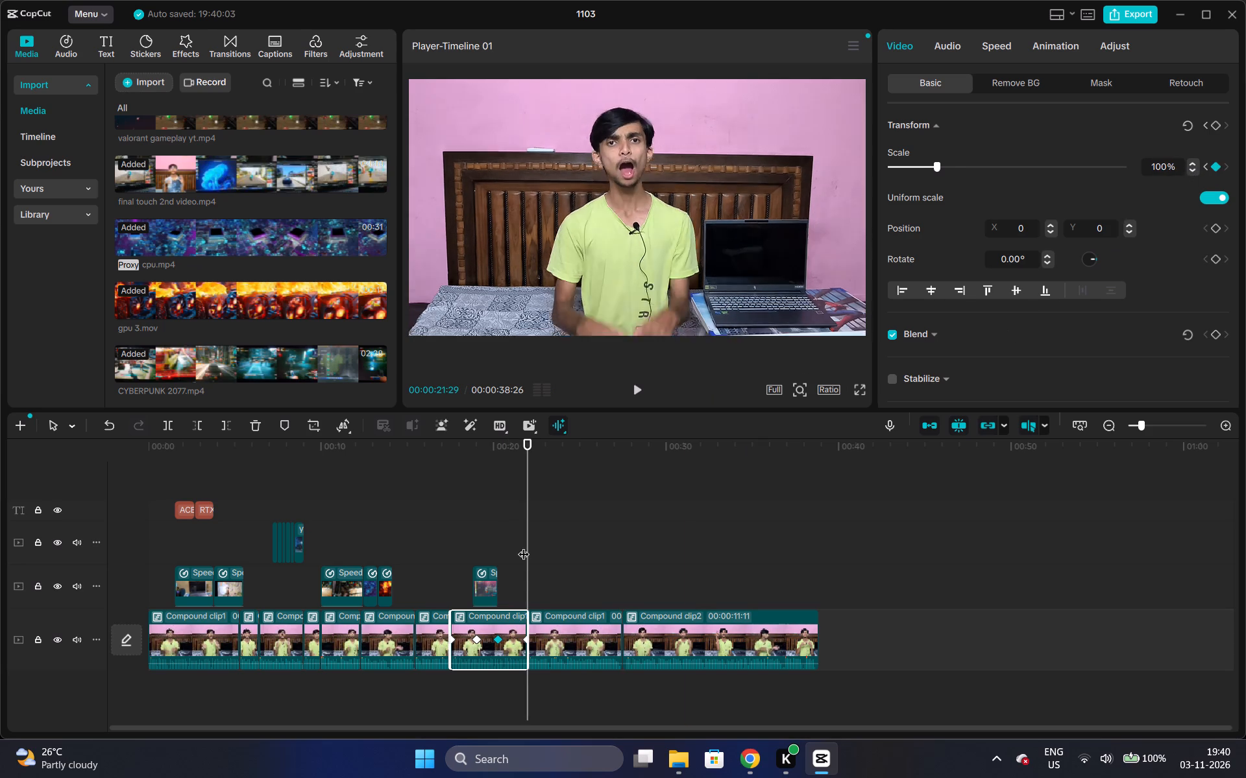
Apply Ease out to the zoom-out's end keyframe and Ease in to its start keyframe at 00:00:20:08.
{"action": "right_click", "coordinate": [524, 641]}
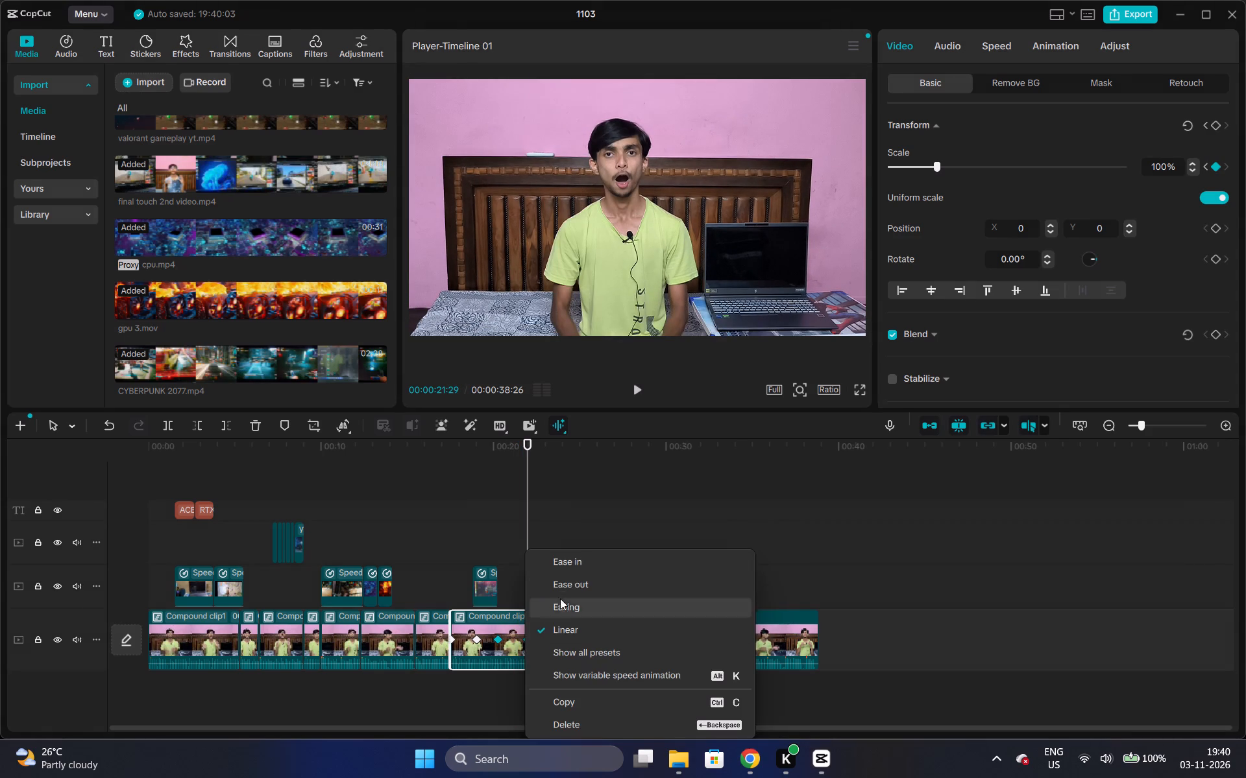
{"action": "left_click", "coordinate": [578, 576]}
{"action": "right_click", "coordinate": [498, 631]}
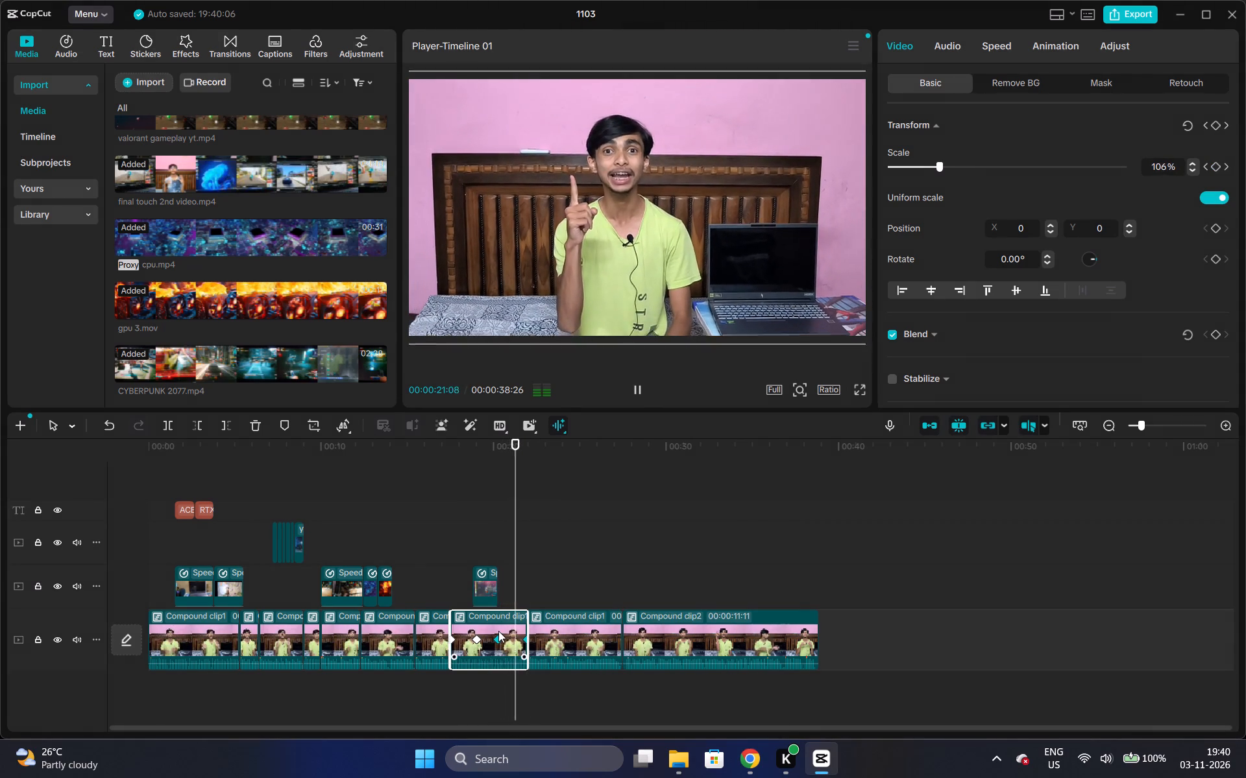
{"action": "key", "text": "space"}
{"action": "left_click", "coordinate": [472, 547]}
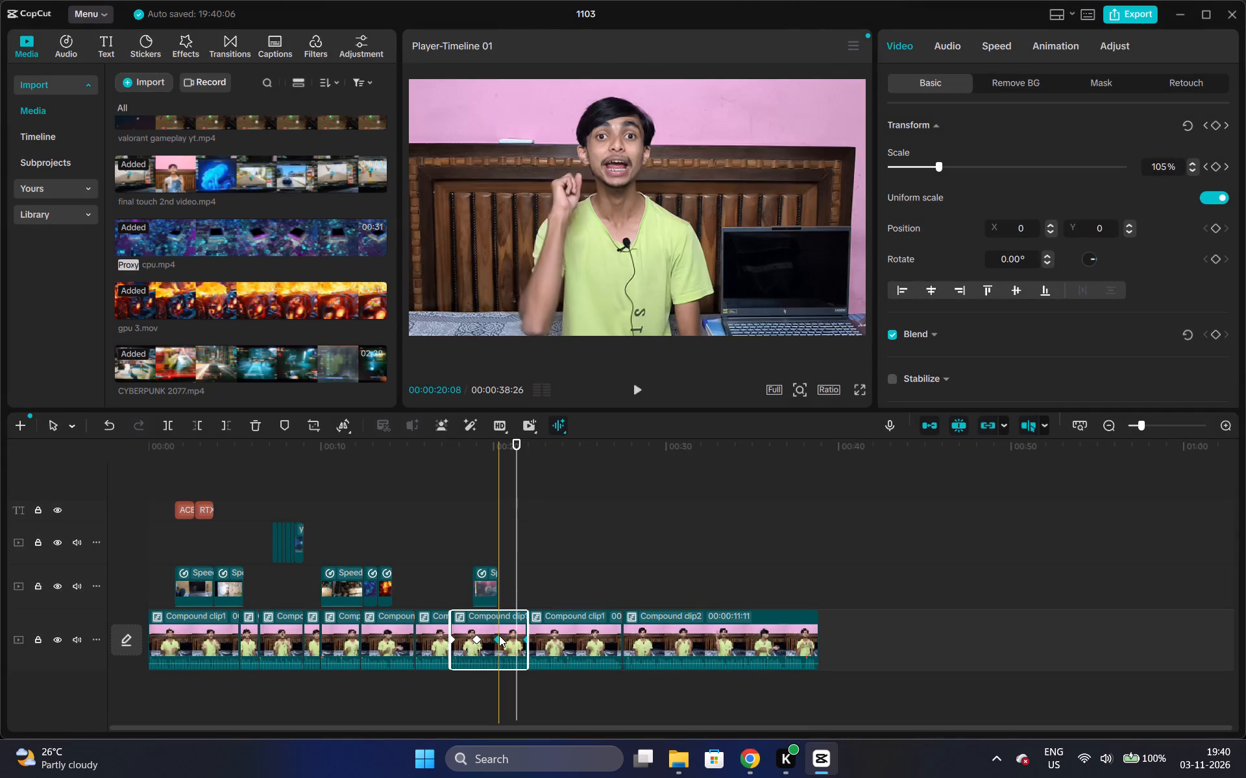
{"action": "right_click", "coordinate": [499, 635]}
{"action": "left_click", "coordinate": [528, 562]}
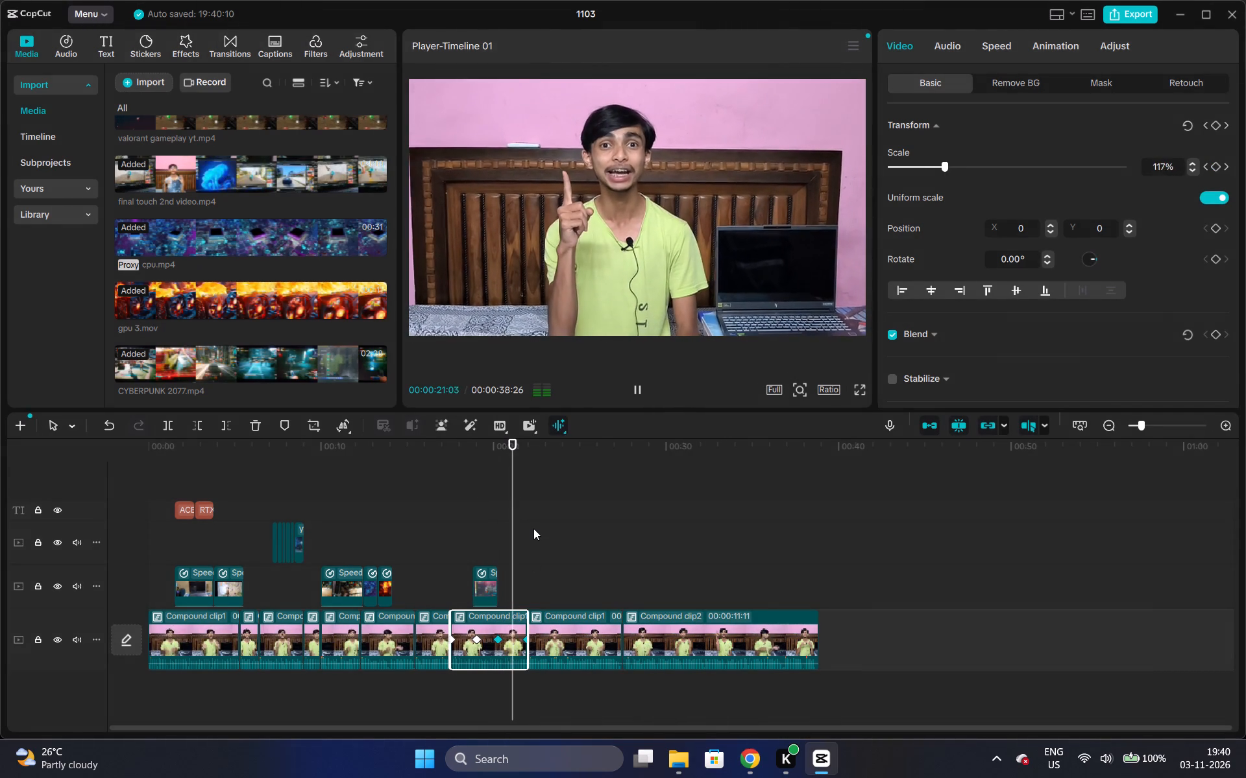
{"action": "key", "text": "space"}
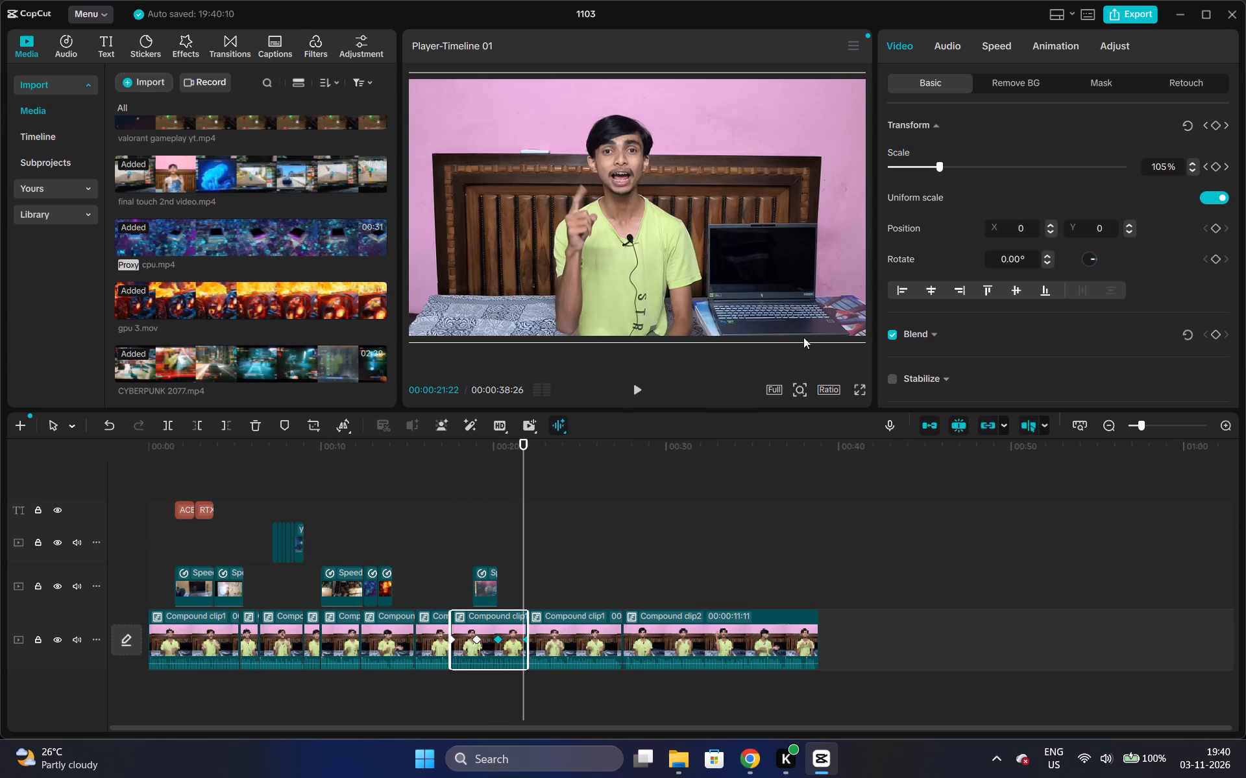
Preview the Cyberpunk overlay and the eased zoom-out in full screen, checking the cut back to the presenter.
{"action": "left_click", "coordinate": [862, 389]}
{"action": "left_click_drag", "start_coordinate": [577, 707], "coordinate": [457, 609]}
{"action": "key", "text": "space"}
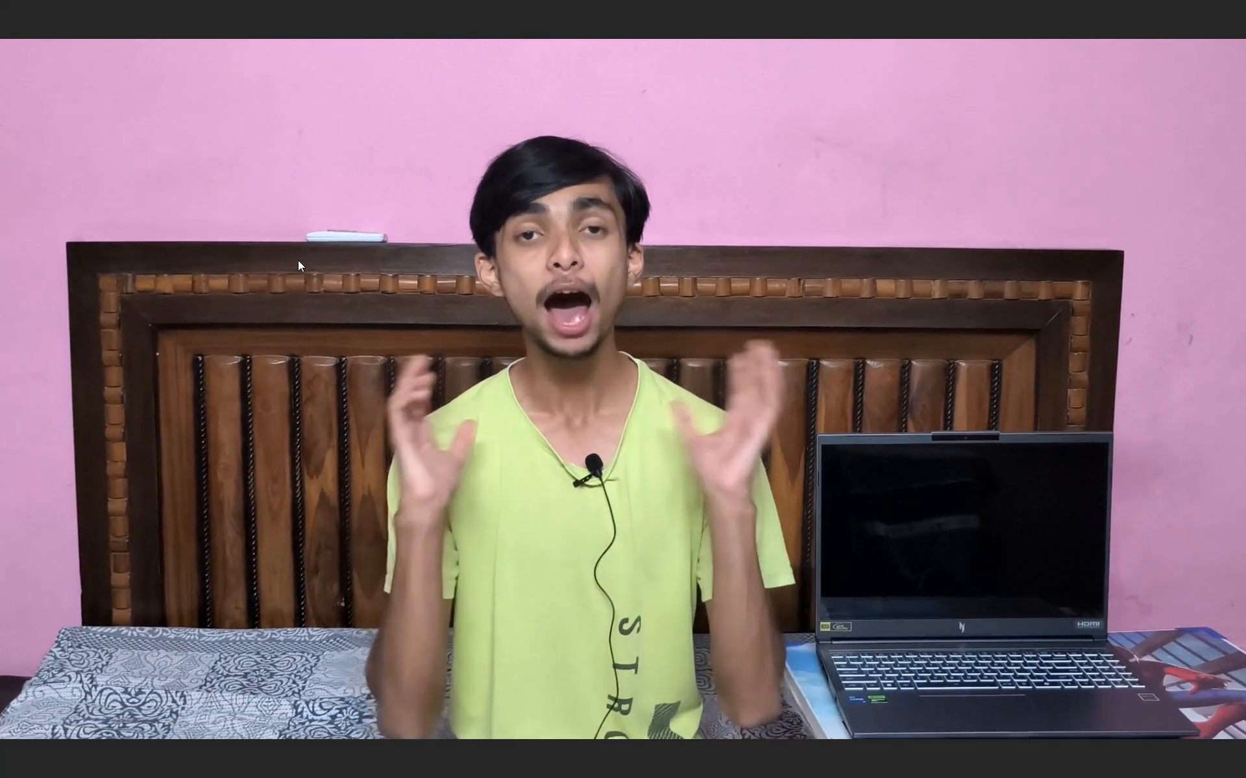
{"action": "key", "text": "space"}
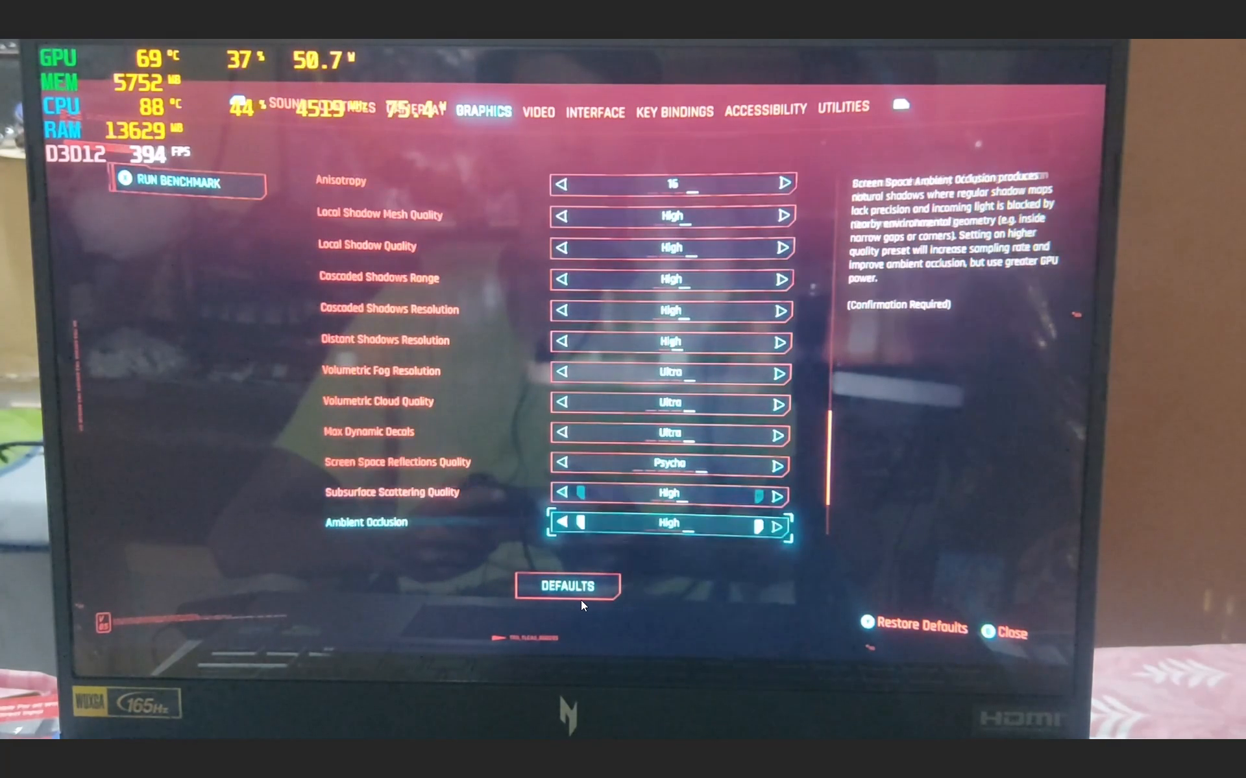
{"action": "left_click", "coordinate": [637, 697]}
{"action": "left_click", "coordinate": [657, 707]}
{"action": "key", "text": "space"}
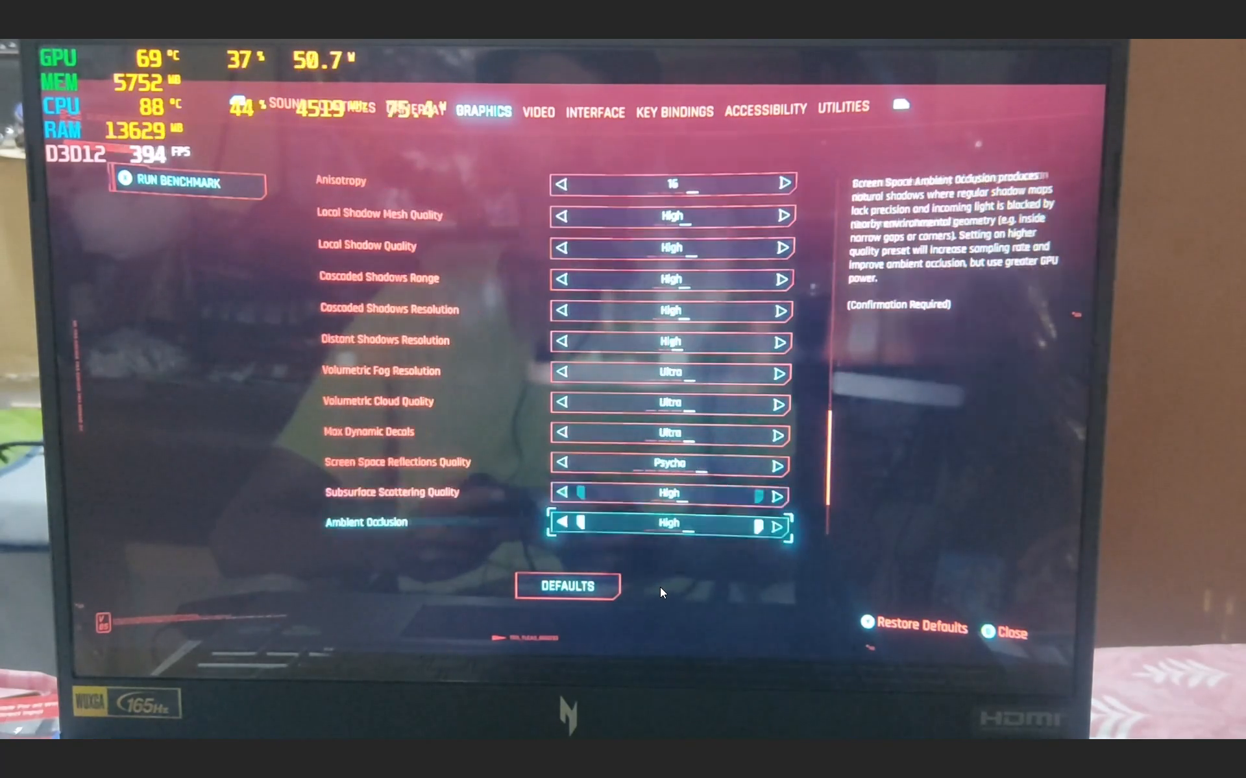
{"action": "key", "text": "space"}
{"action": "key", "text": "space"}
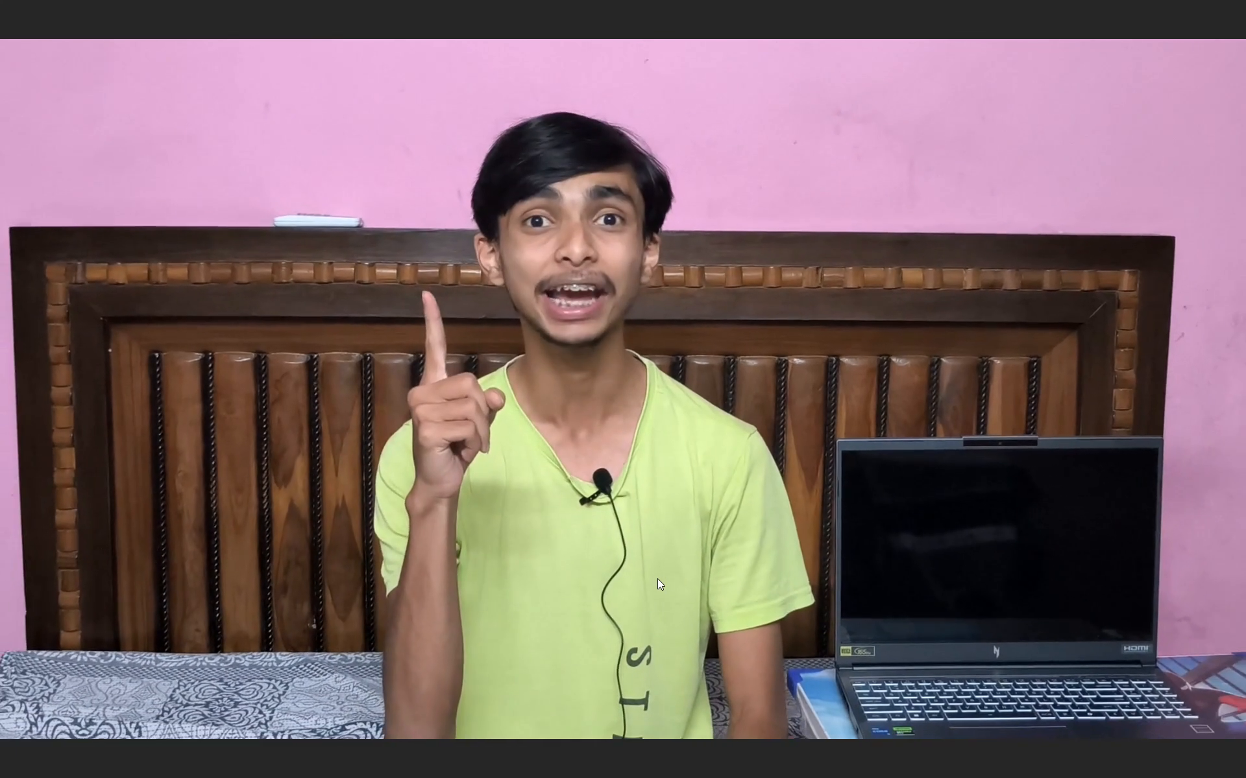
{"action": "key", "text": "space"}
{"action": "key", "text": "Escape"}
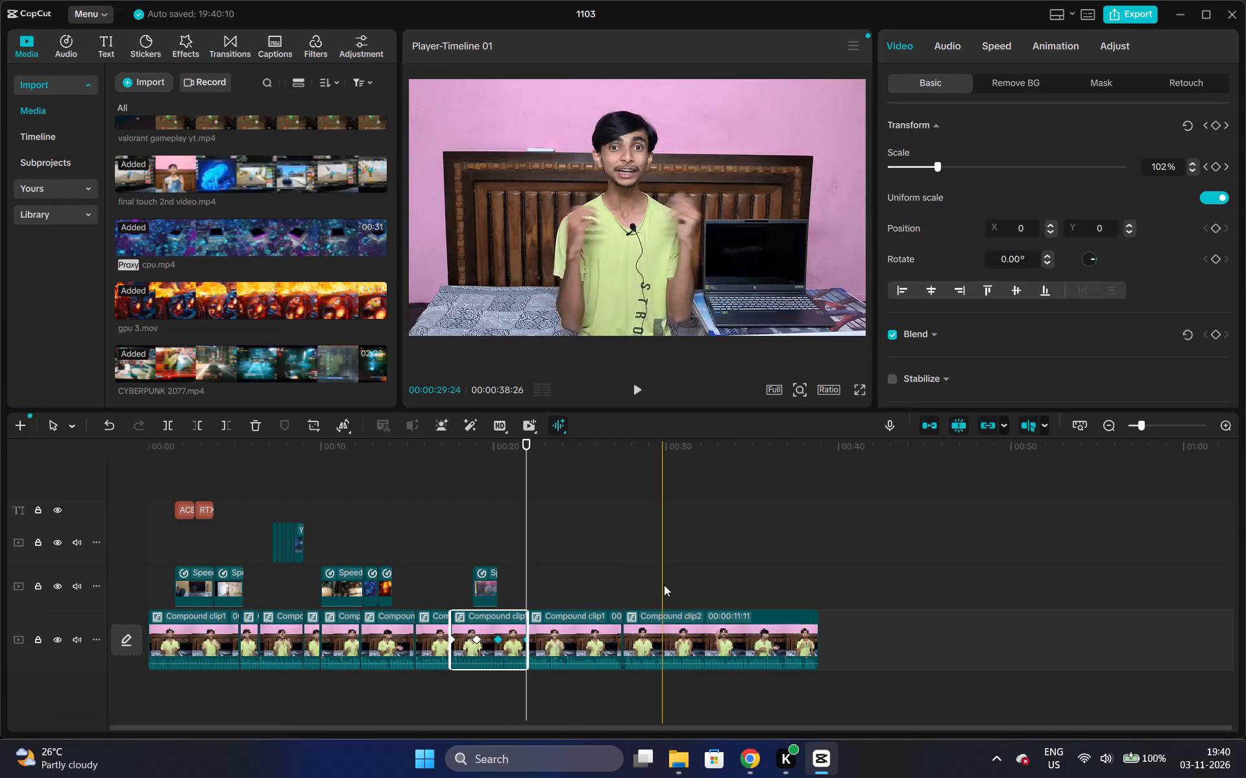
Replay the eased zoom-out from the end of the Cyberpunk overlay to the end of the presenter clip.
{"action": "left_click", "coordinate": [500, 497]}
{"action": "key", "text": "space"}
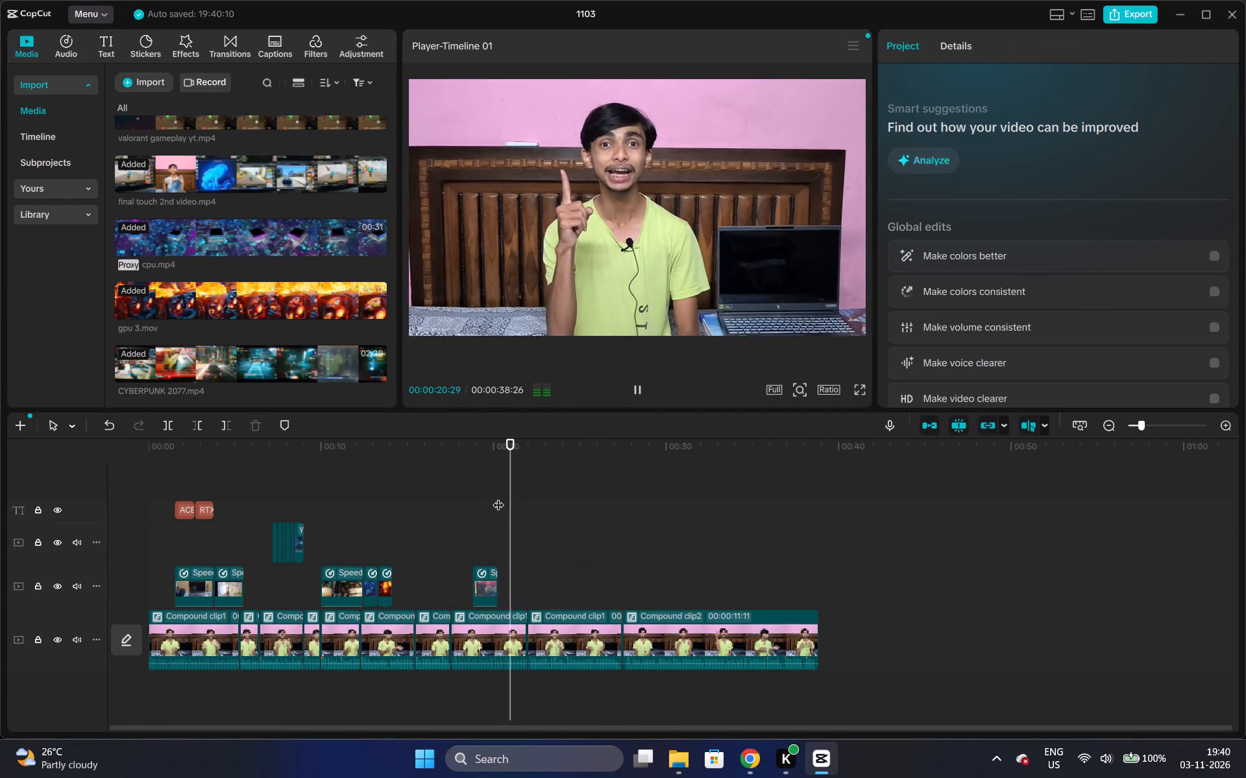
{"action": "key", "text": "space"}
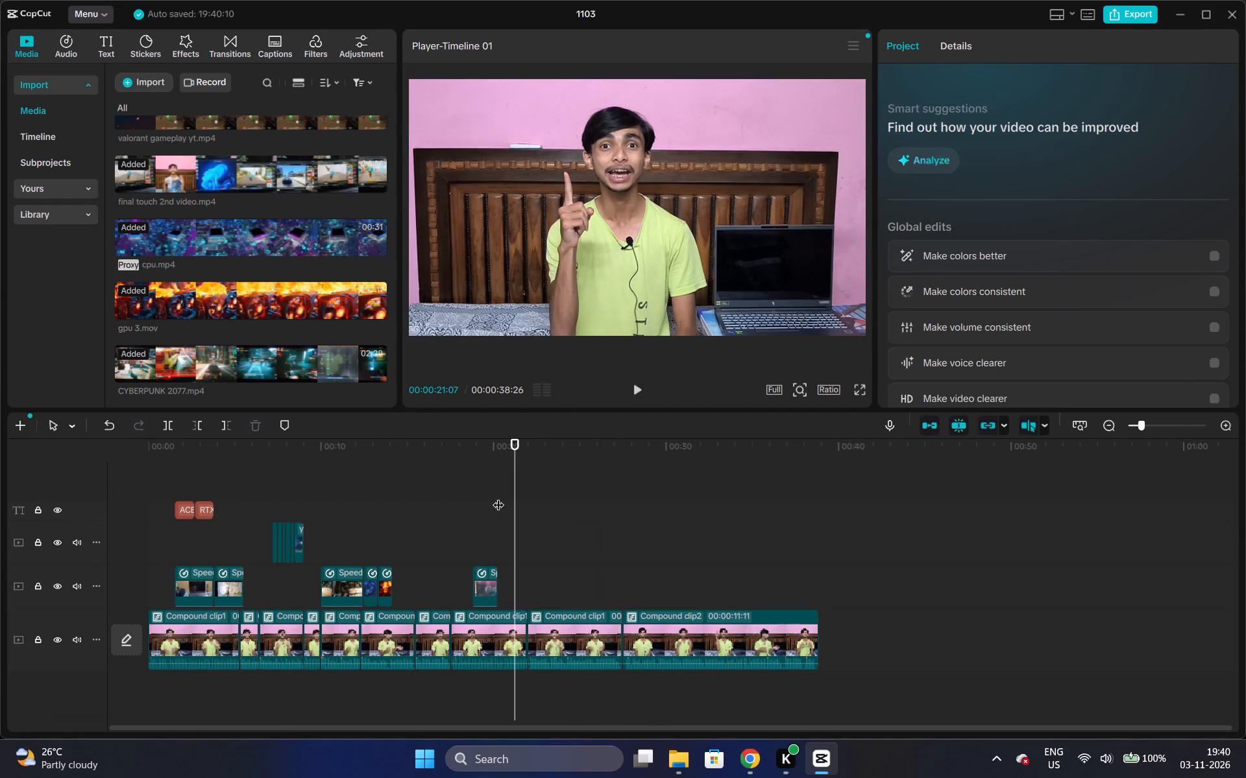
{"action": "left_click", "coordinate": [498, 473]}
{"action": "key", "text": "space"}
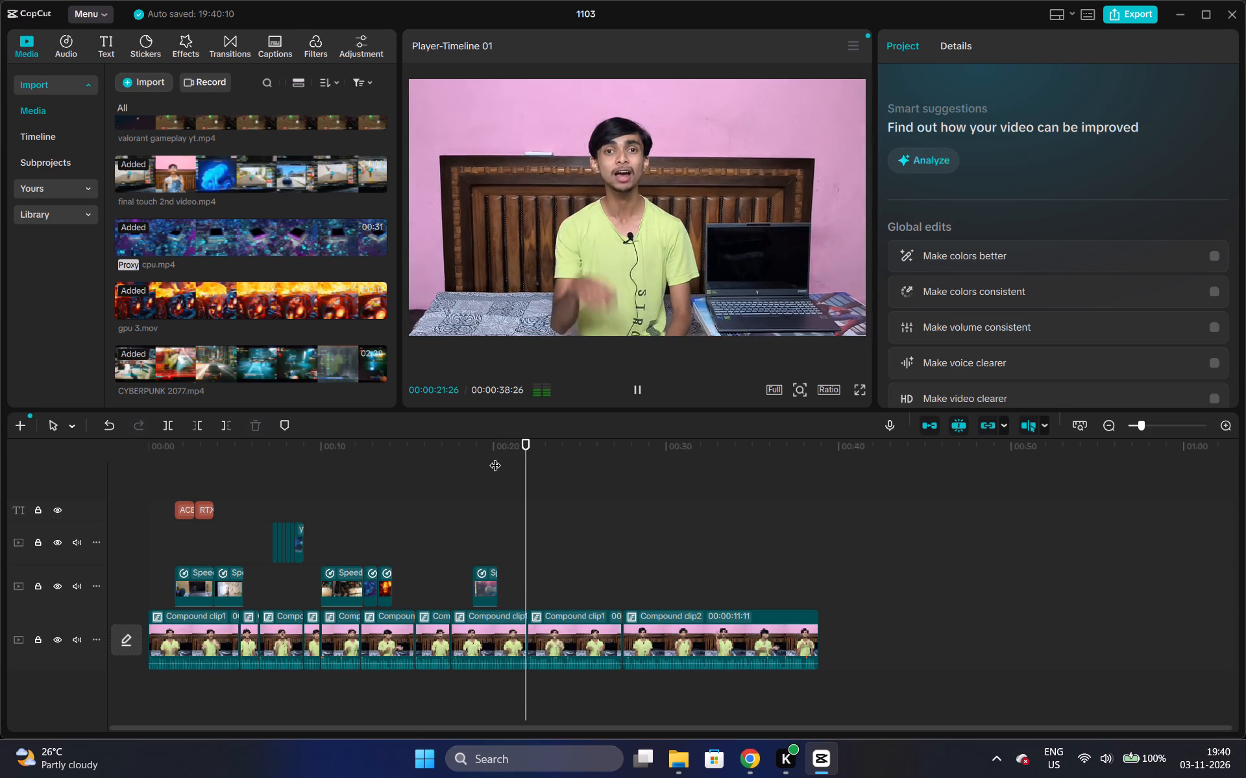
{"action": "key", "text": "space"}
Select the presenter clip starting at 00:00:21:29 and play its opening to about 00:00:24:03.
{"action": "left_click", "coordinate": [569, 619]}
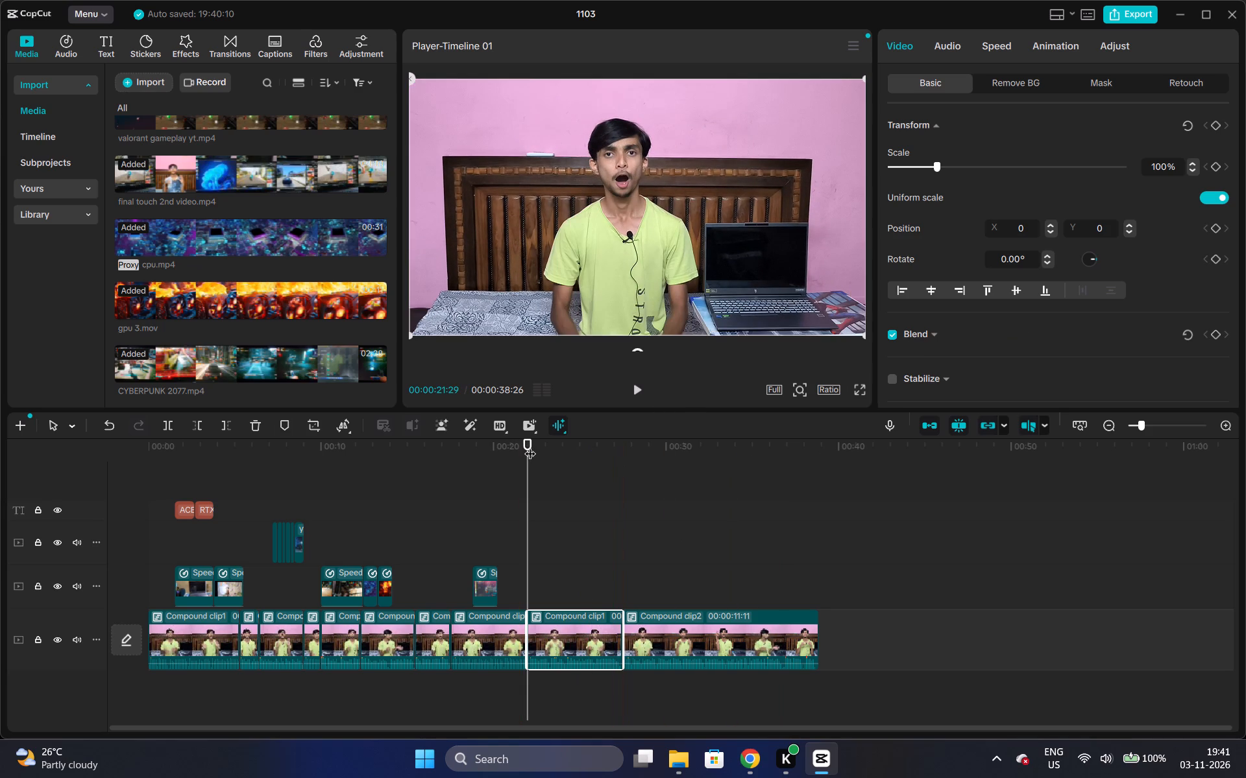
{"action": "key", "text": "space"}
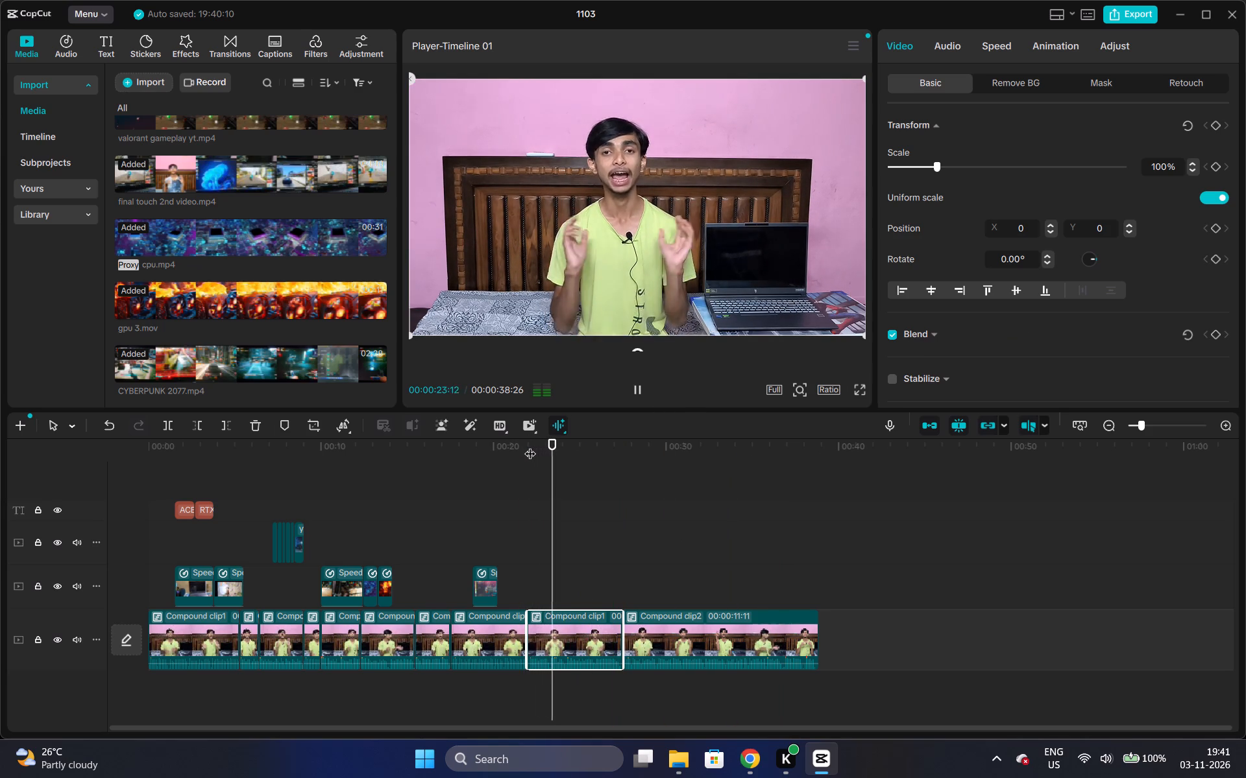
{"action": "key", "text": "space"}
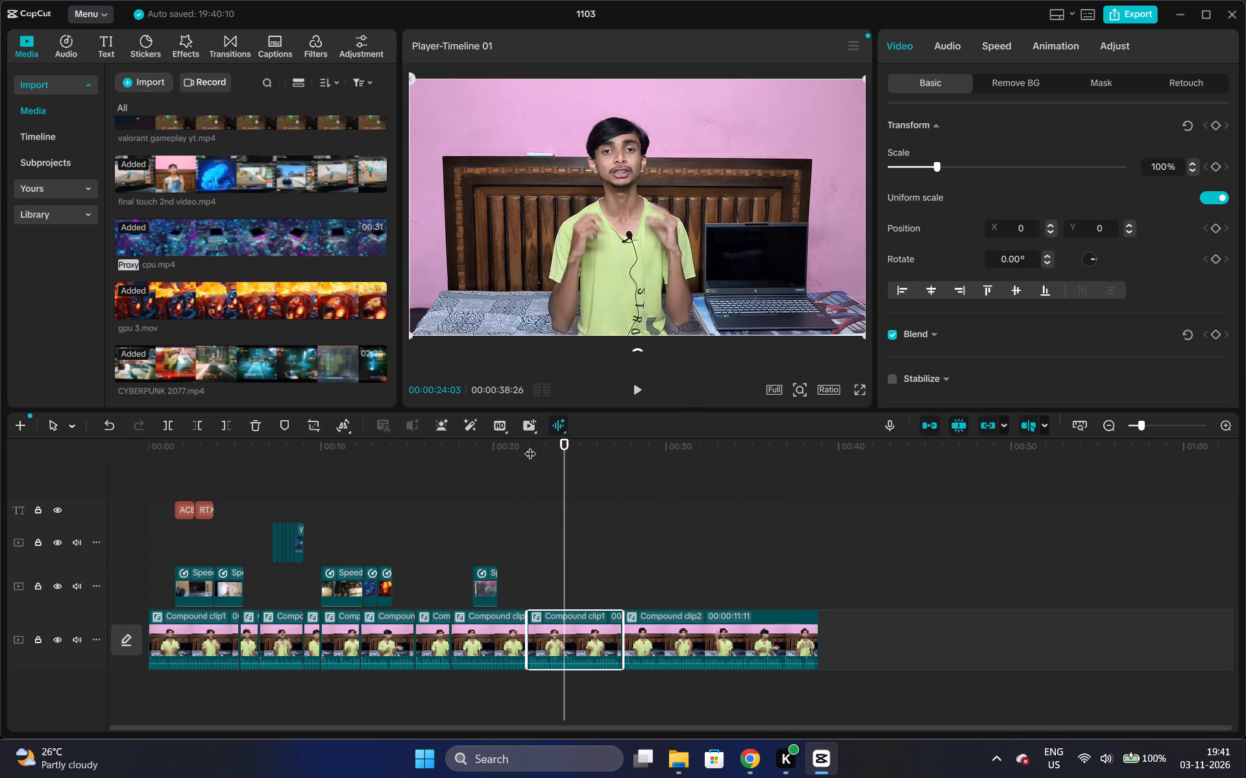